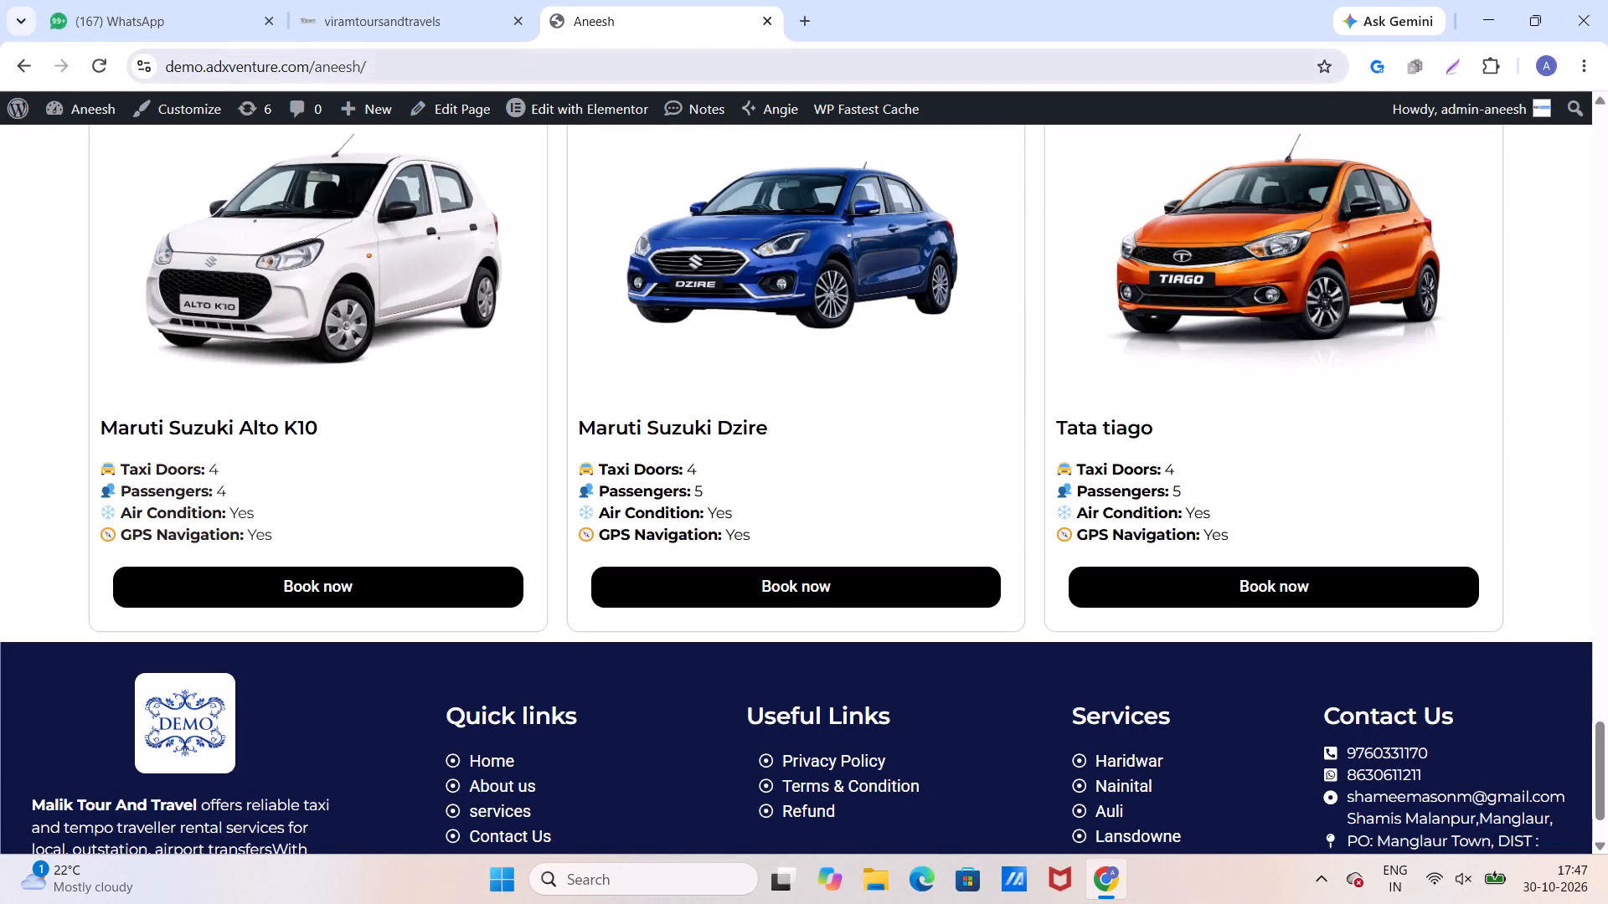
Go back to the WordPress pages list and view the published Nasir tour and travel page.
left_click(23, 62)
scroll(688, 501, "down", 1)
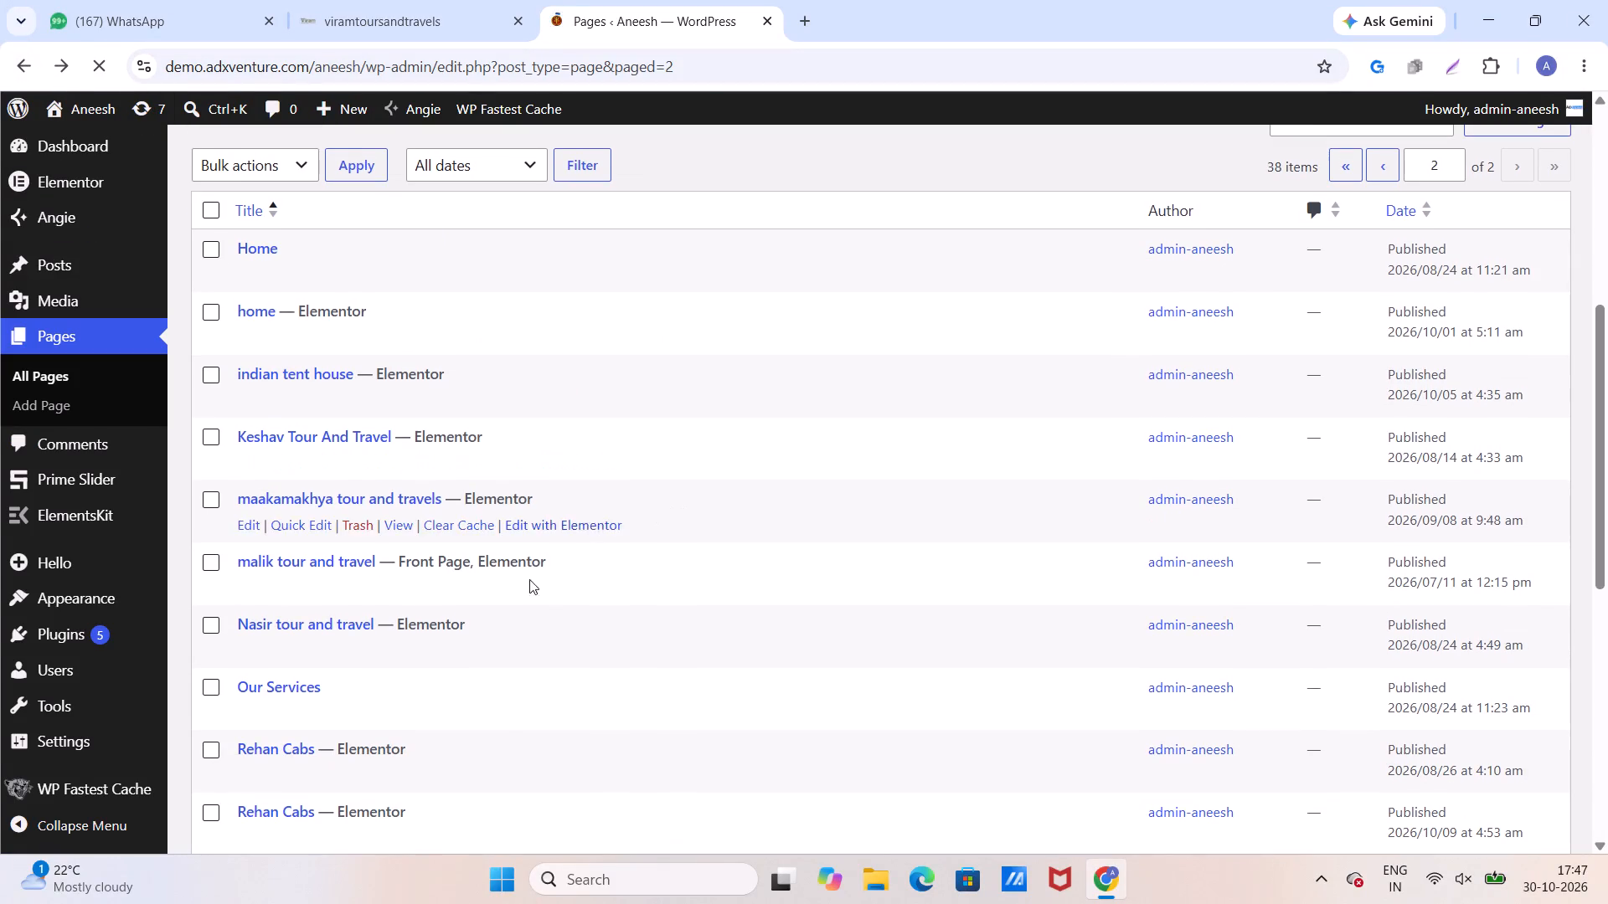
left_click(400, 650)
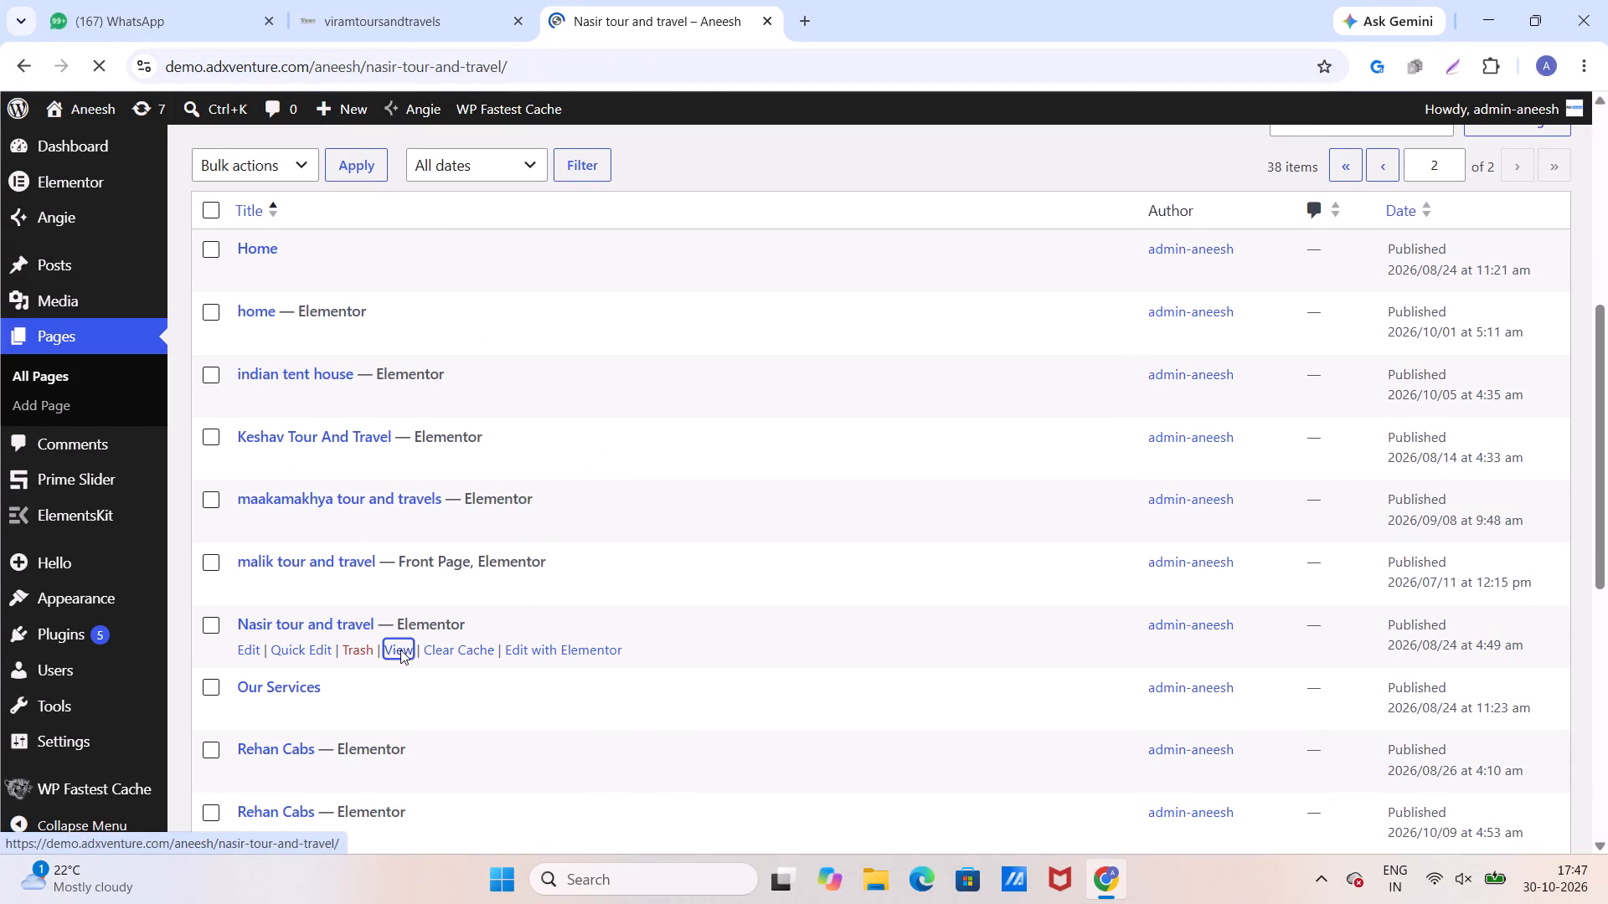
Examine the Nasir tour and travel page's layout, from the booking form through the Uttarakhand and All India destination cards.
scroll(478, 621, "down", 3)
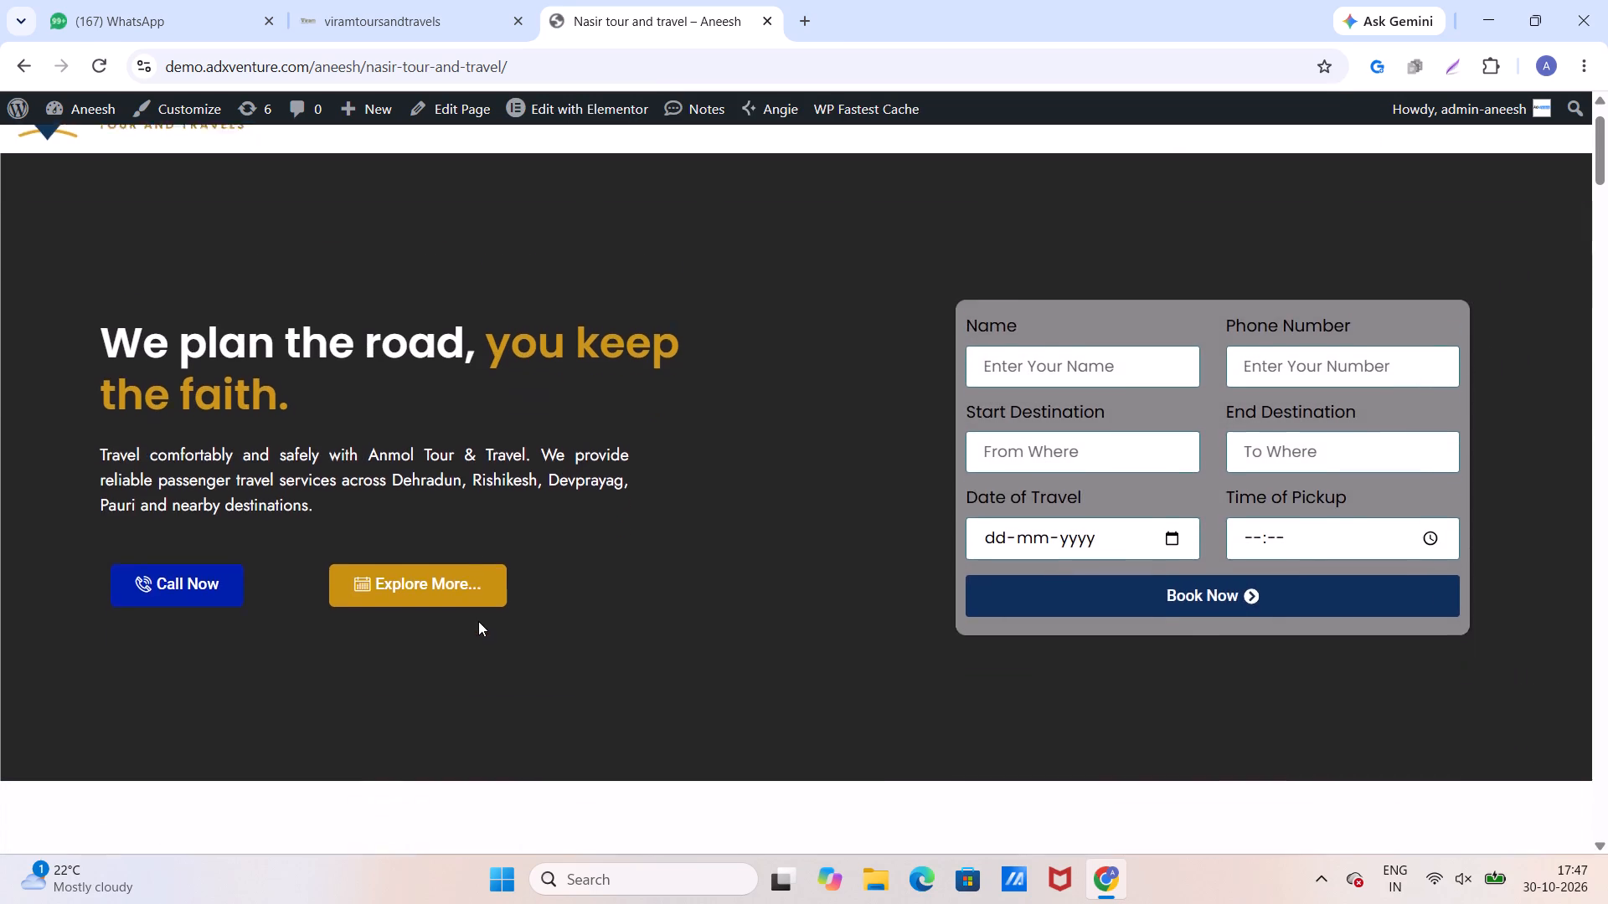
scroll(478, 621, "down", 13)
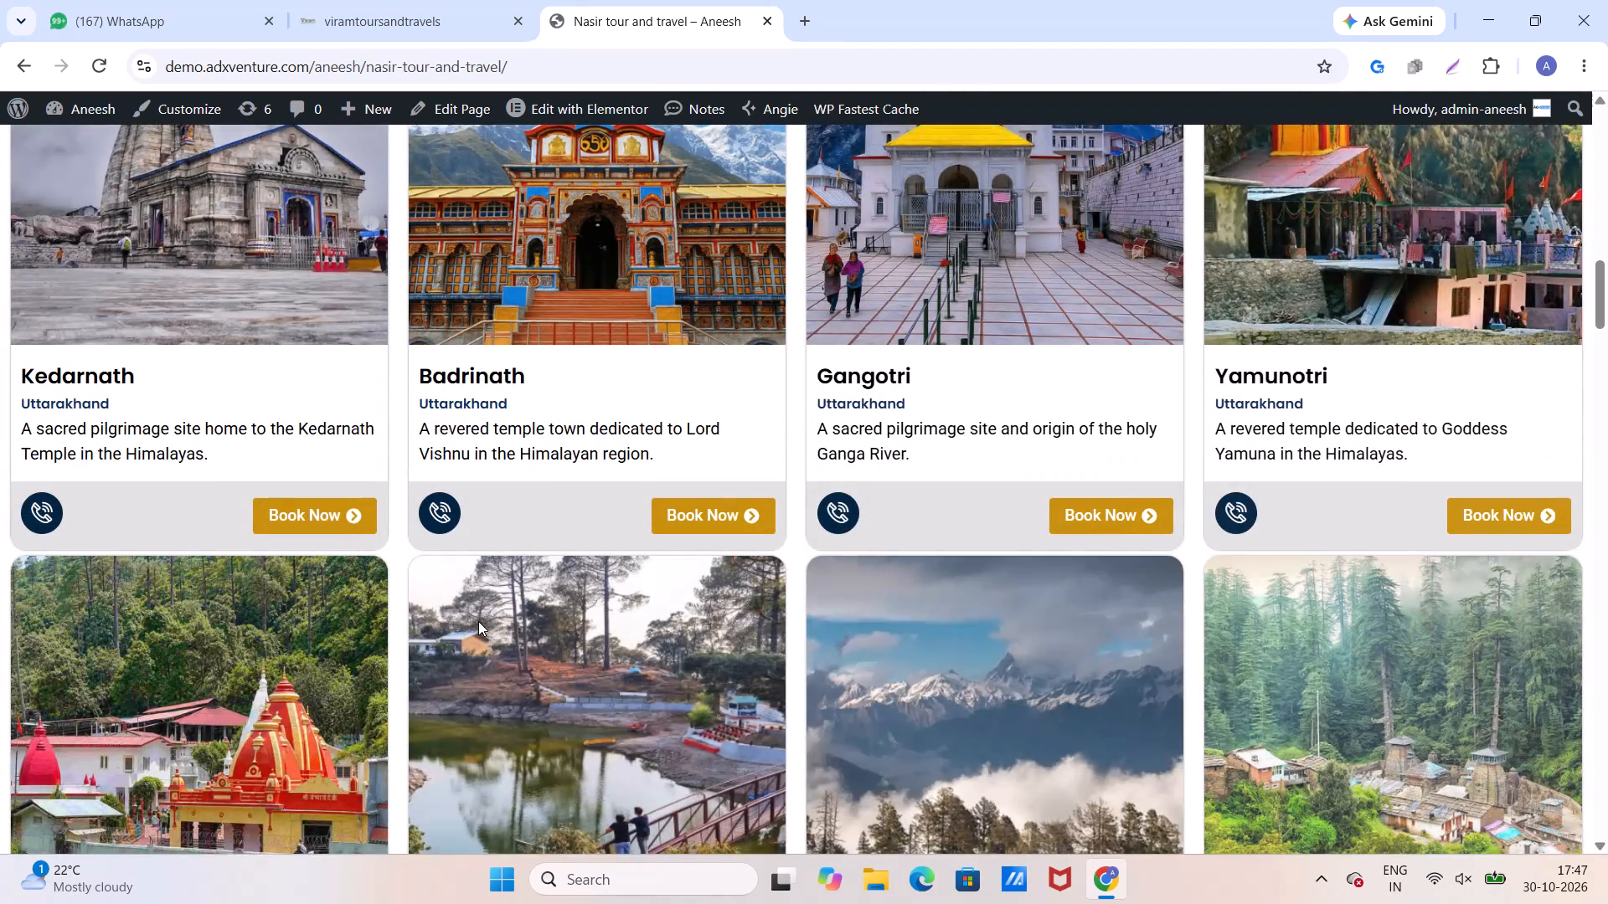
scroll(478, 621, "down", 11)
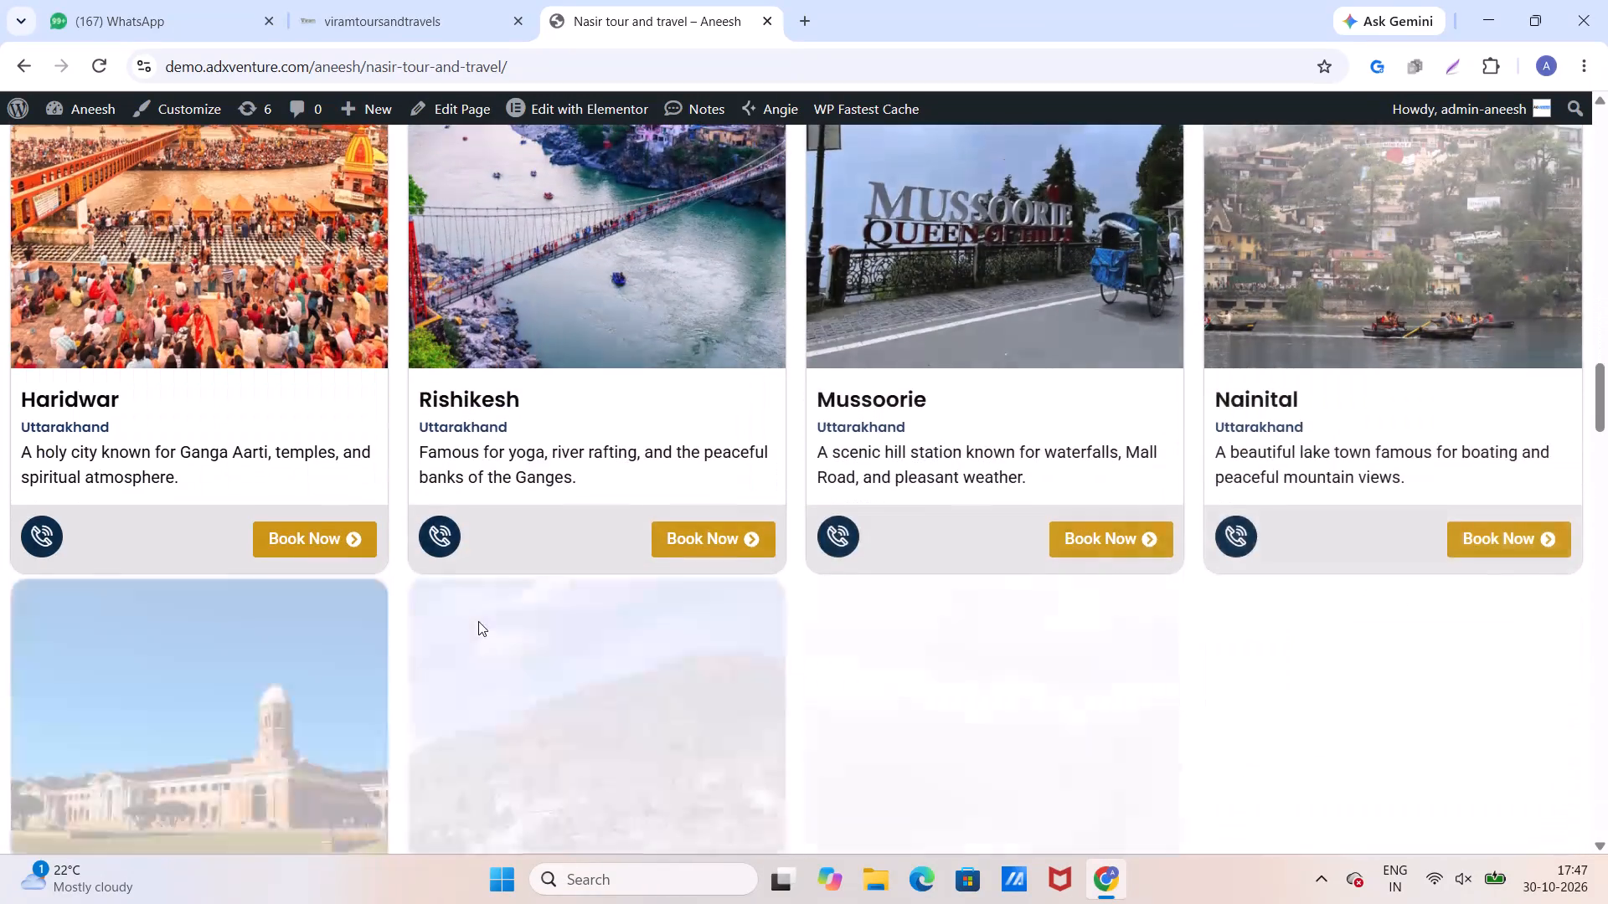
scroll(478, 621, "down", 9)
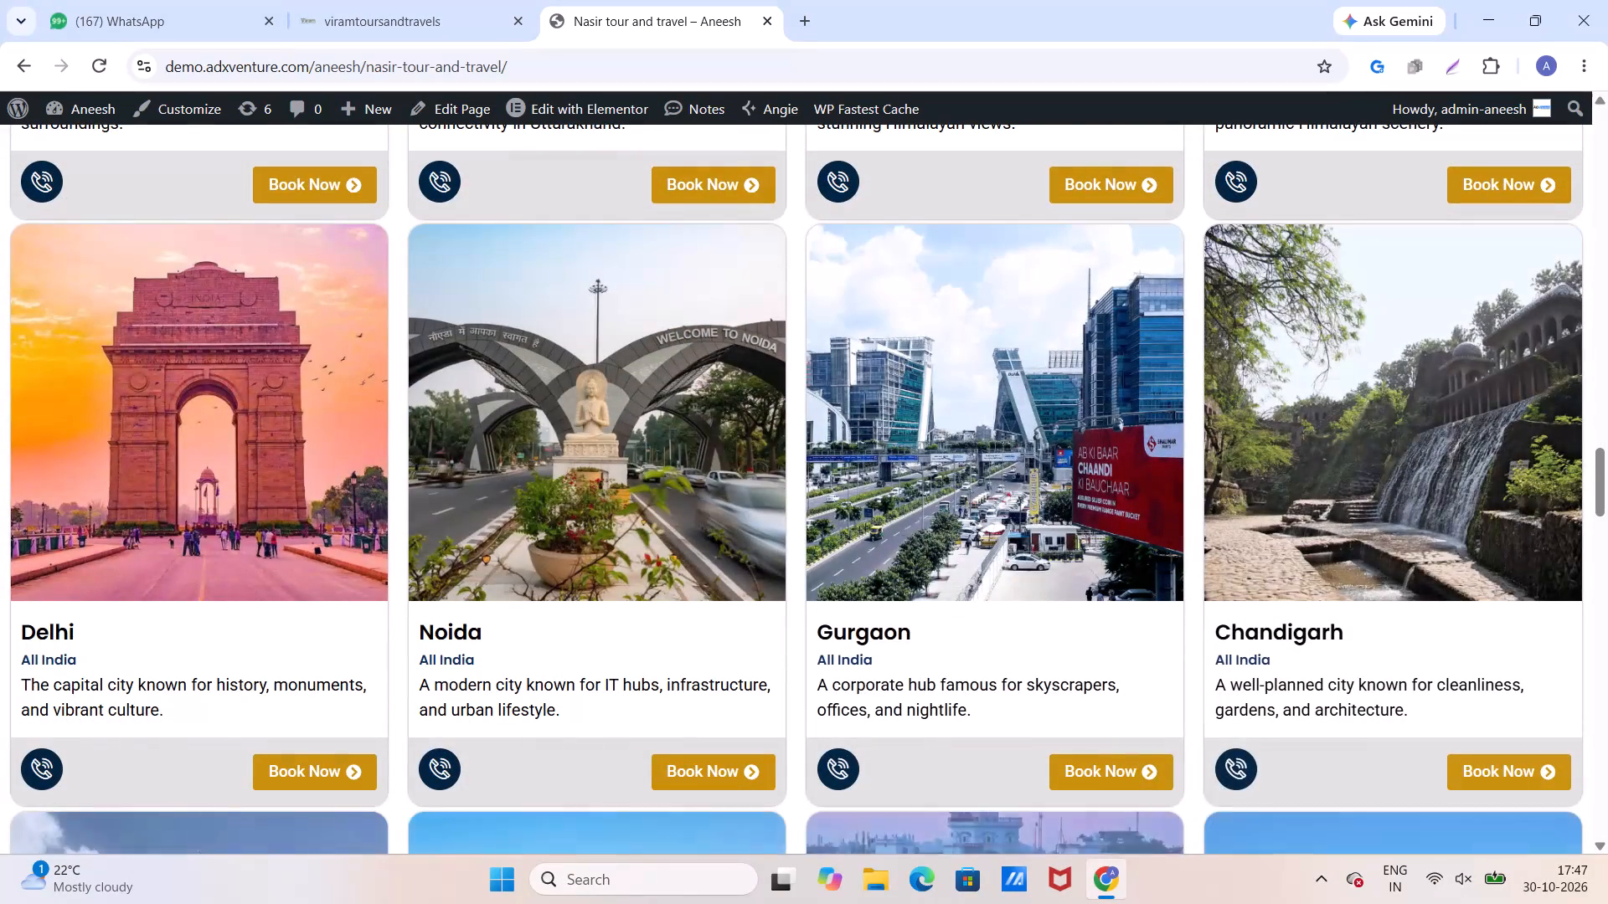
scroll(478, 621, "down", 3)
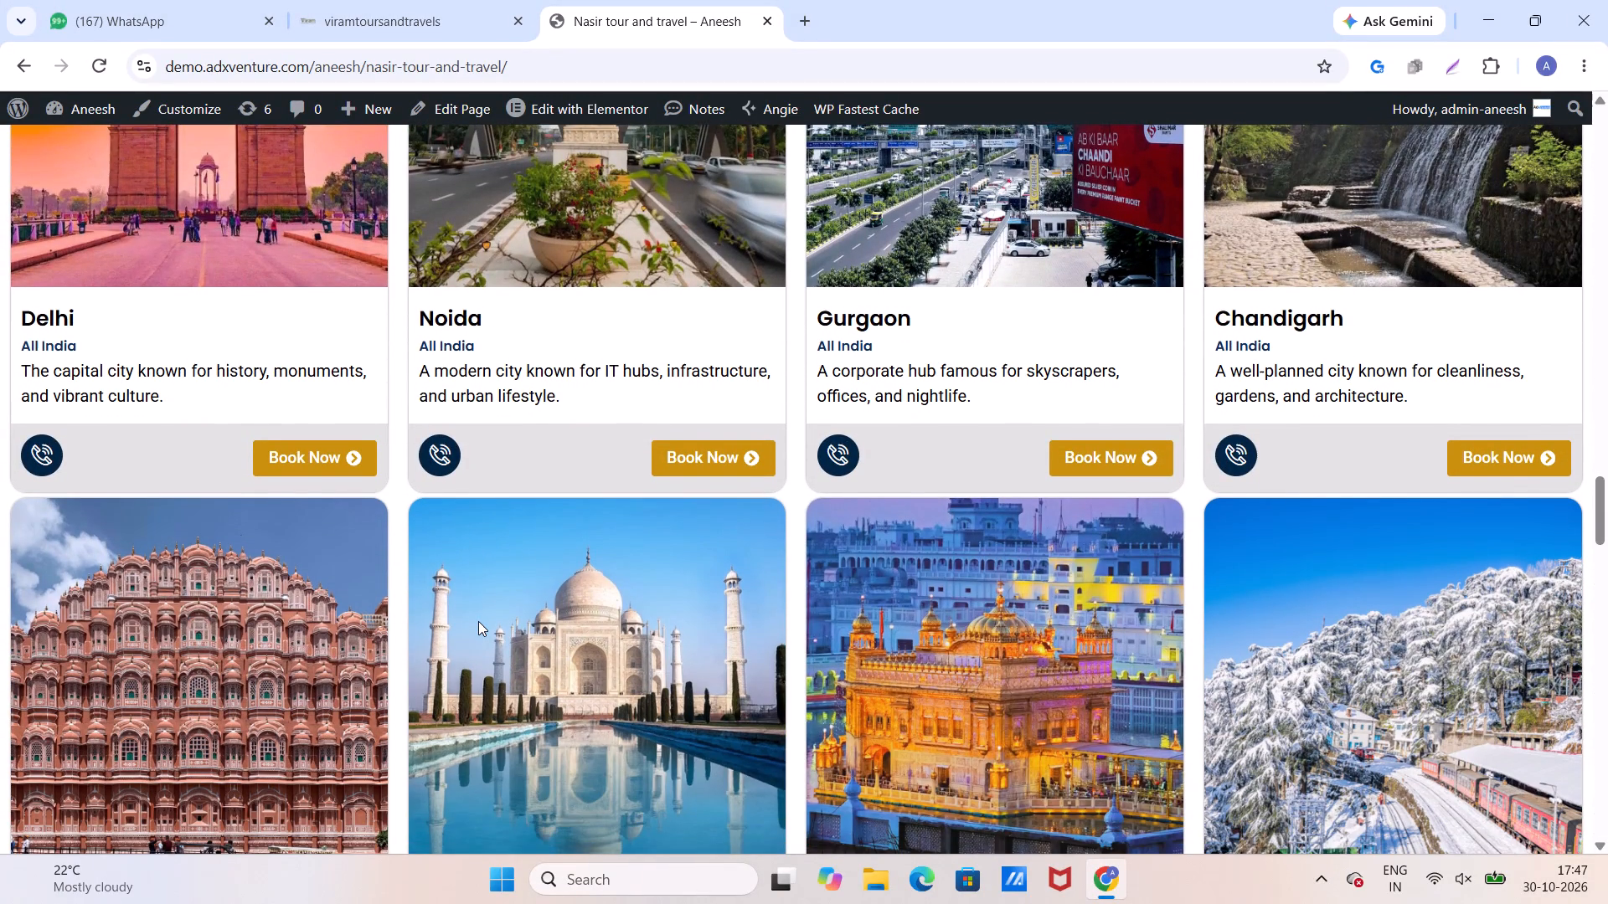
scroll(478, 621, "down", 10)
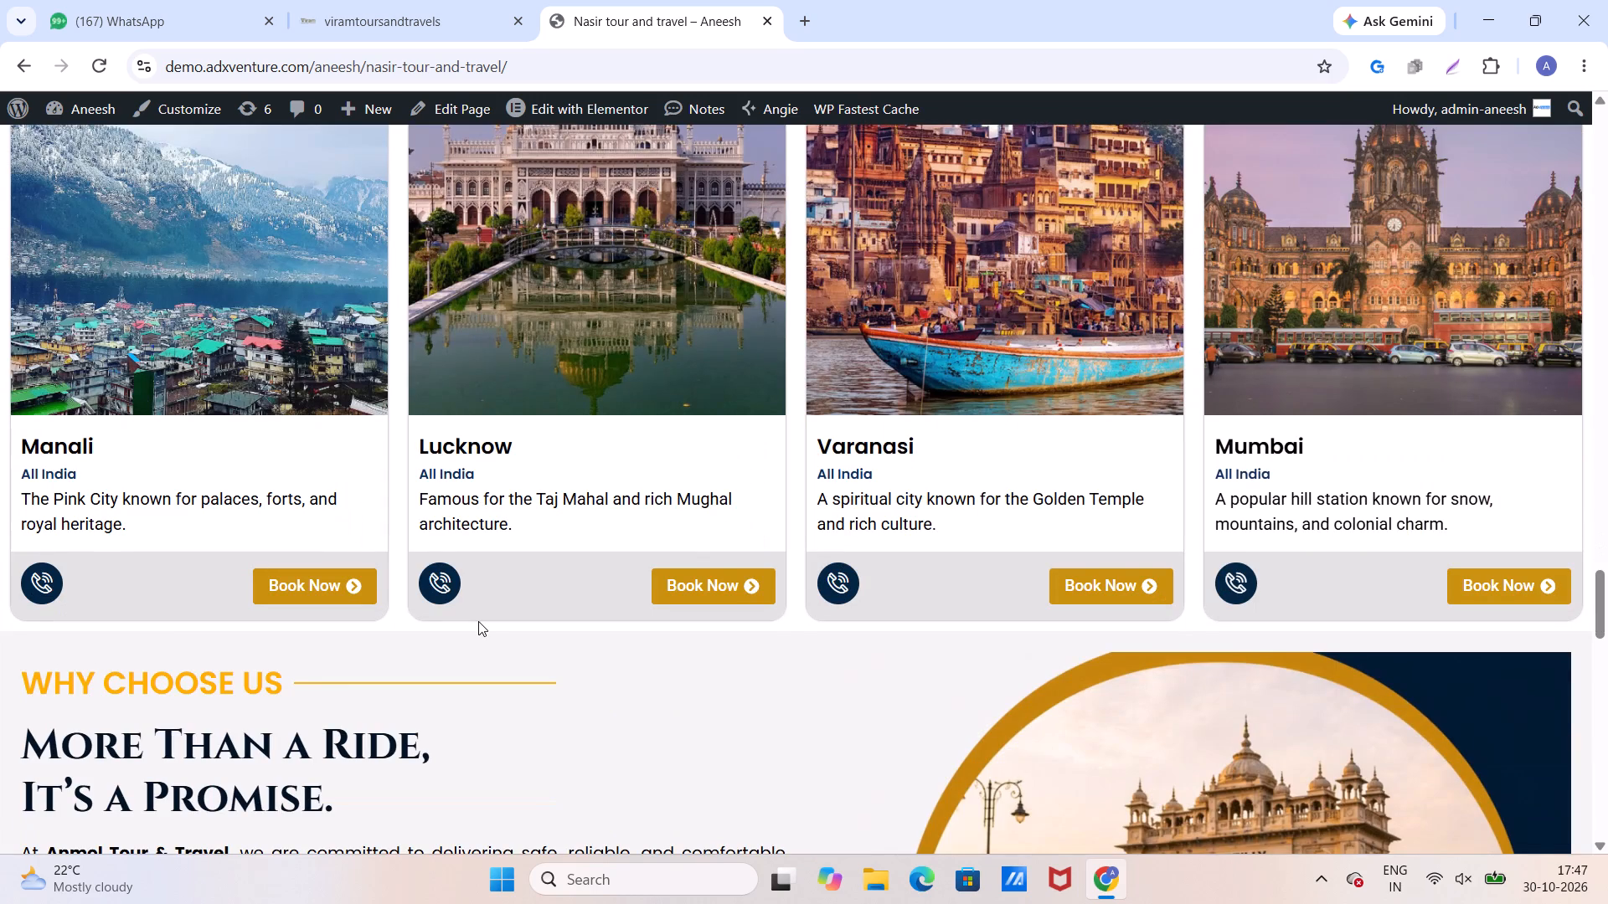
scroll(478, 621, "up", 4)
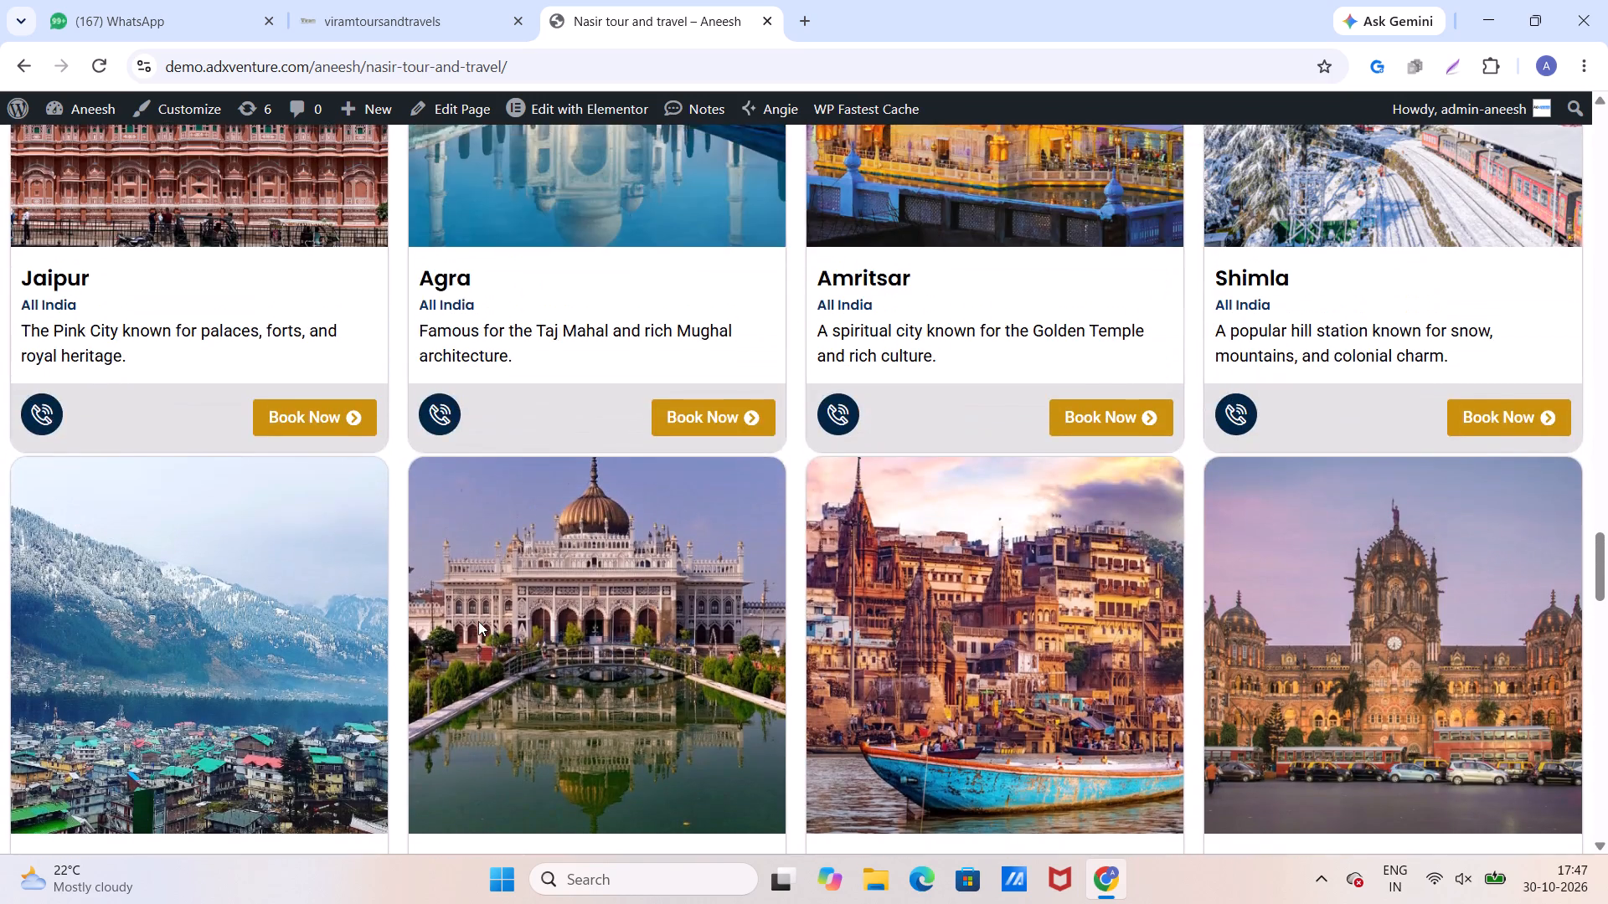
scroll(478, 621, "up", 15)
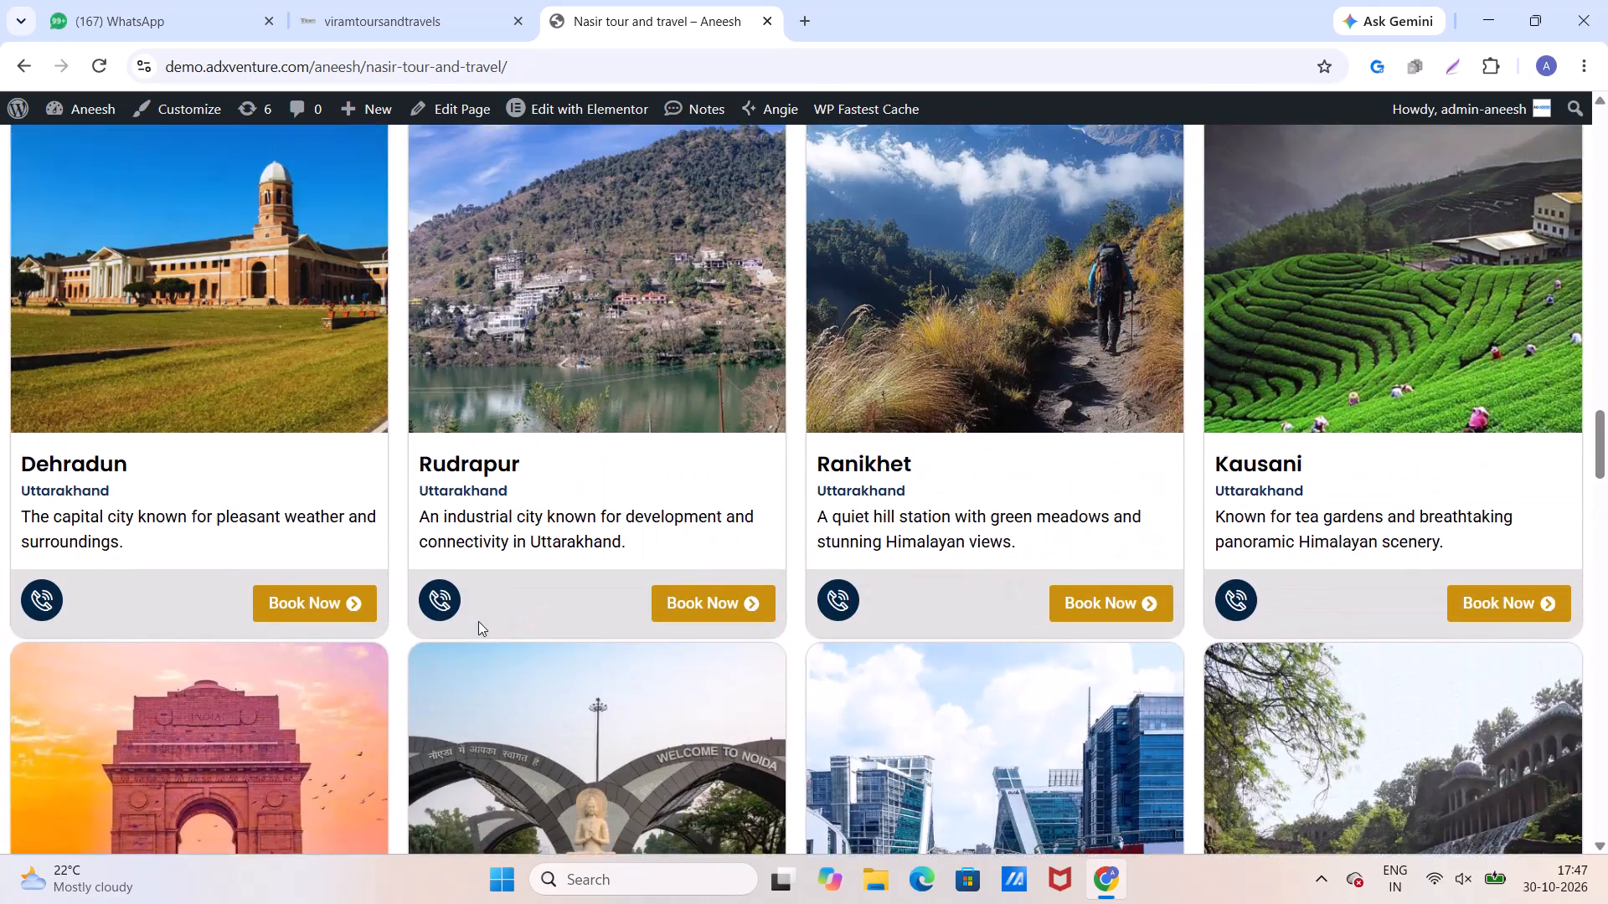
Open the Nasir tour and travel page for editing with Elementor.
scroll(478, 621, "up", 6)
scroll(490, 460, "up", 1)
left_click(579, 101)
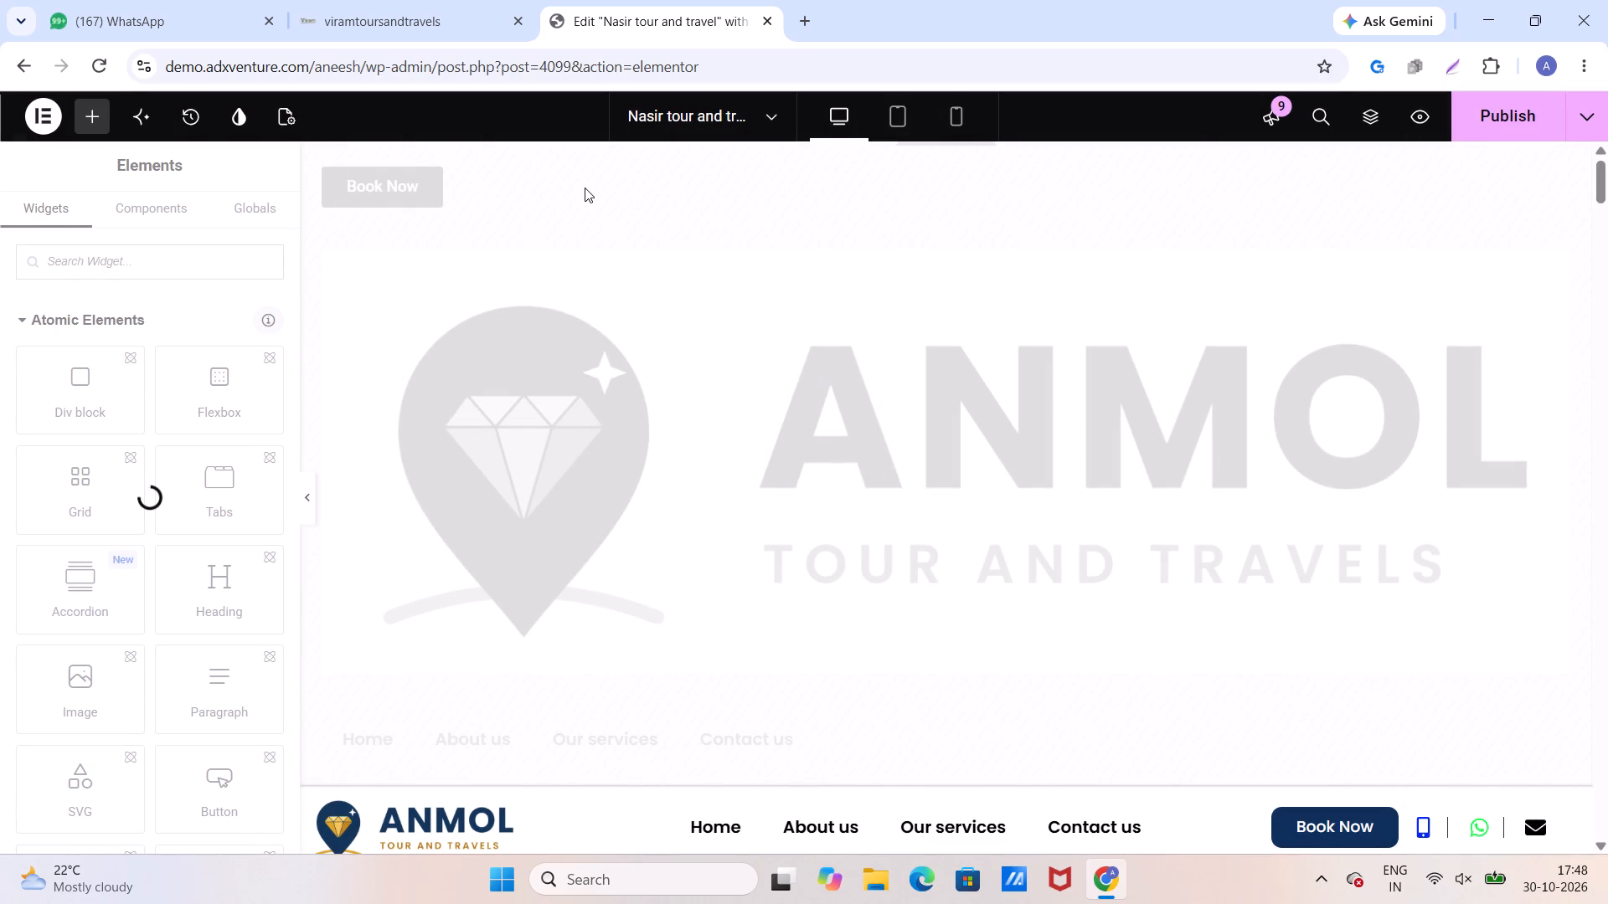
scroll(536, 137, "down", 3)
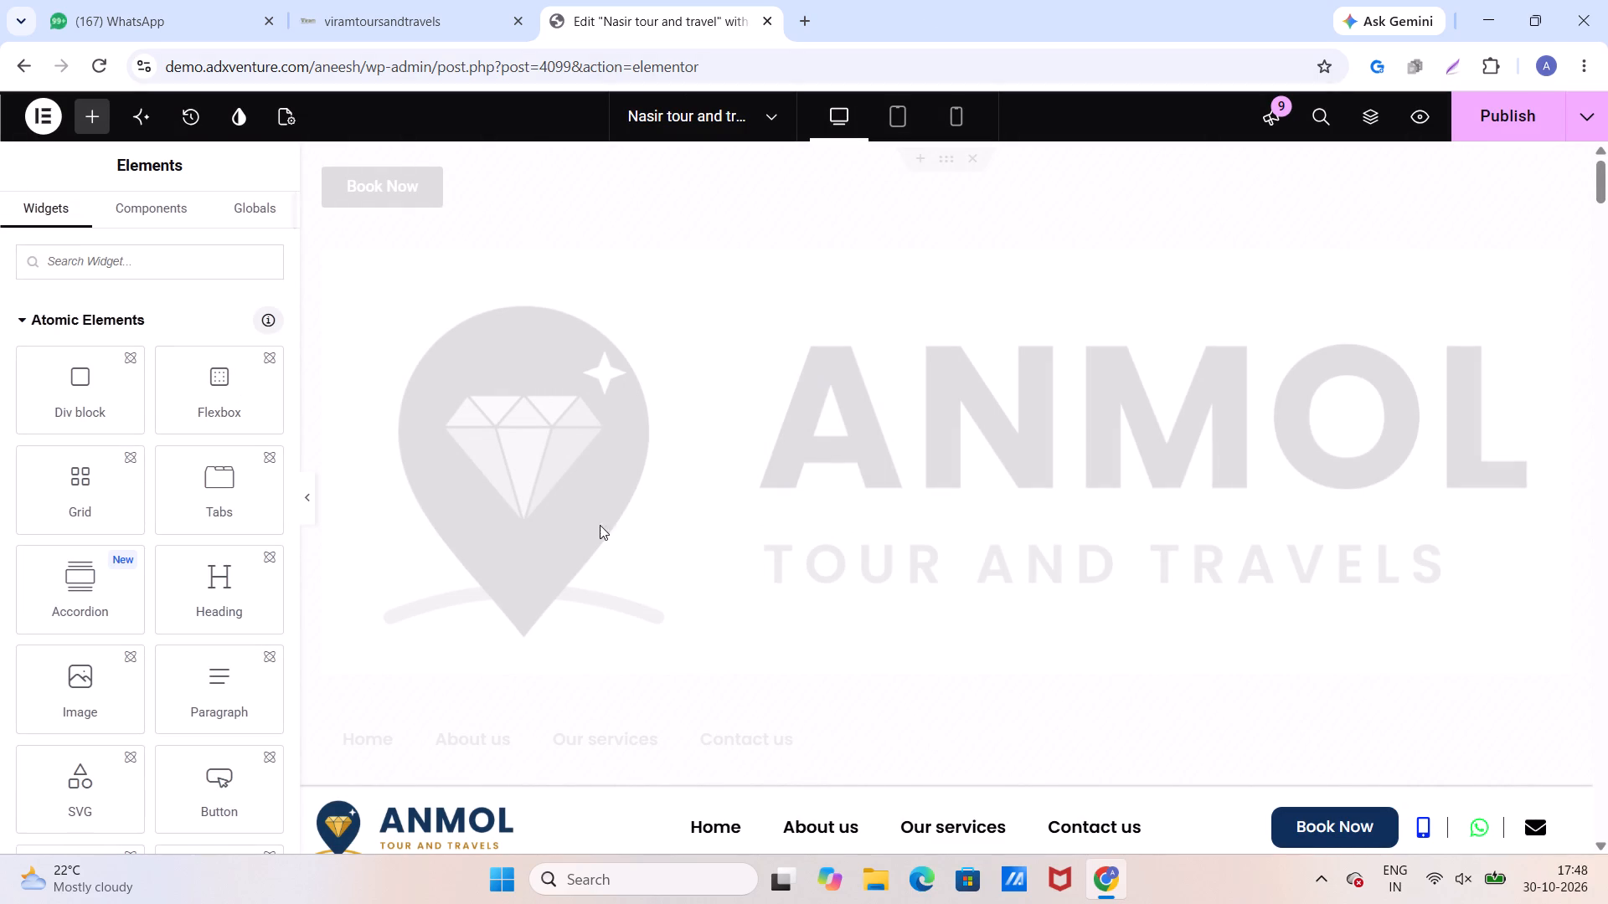
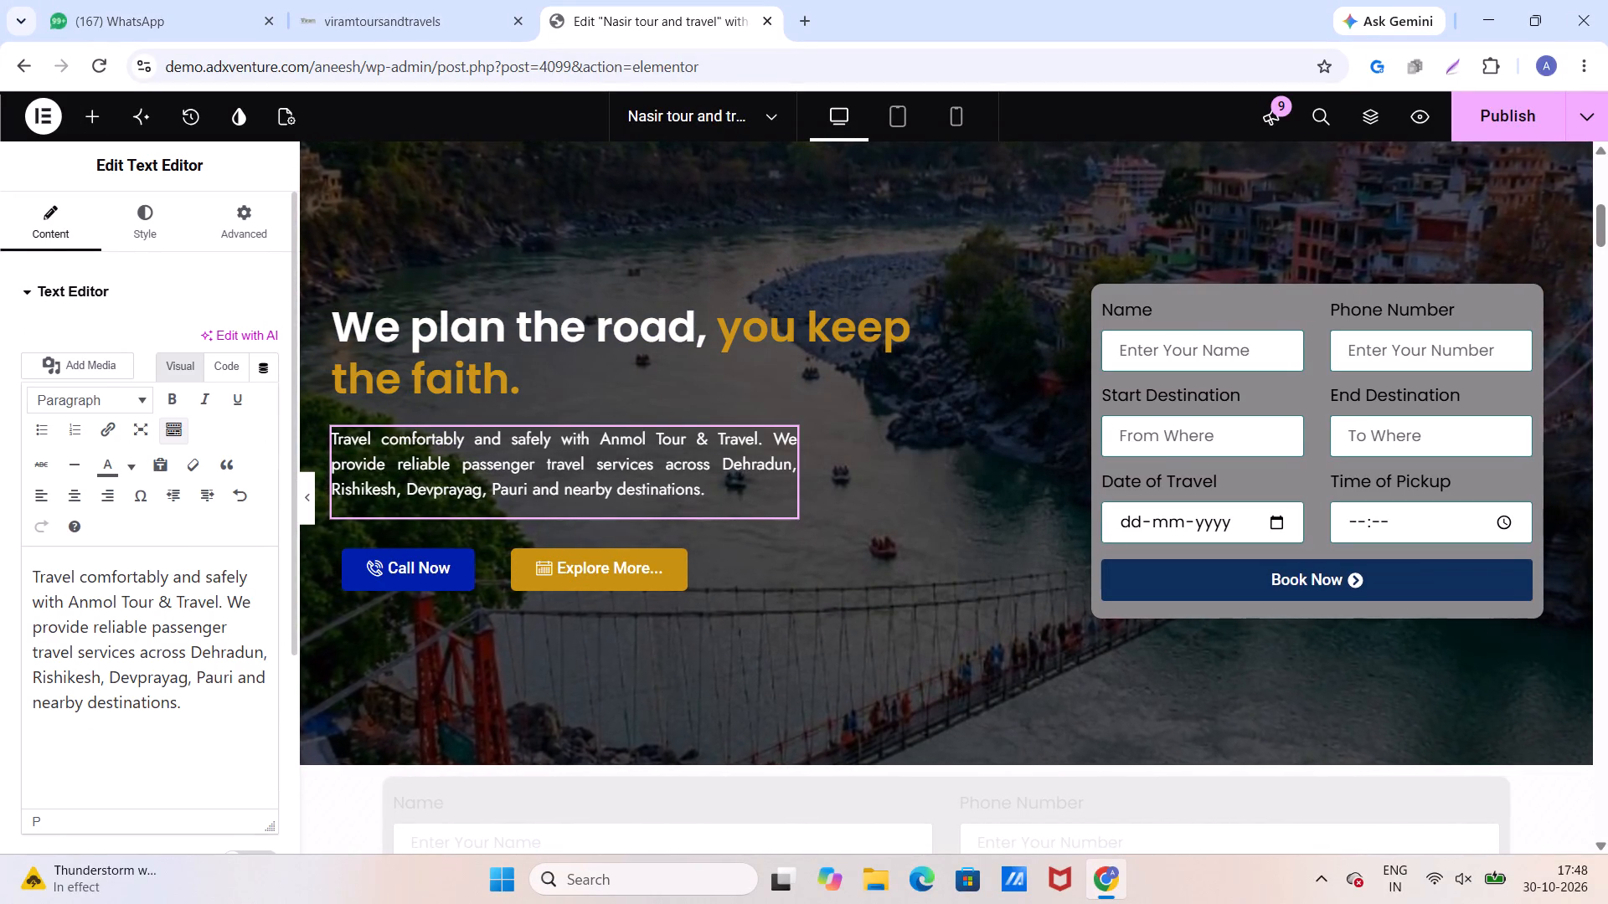
Select the company name "Anmol Tour & Travel" in the introductory paragraph beneath the hero heading.
left_click_drag(217, 609, 75, 613)
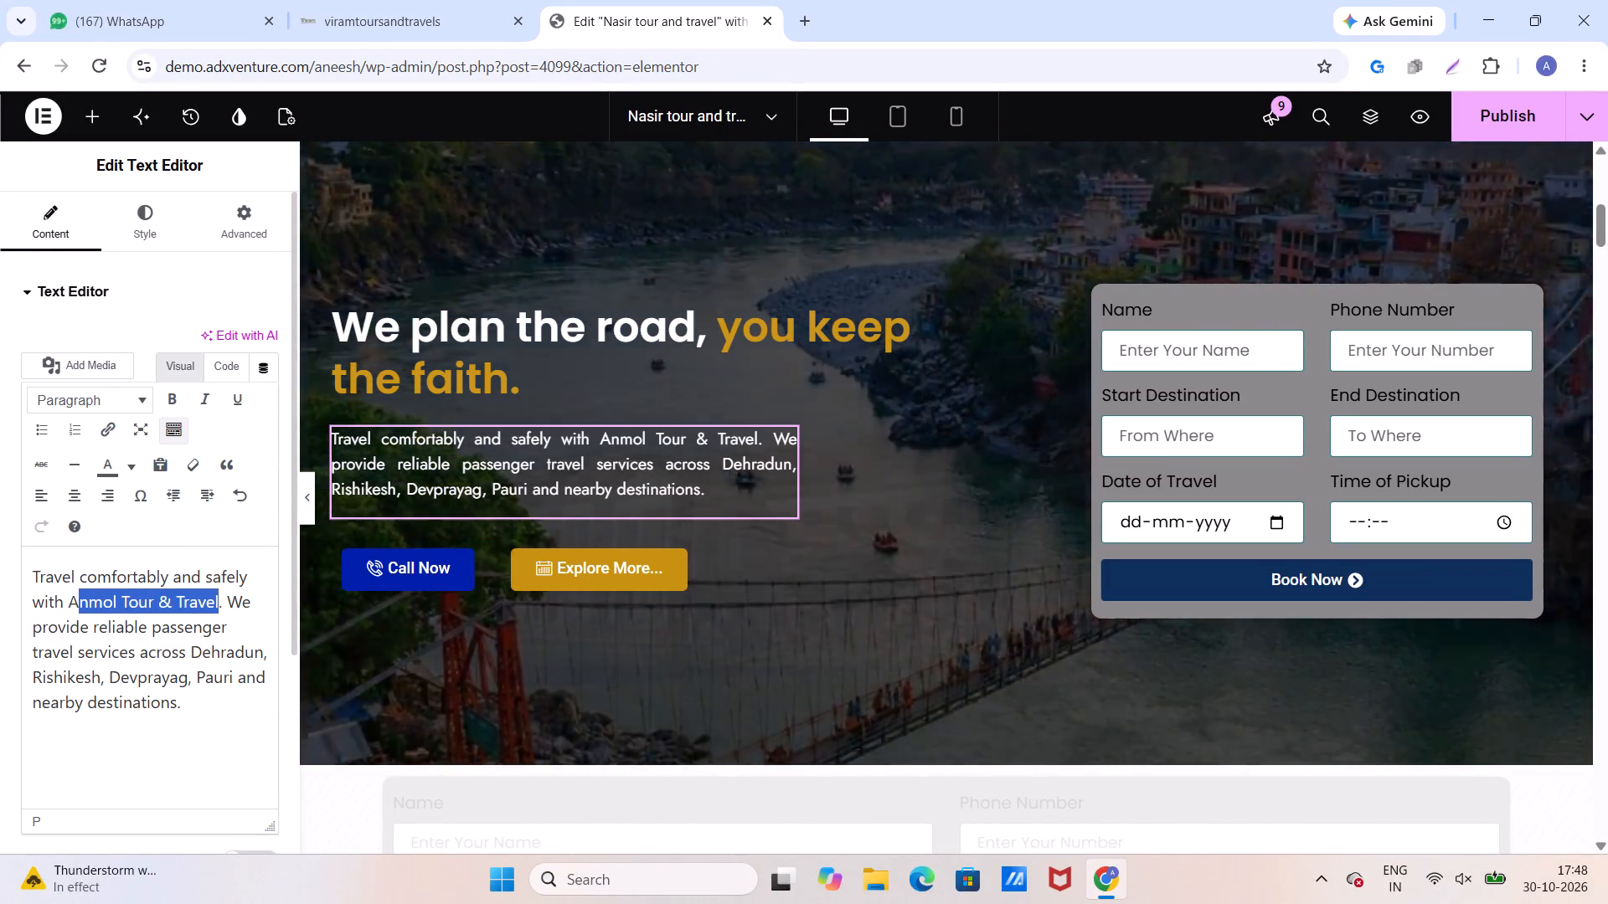
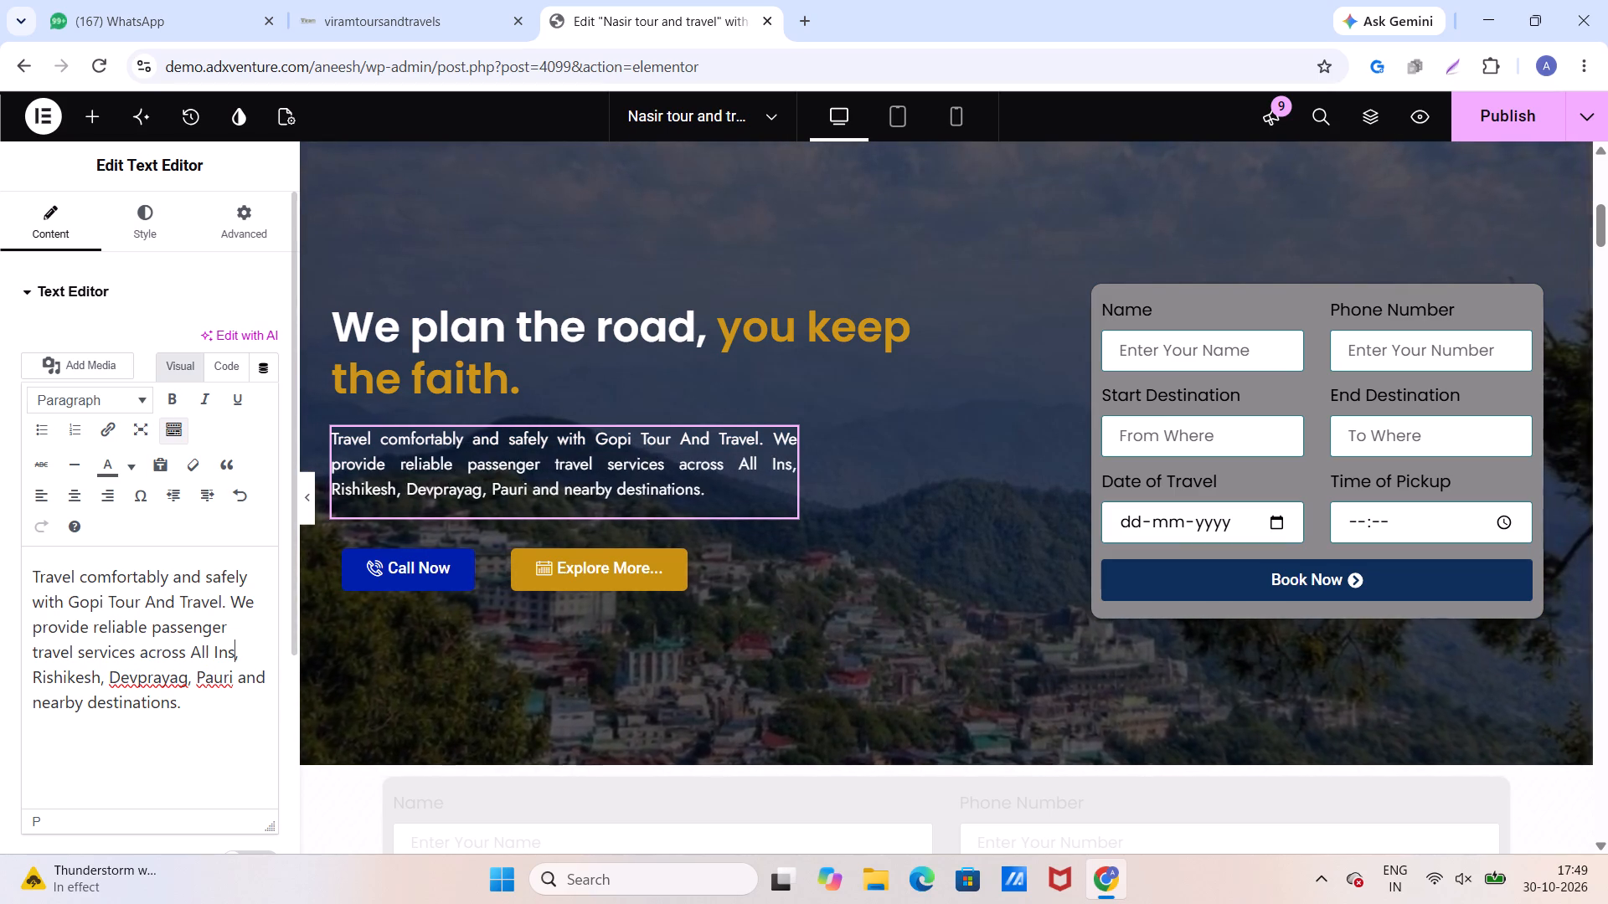
Finish the hero paragraph so it ends with "across All India.", removing the Rishikesh, Devprayag, Pauri and nearby destinations text, and publish the page.
key("BackSpace")
type("dia")
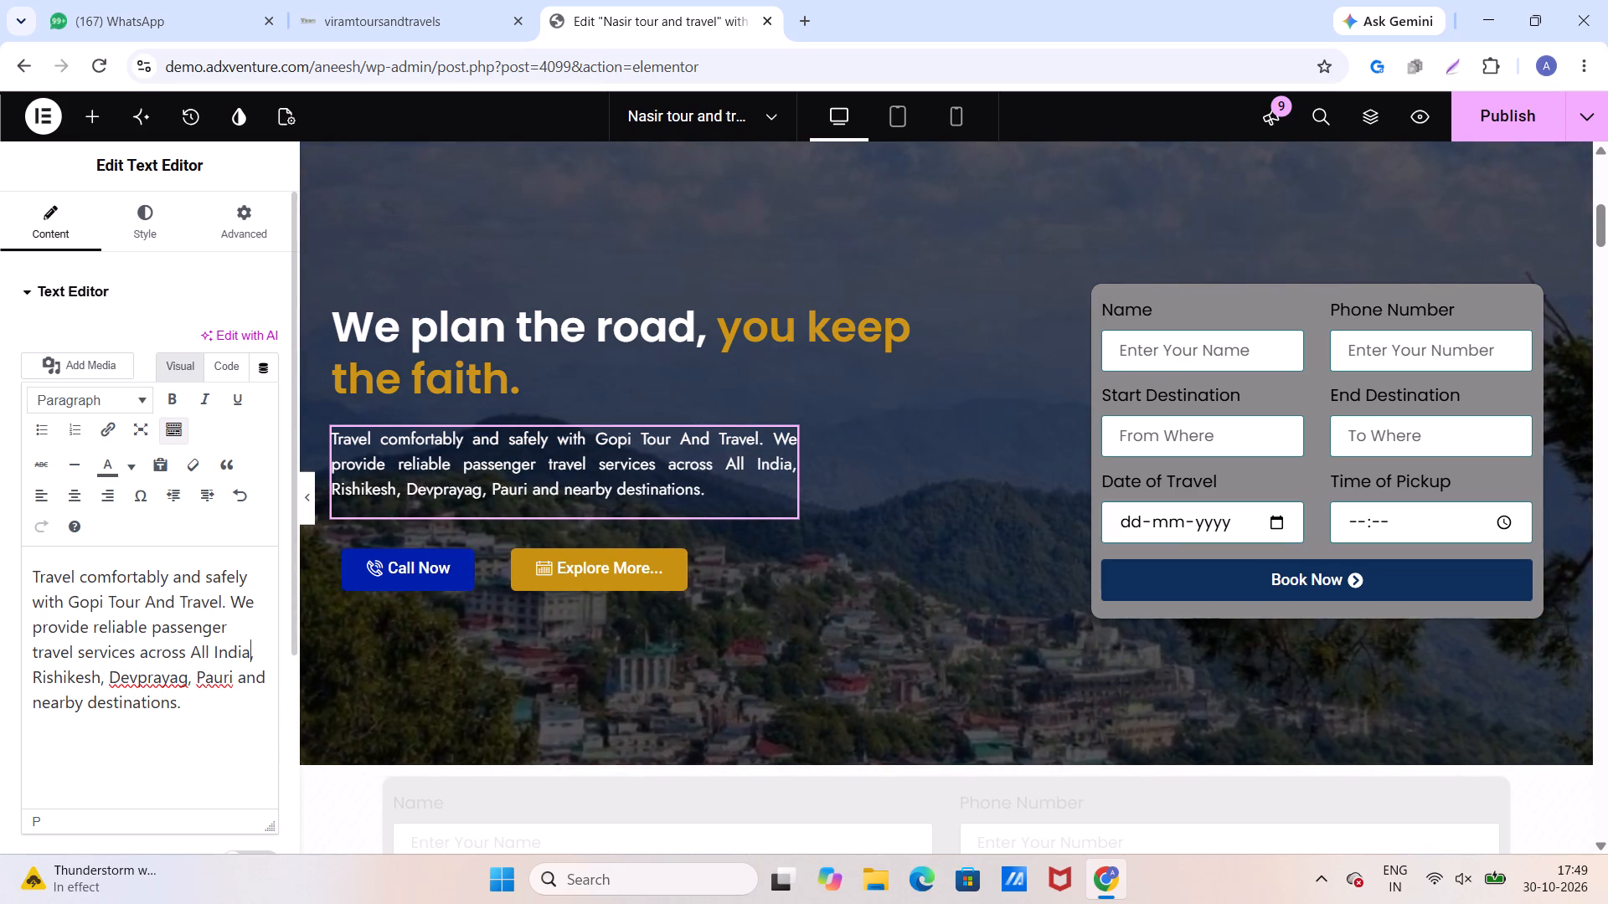
left_click_drag(199, 715, 10, 683)
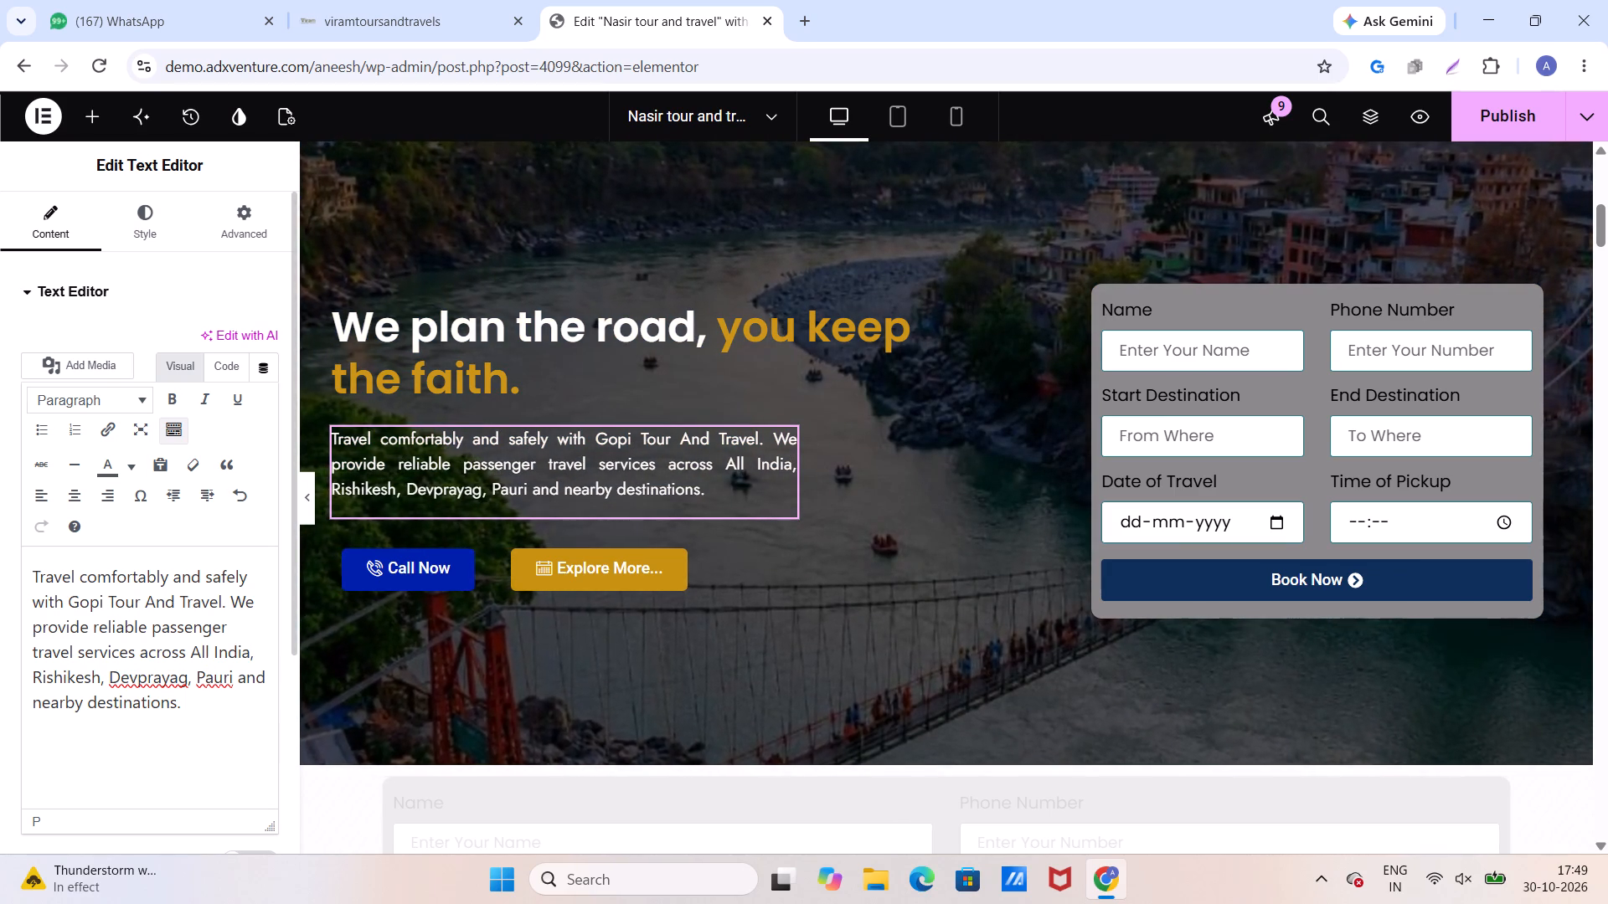
left_click_drag(186, 705, 25, 677)
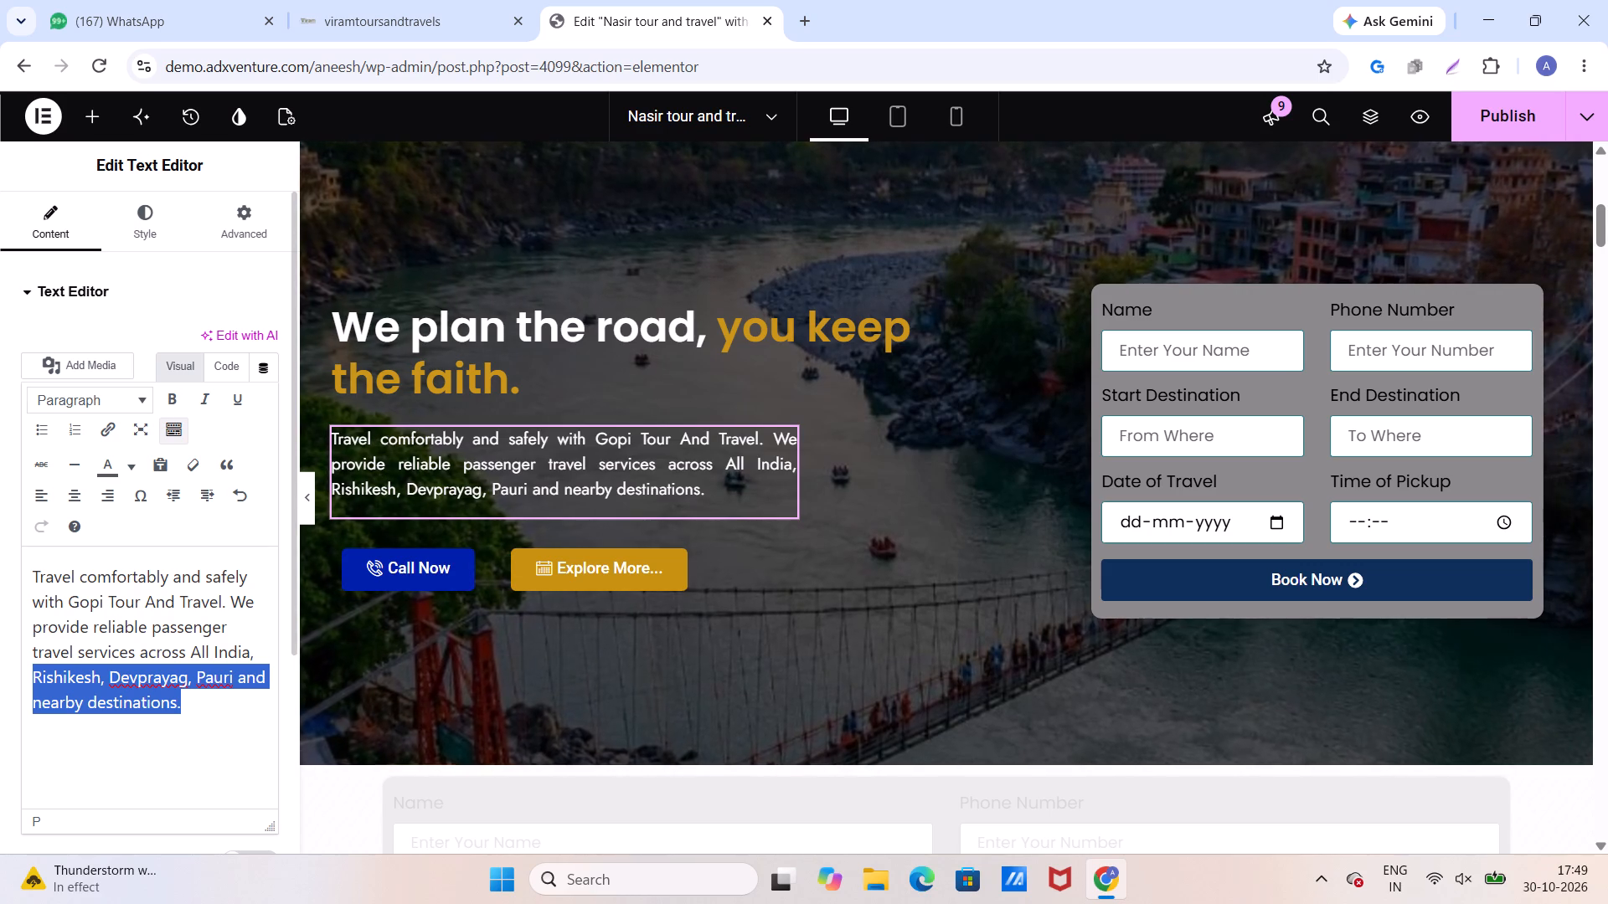
key("BackSpace")
key("BackSpace")
key("BackSpace")
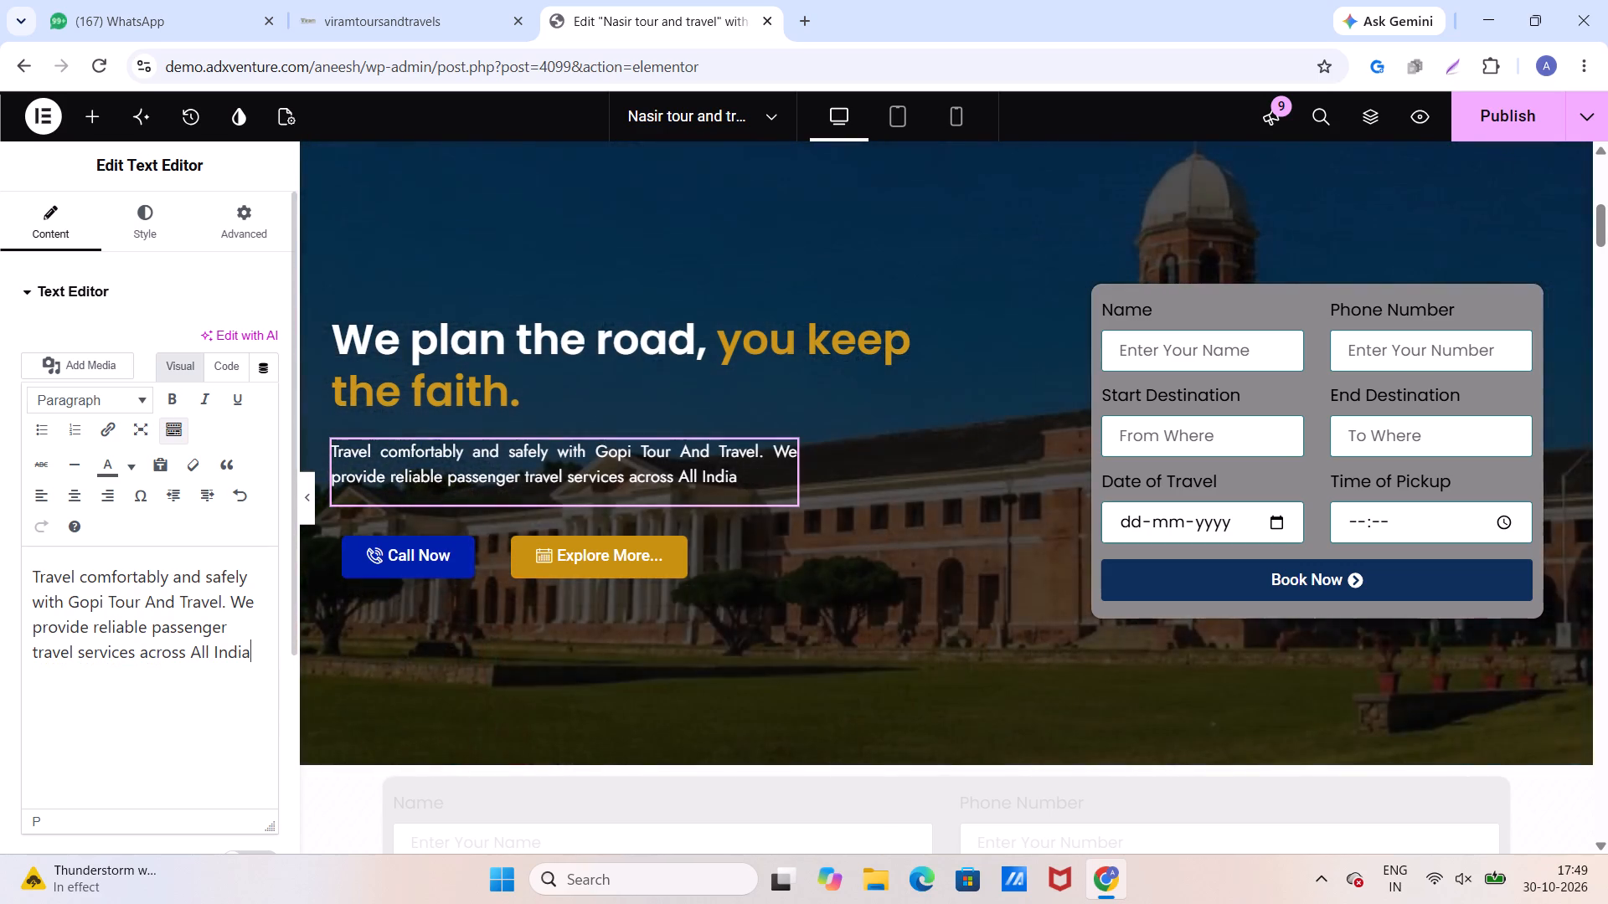
key("period")
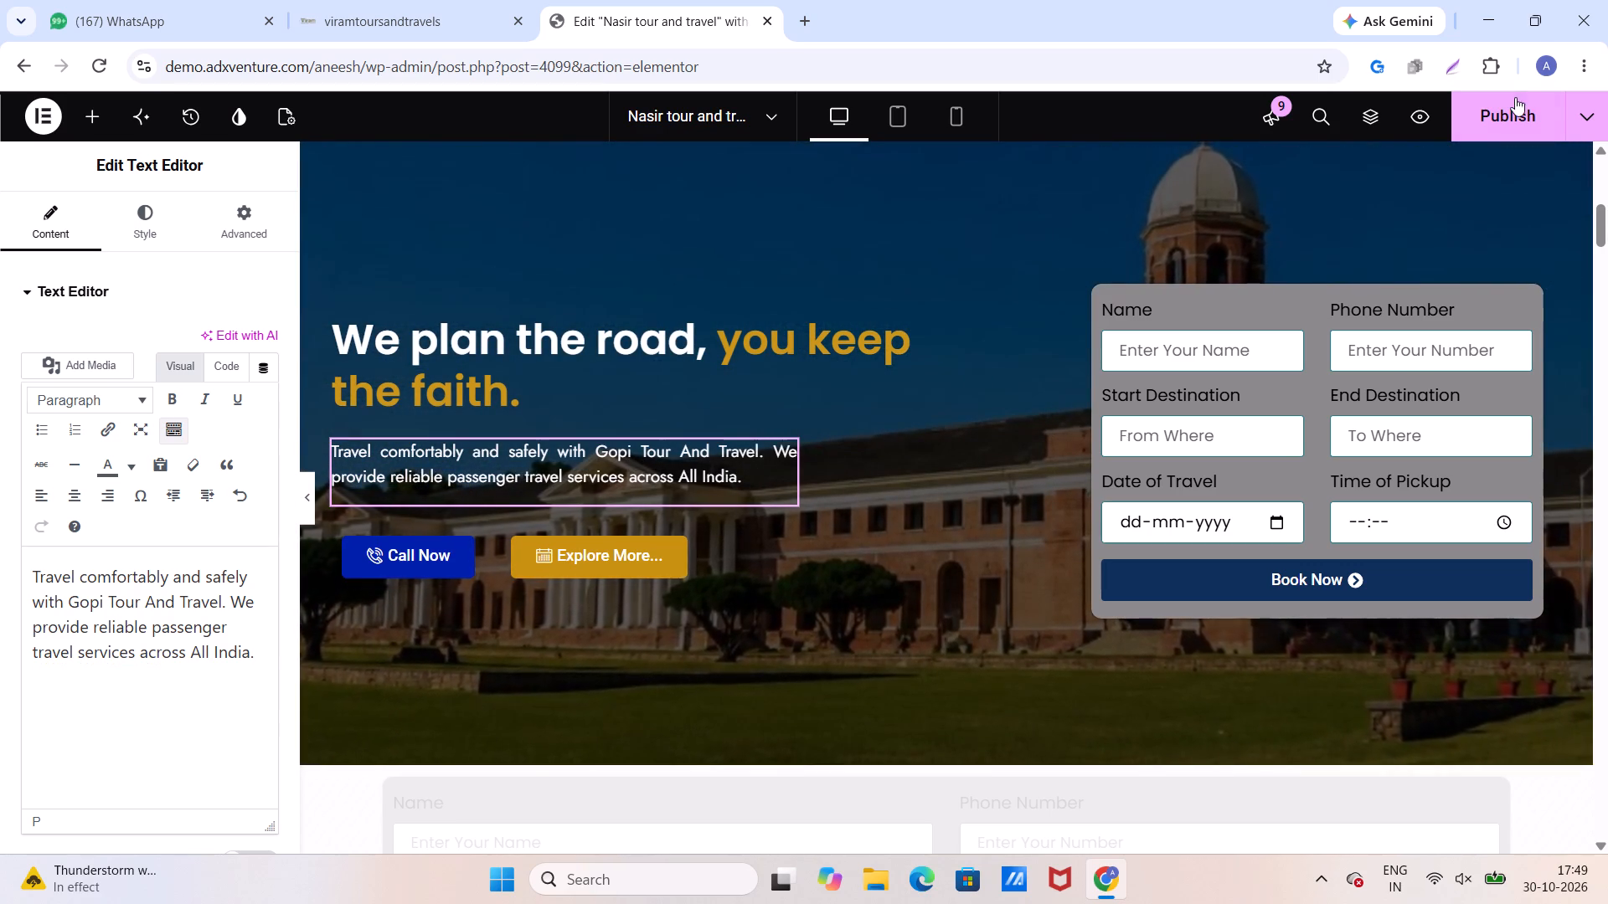
left_click(1515, 100)
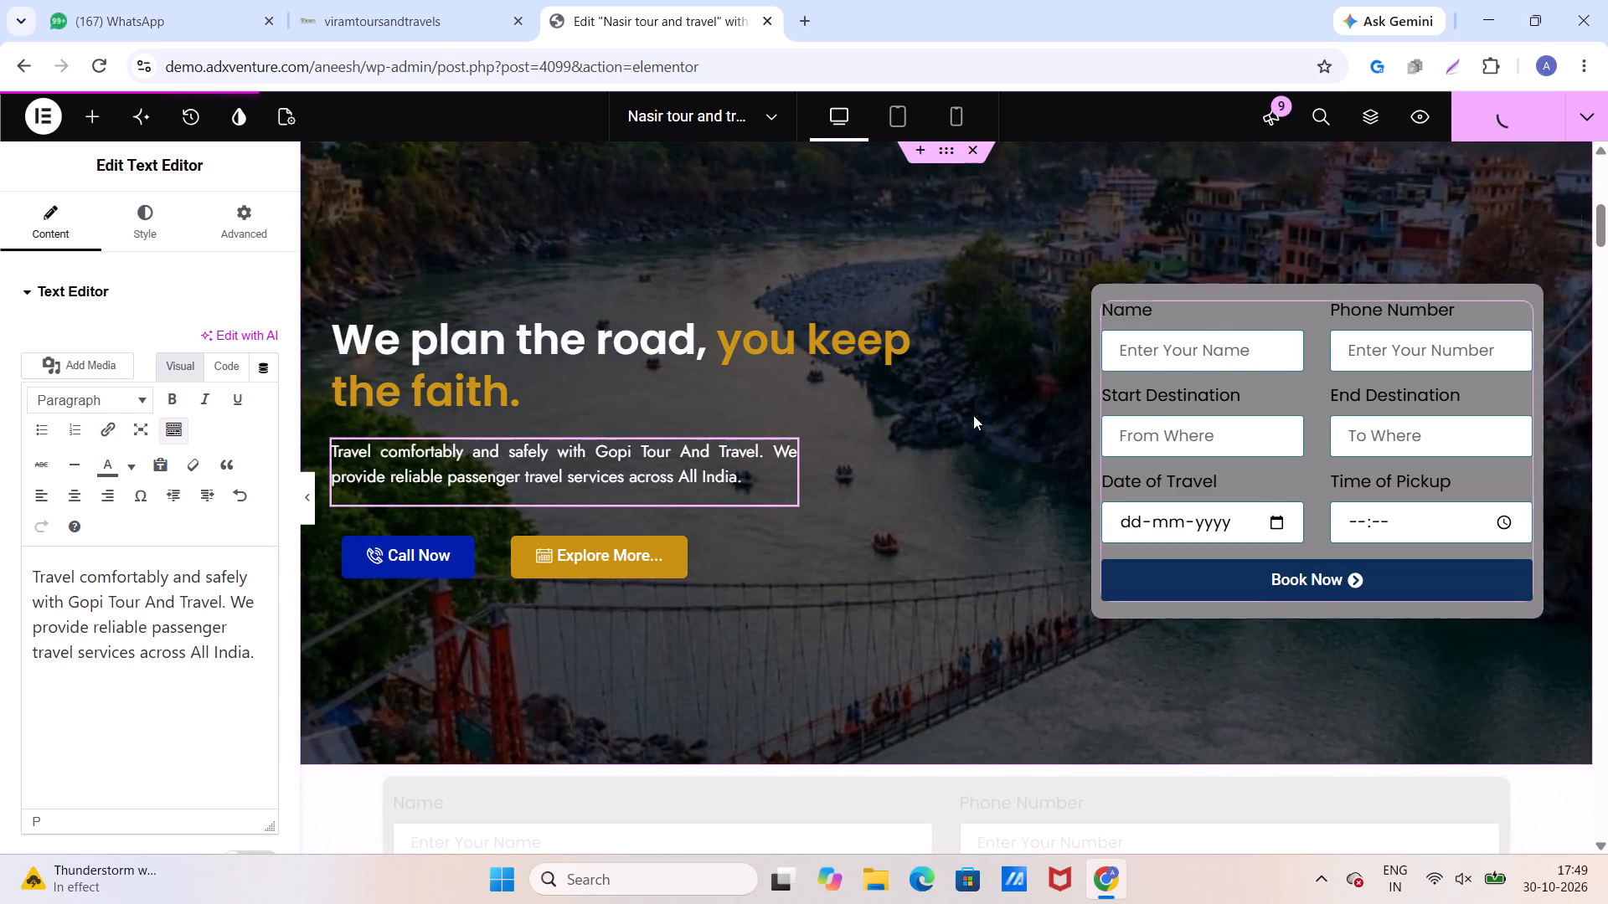
Replace the Anmol logo in the desktop header with the round blue-and-brown DEMO logo from the media library.
scroll(967, 416, "up", 6)
scroll(966, 412, "down", 3)
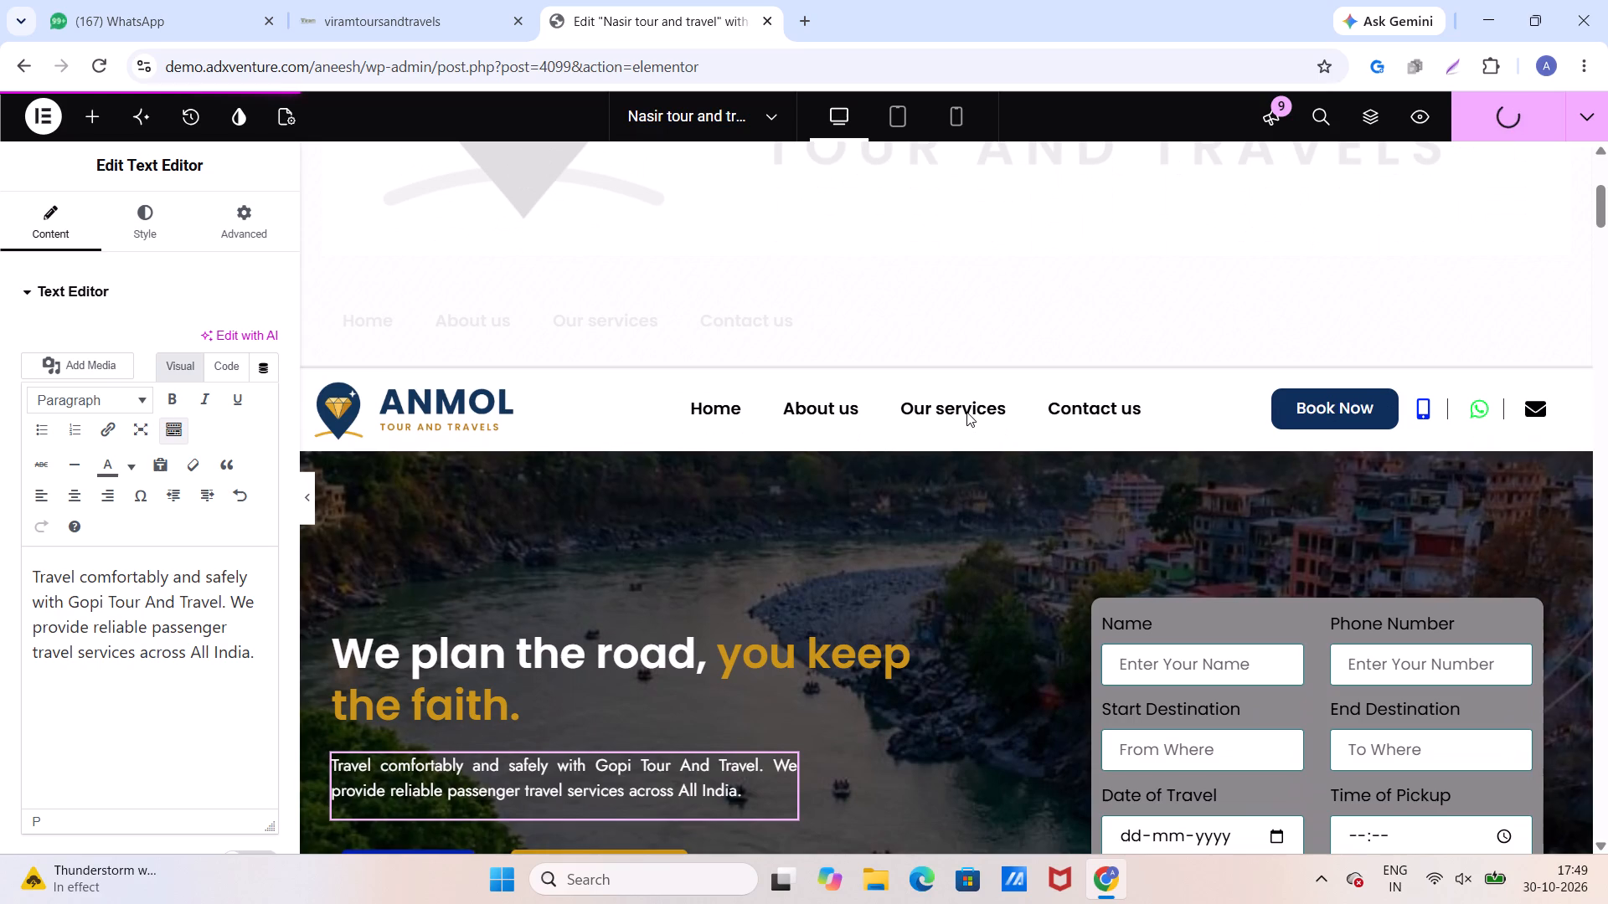
left_click(472, 413)
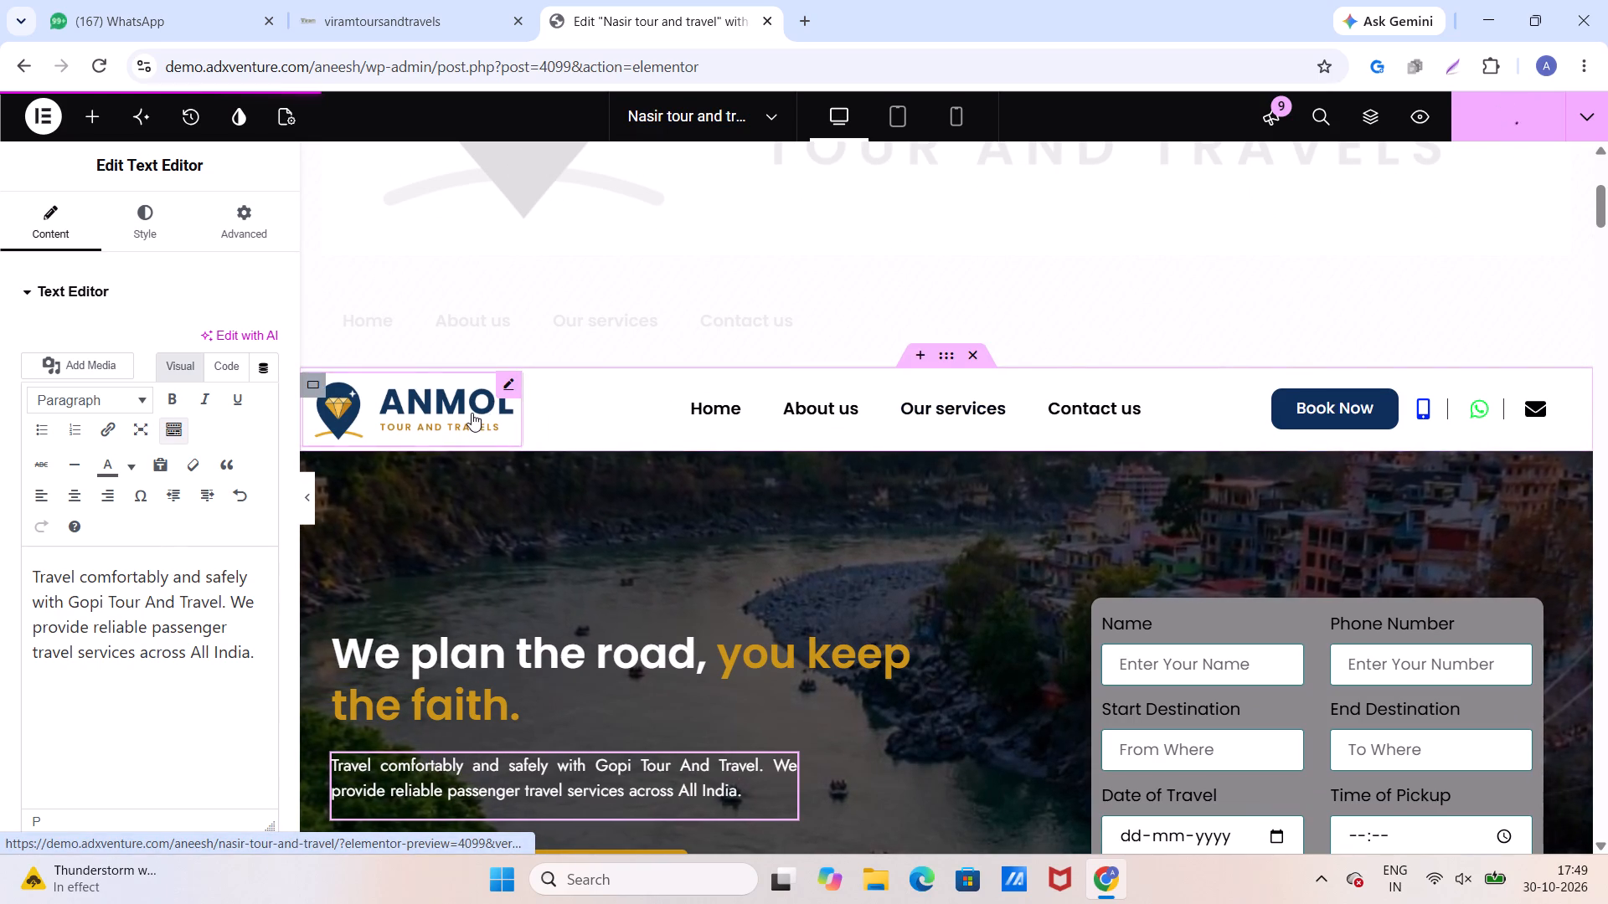
left_click(160, 391)
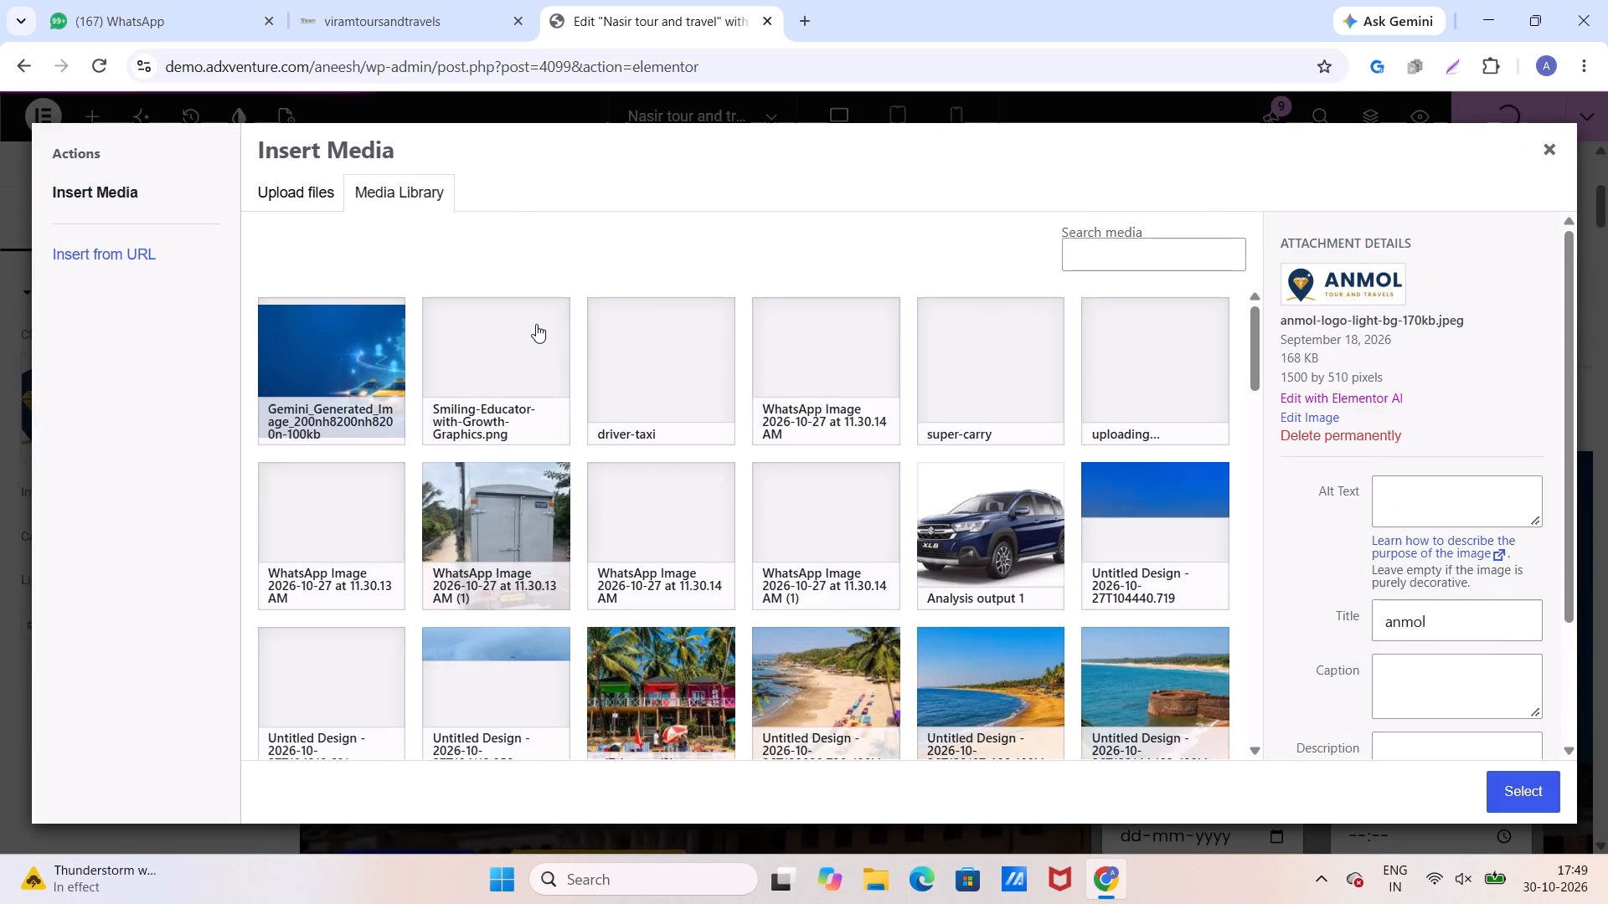
scroll(558, 382, "down", 7)
scroll(558, 390, "up", 1)
scroll(557, 392, "down", 1)
scroll(556, 393, "up", 1)
scroll(556, 393, "down", 16)
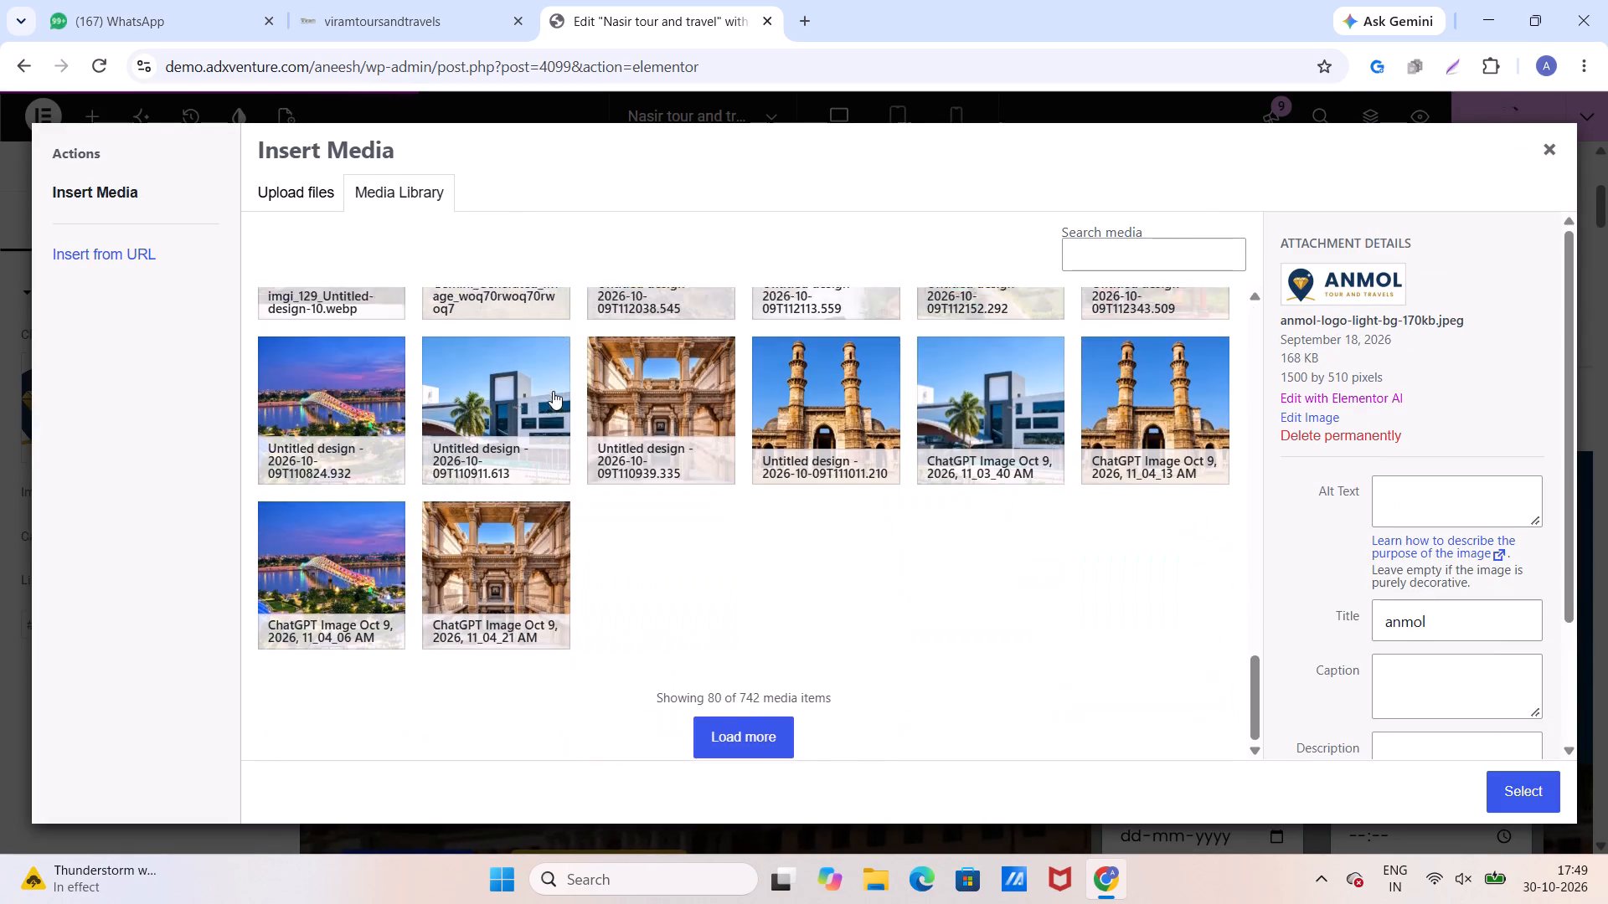
scroll(553, 391, "down", 5)
scroll(553, 391, "up", 1)
scroll(553, 391, "down", 1)
left_click(727, 732)
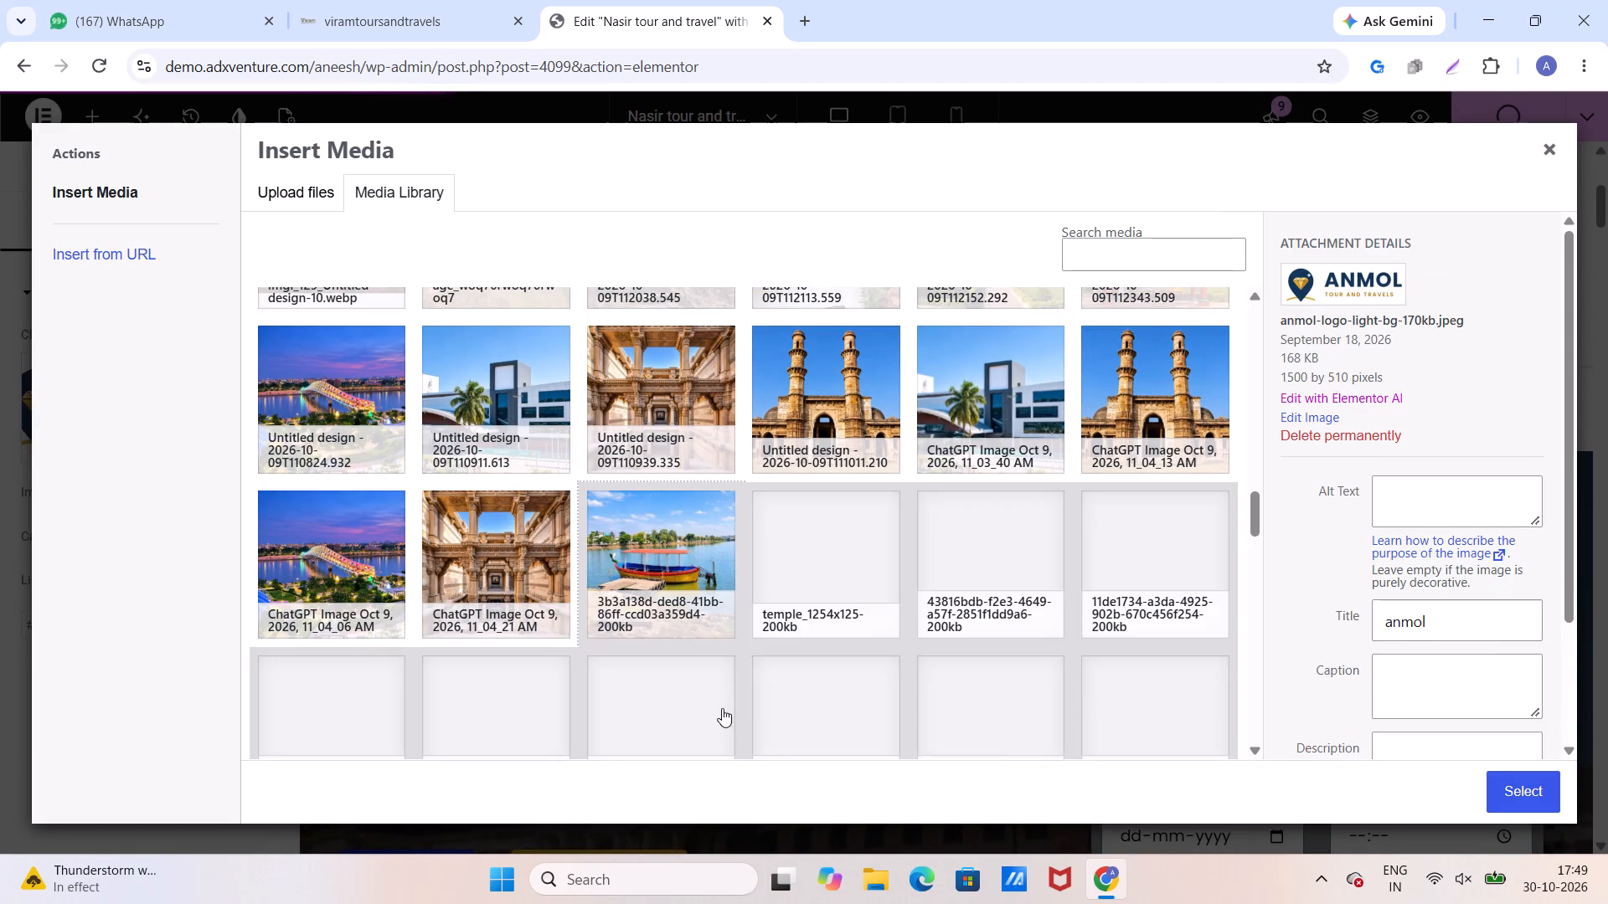
scroll(679, 620, "down", 18)
scroll(680, 616, "up", 1)
scroll(680, 616, "down", 10)
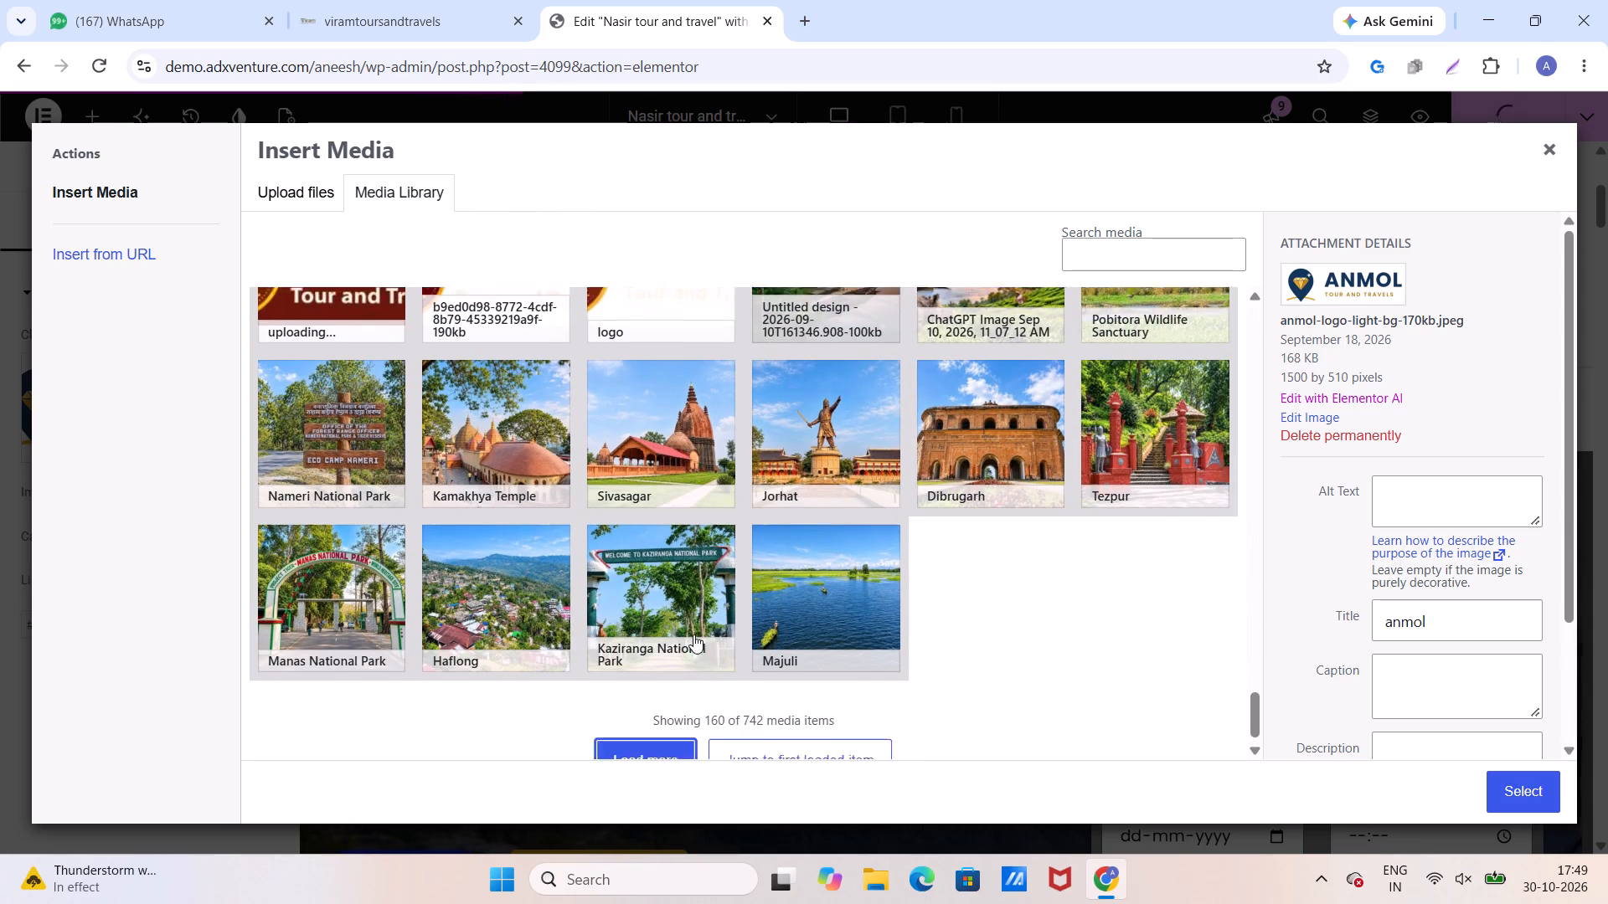
scroll(702, 628, "down", 5)
left_click(662, 718)
scroll(671, 616, "down", 8)
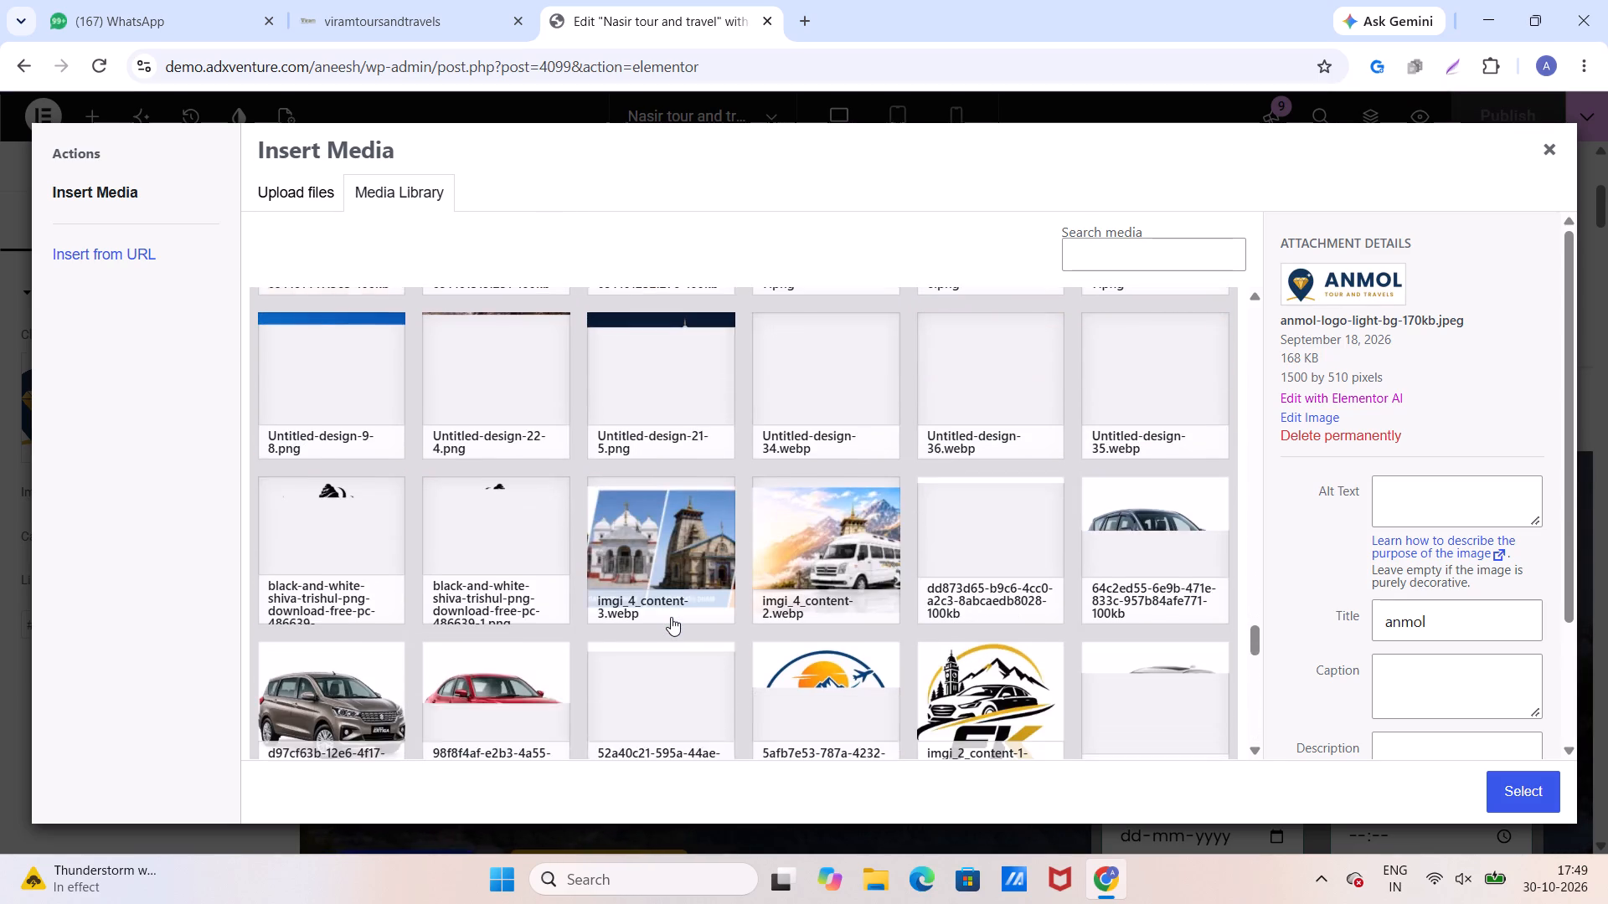
scroll(671, 617, "down", 14)
scroll(672, 622, "down", 7)
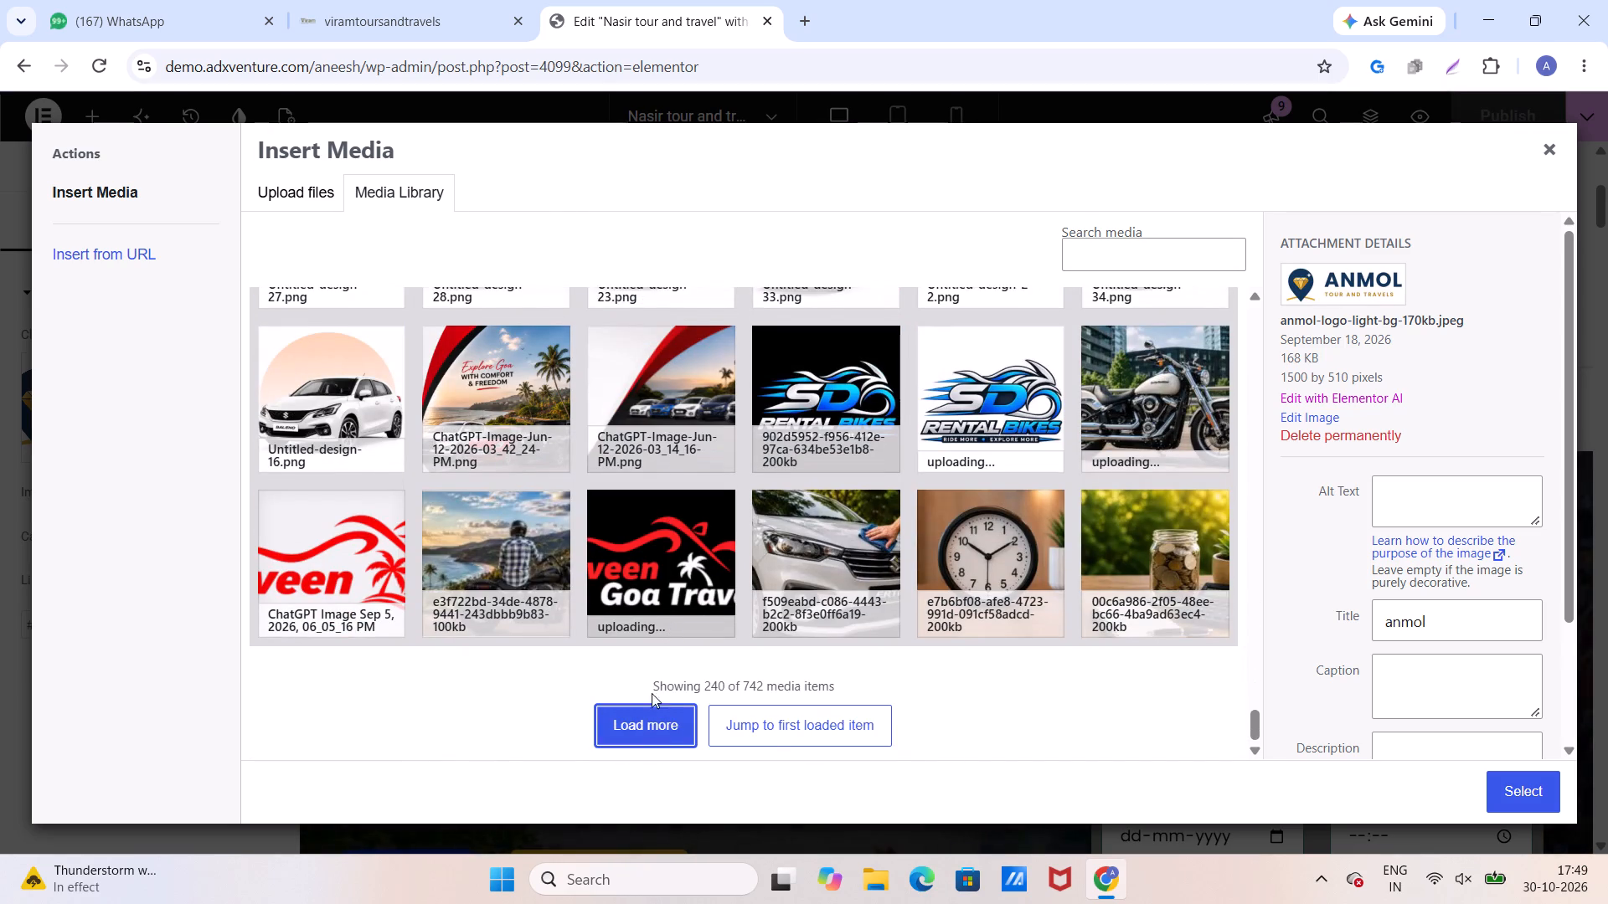
left_click(647, 722)
scroll(665, 630, "down", 10)
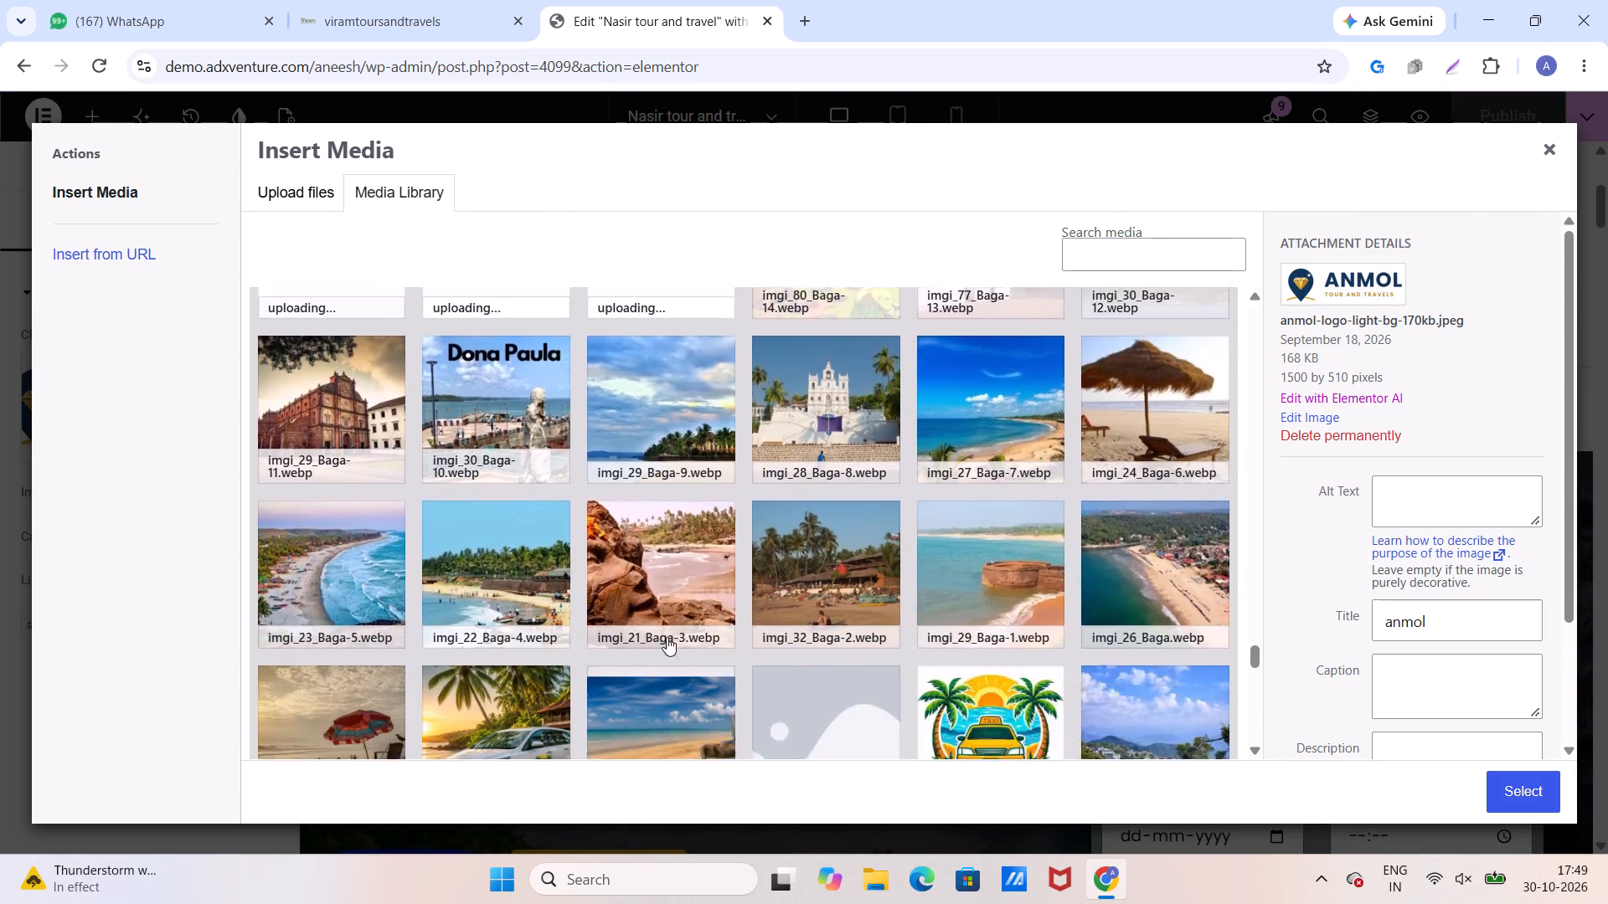
scroll(667, 637, "down", 12)
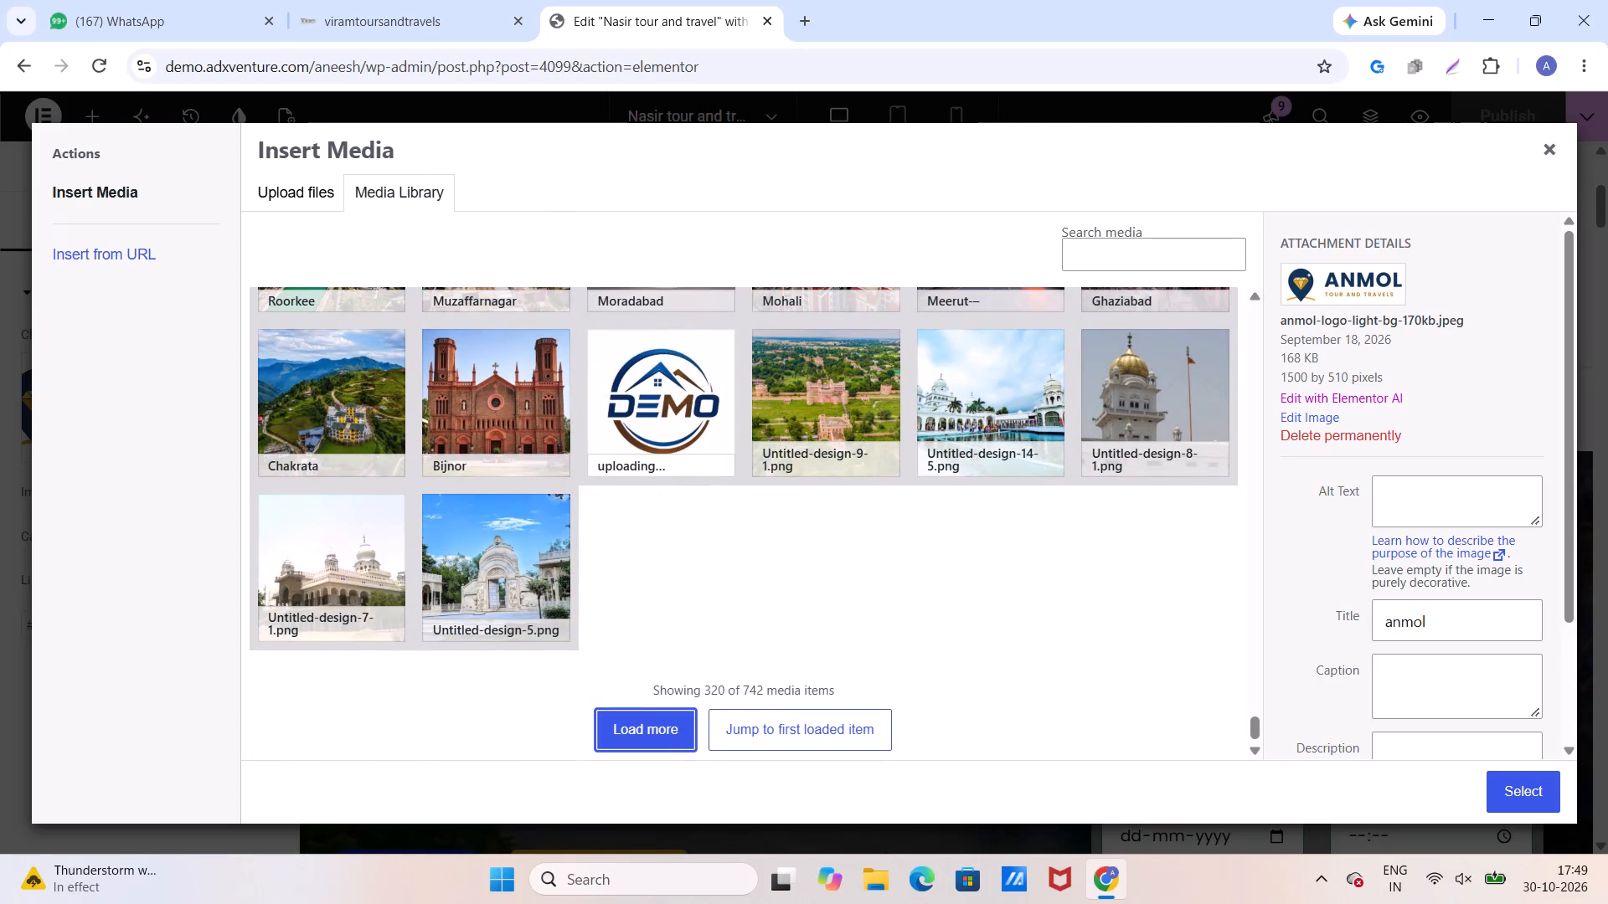
left_click(659, 737)
scroll(664, 663, "down", 4)
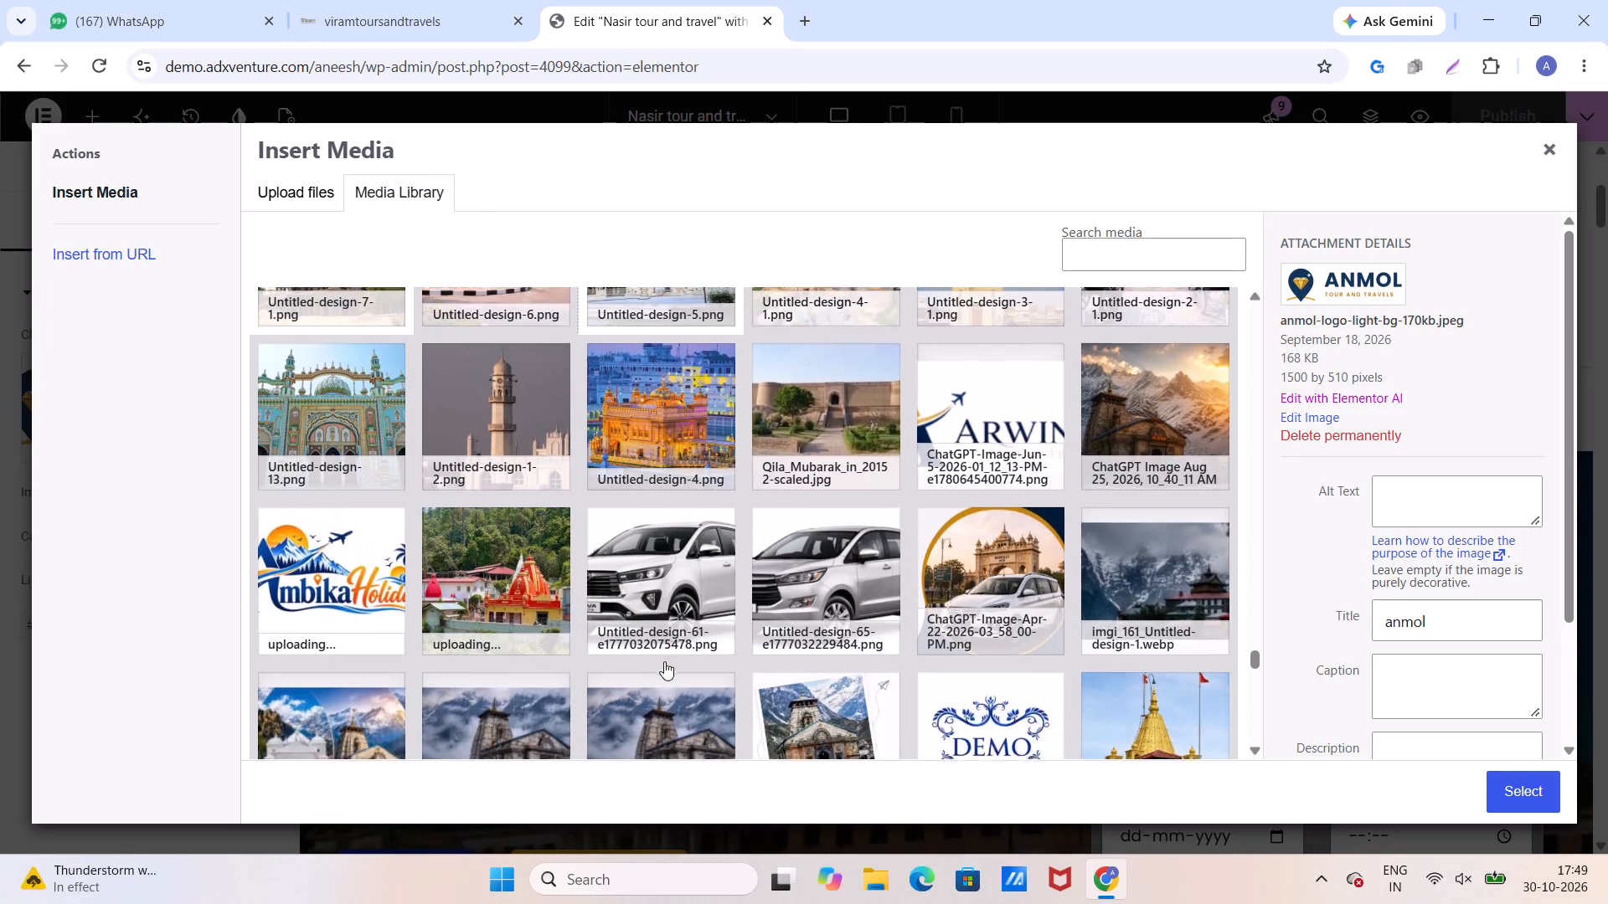
scroll(664, 661, "up", 3)
left_click(663, 332)
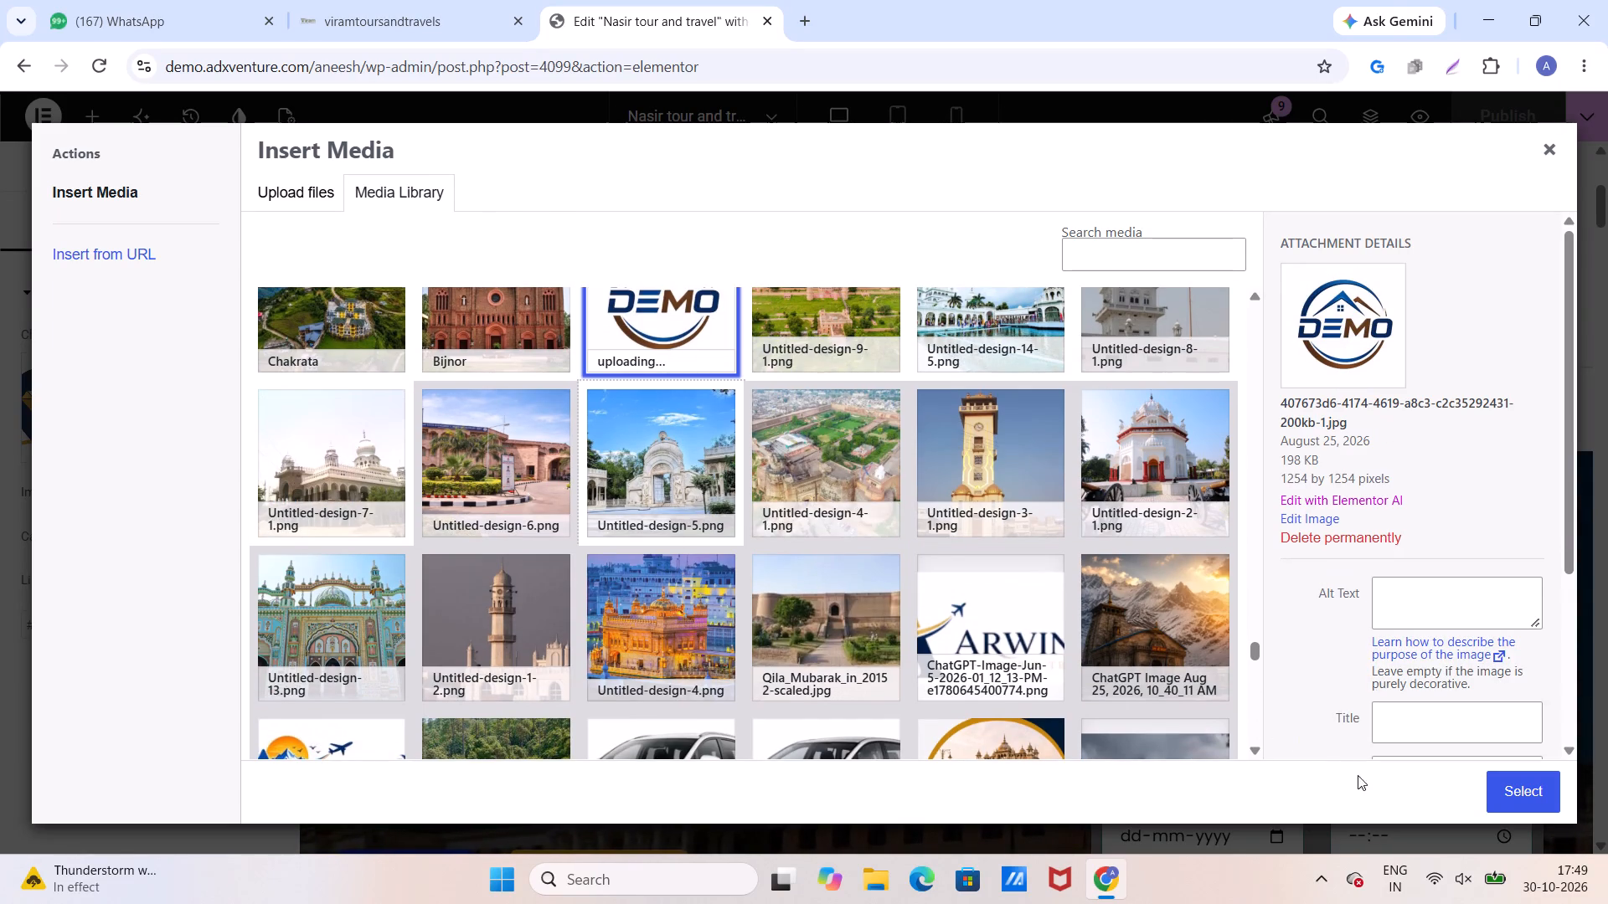
left_click(1508, 782)
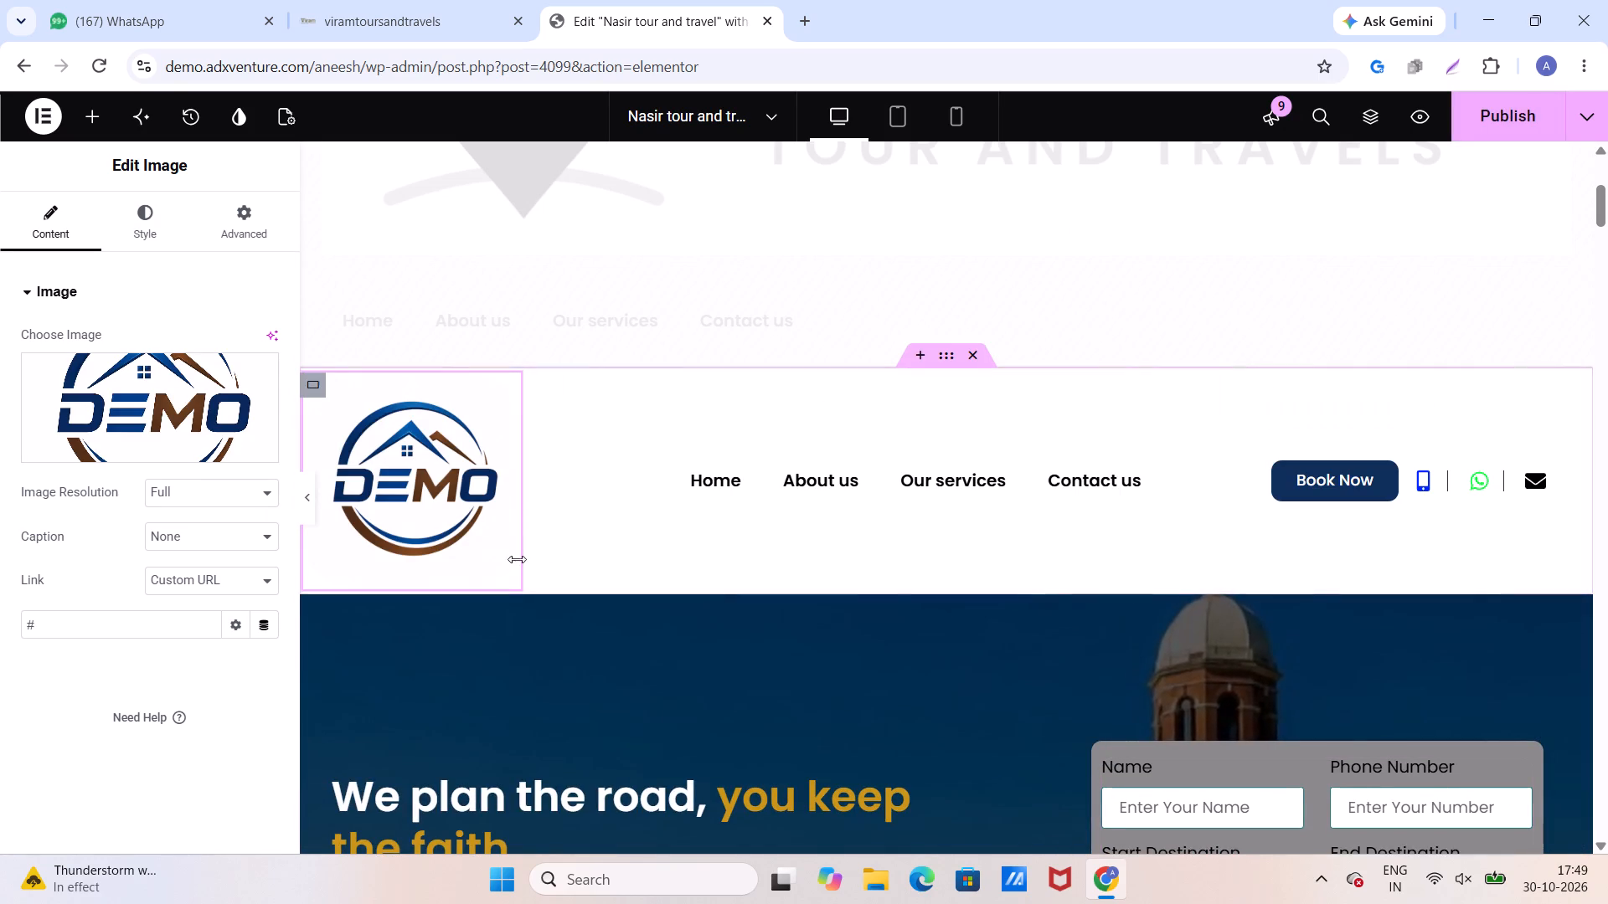
Shrink the DEMO logo in the desktop header by narrowing its column, and publish the page.
left_click_drag(516, 566, 399, 460)
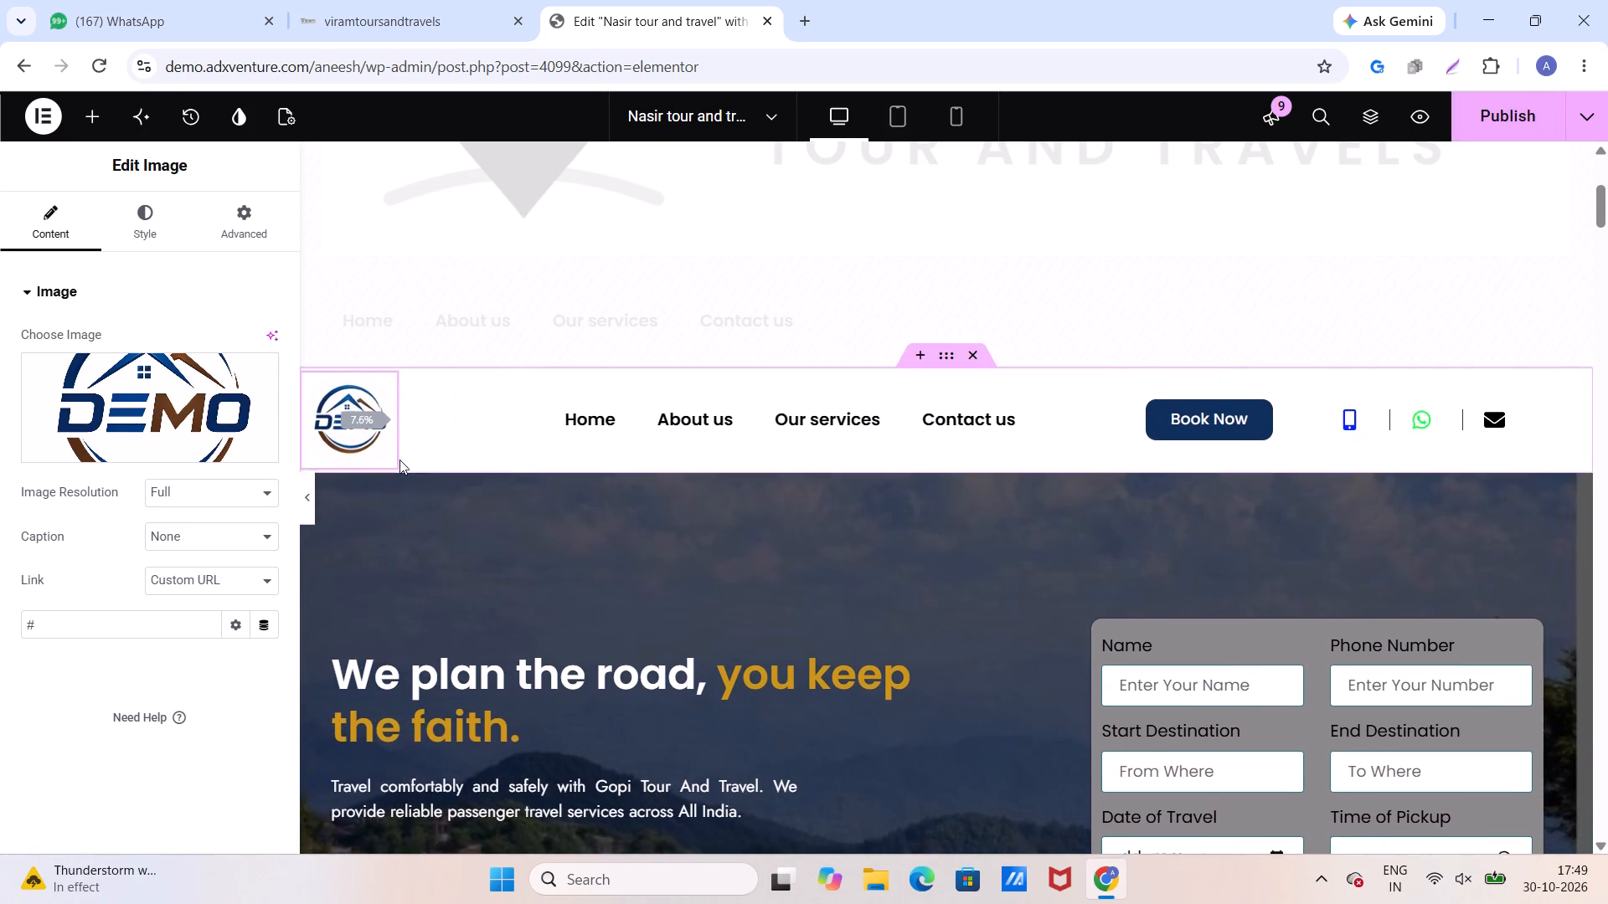
left_click_drag(399, 460, 407, 462)
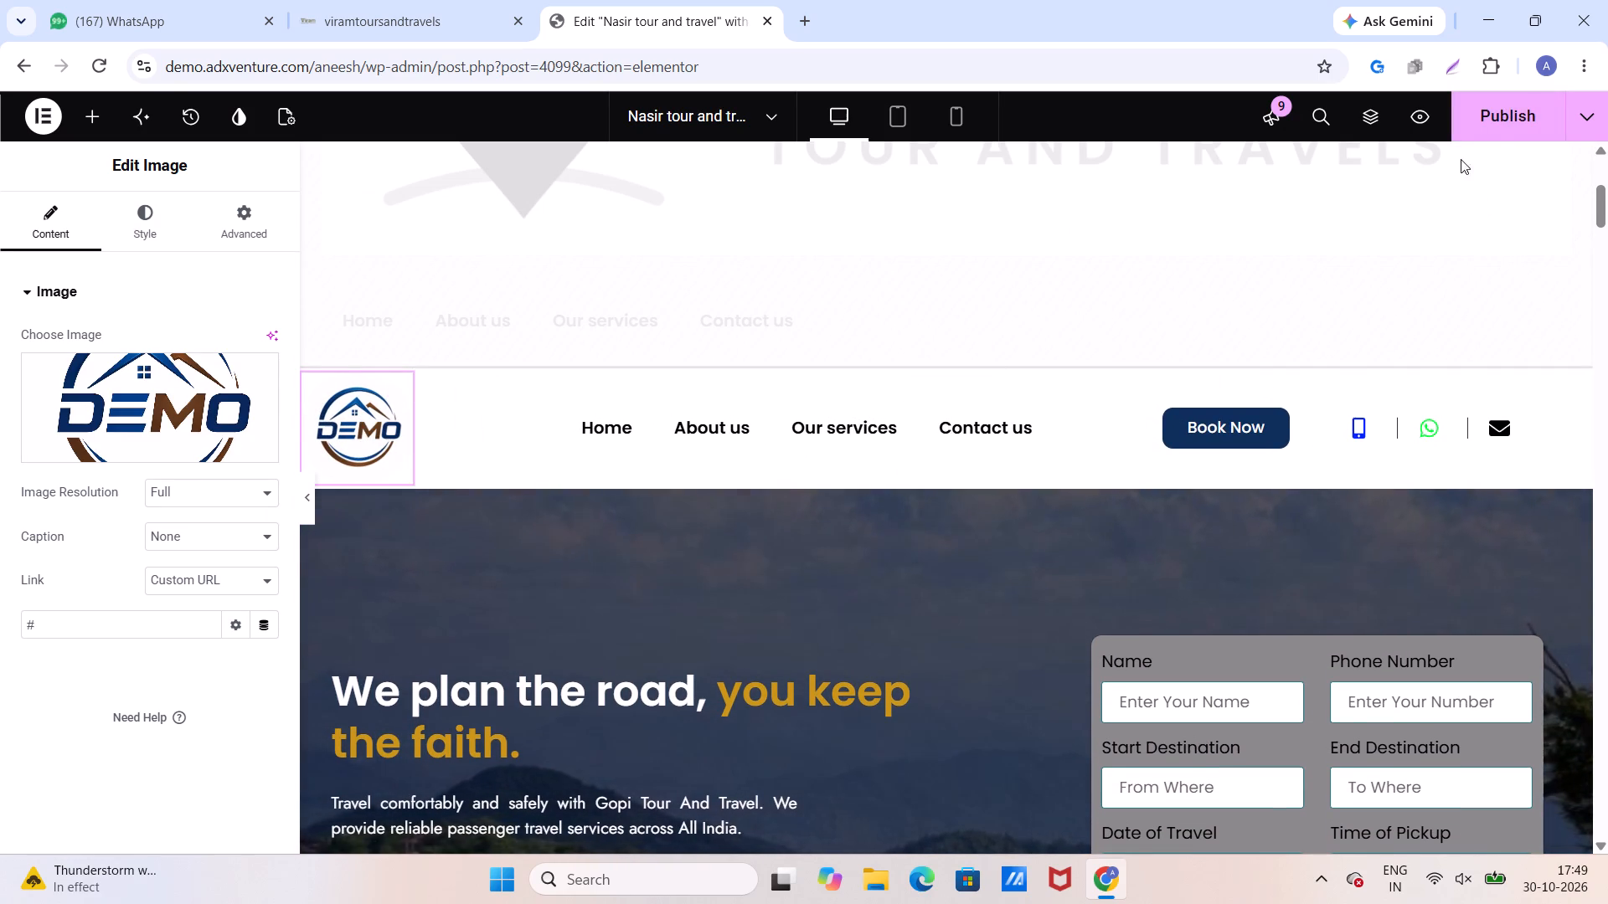
left_click(1503, 112)
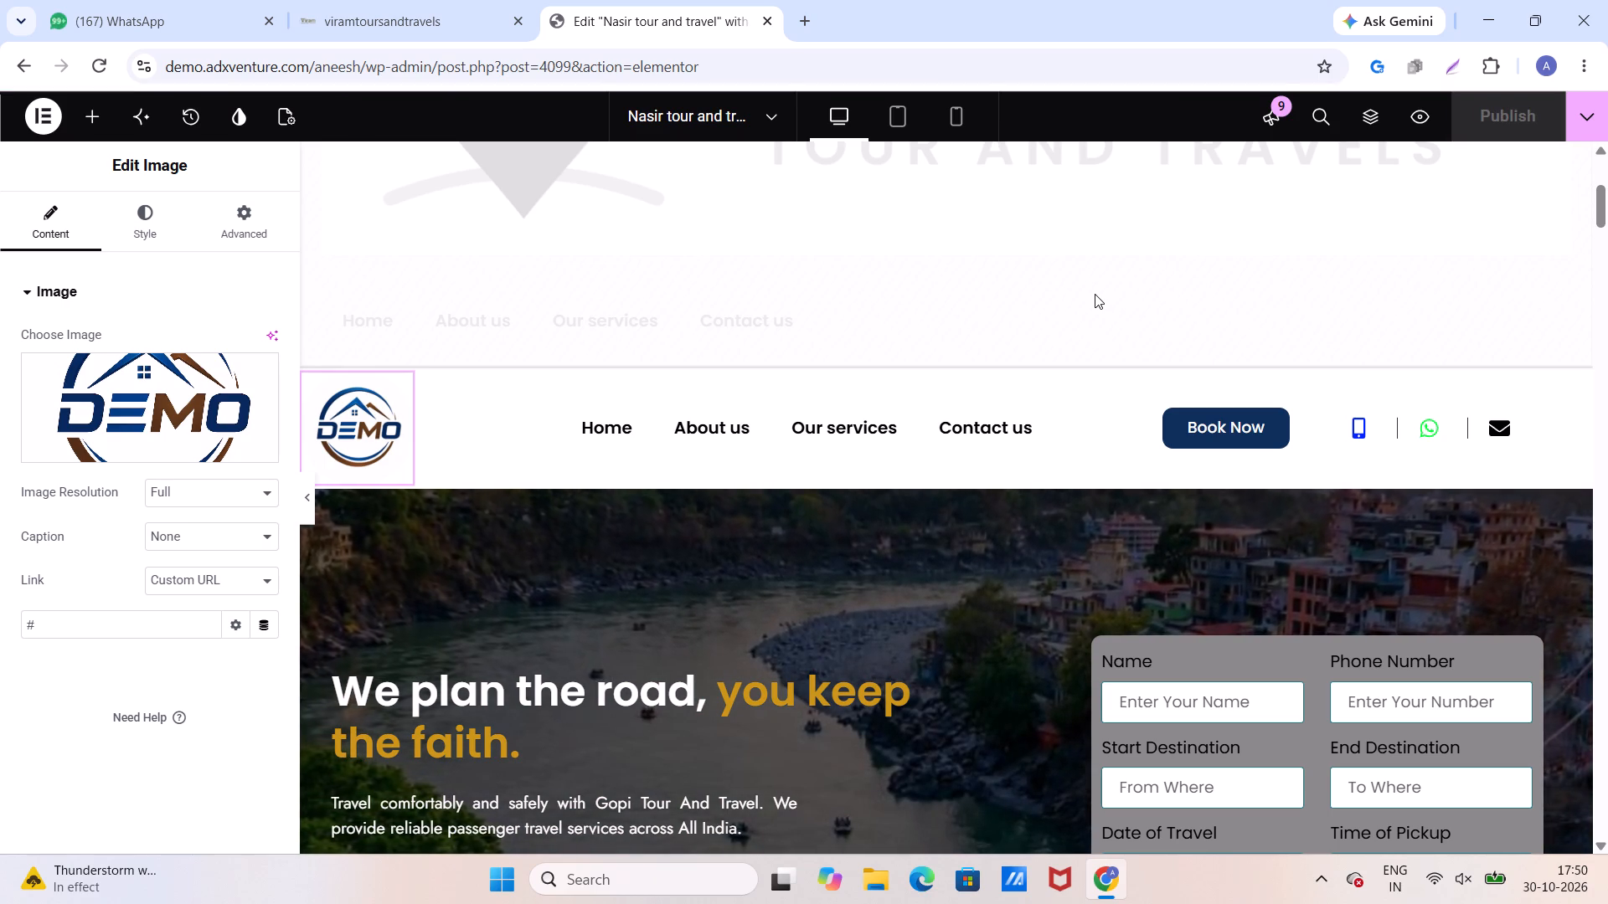
In the mobile layout, replace the Anmol header logo with the round DEMO logo from the media library.
left_click(956, 111)
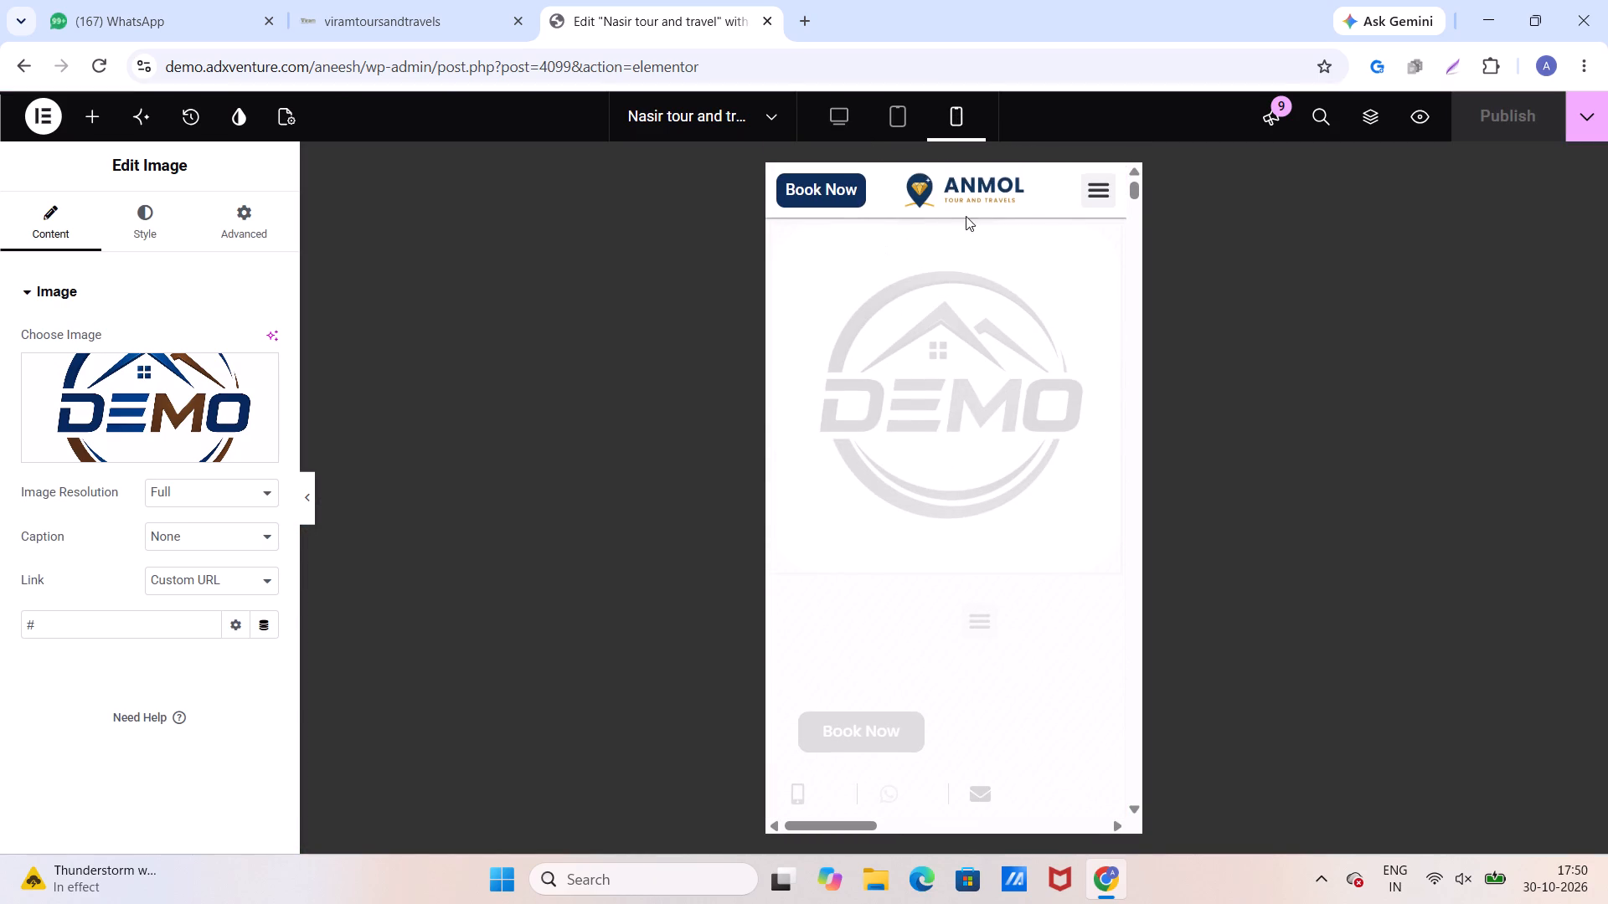
left_click(960, 196)
left_click(95, 393)
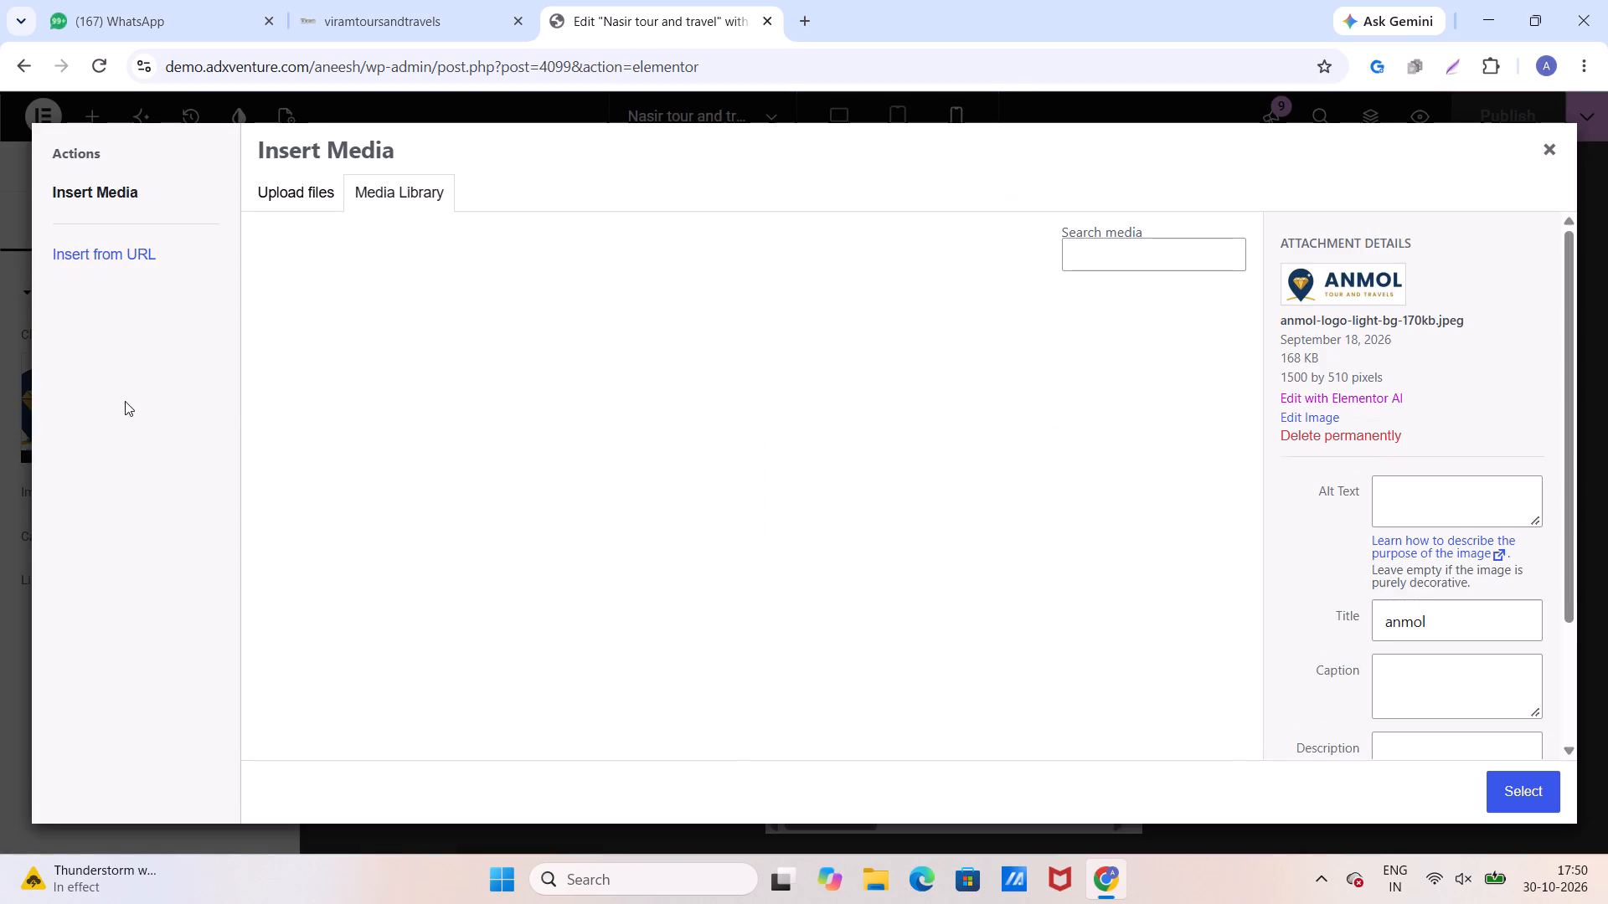
scroll(496, 562, "down", 8)
scroll(491, 527, "up", 1)
scroll(491, 527, "down", 12)
scroll(488, 509, "up", 1)
scroll(488, 509, "down", 1)
scroll(488, 509, "up", 1)
scroll(488, 509, "down", 4)
scroll(490, 511, "up", 1)
scroll(490, 511, "down", 1)
scroll(490, 511, "up", 1)
scroll(490, 511, "down", 2)
left_click(714, 717)
scroll(647, 592, "down", 5)
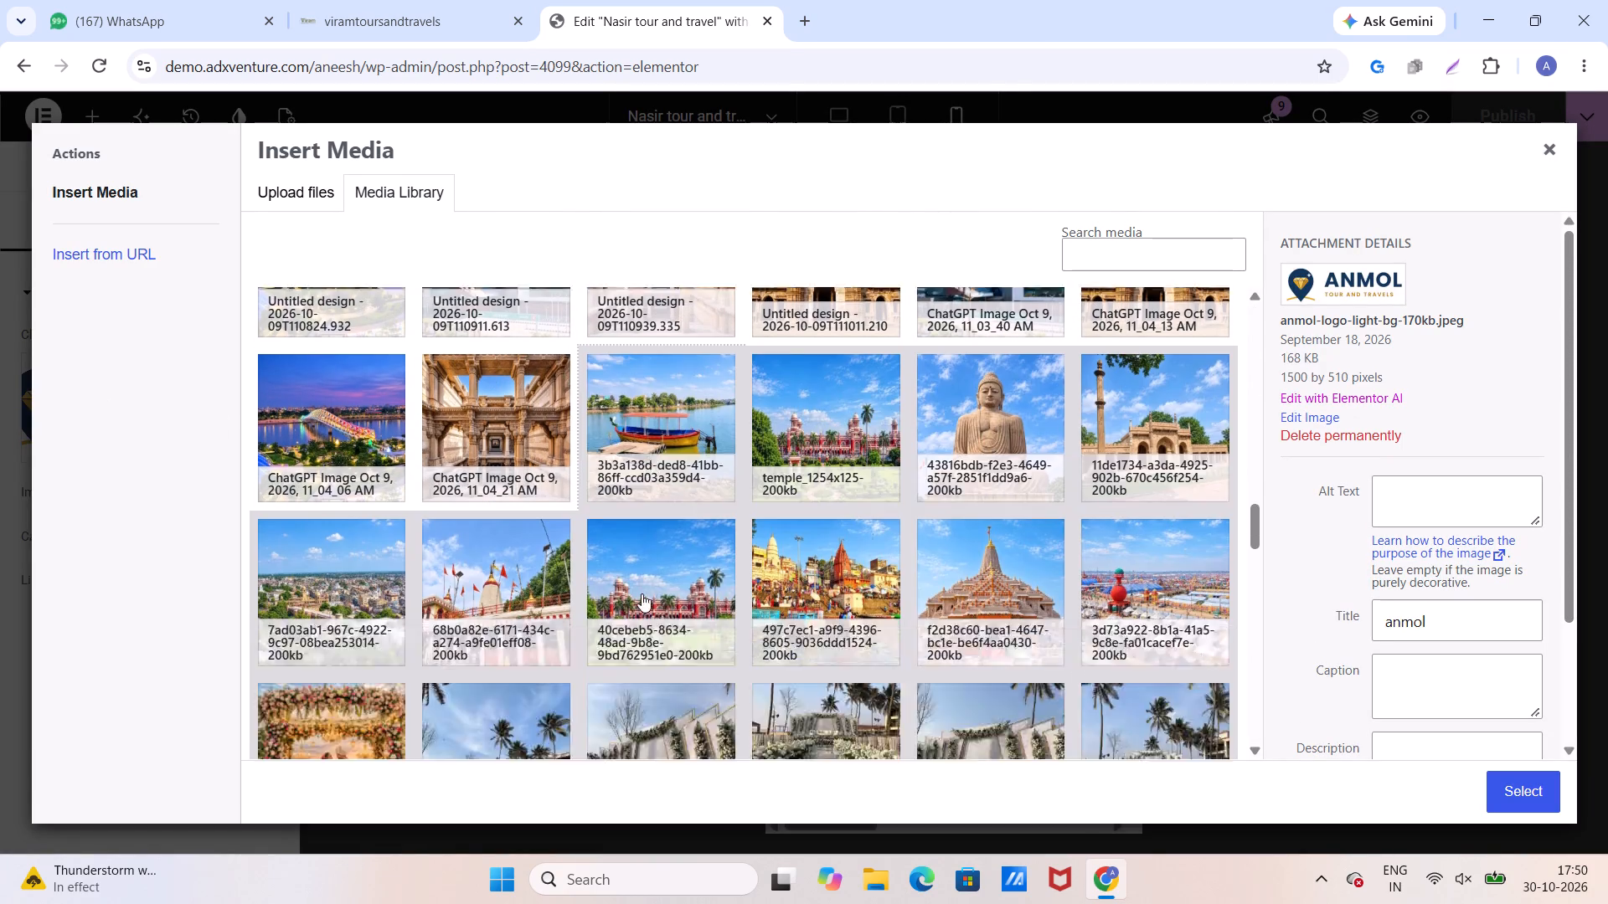
scroll(642, 593, "down", 13)
scroll(634, 586, "up", 1)
scroll(633, 587, "down", 3)
scroll(625, 579, "up", 1)
scroll(624, 580, "down", 1)
scroll(624, 581, "up", 1)
scroll(624, 581, "down", 1)
scroll(624, 581, "up", 1)
scroll(623, 585, "down", 3)
scroll(623, 585, "up", 1)
scroll(623, 585, "down", 10)
left_click(652, 721)
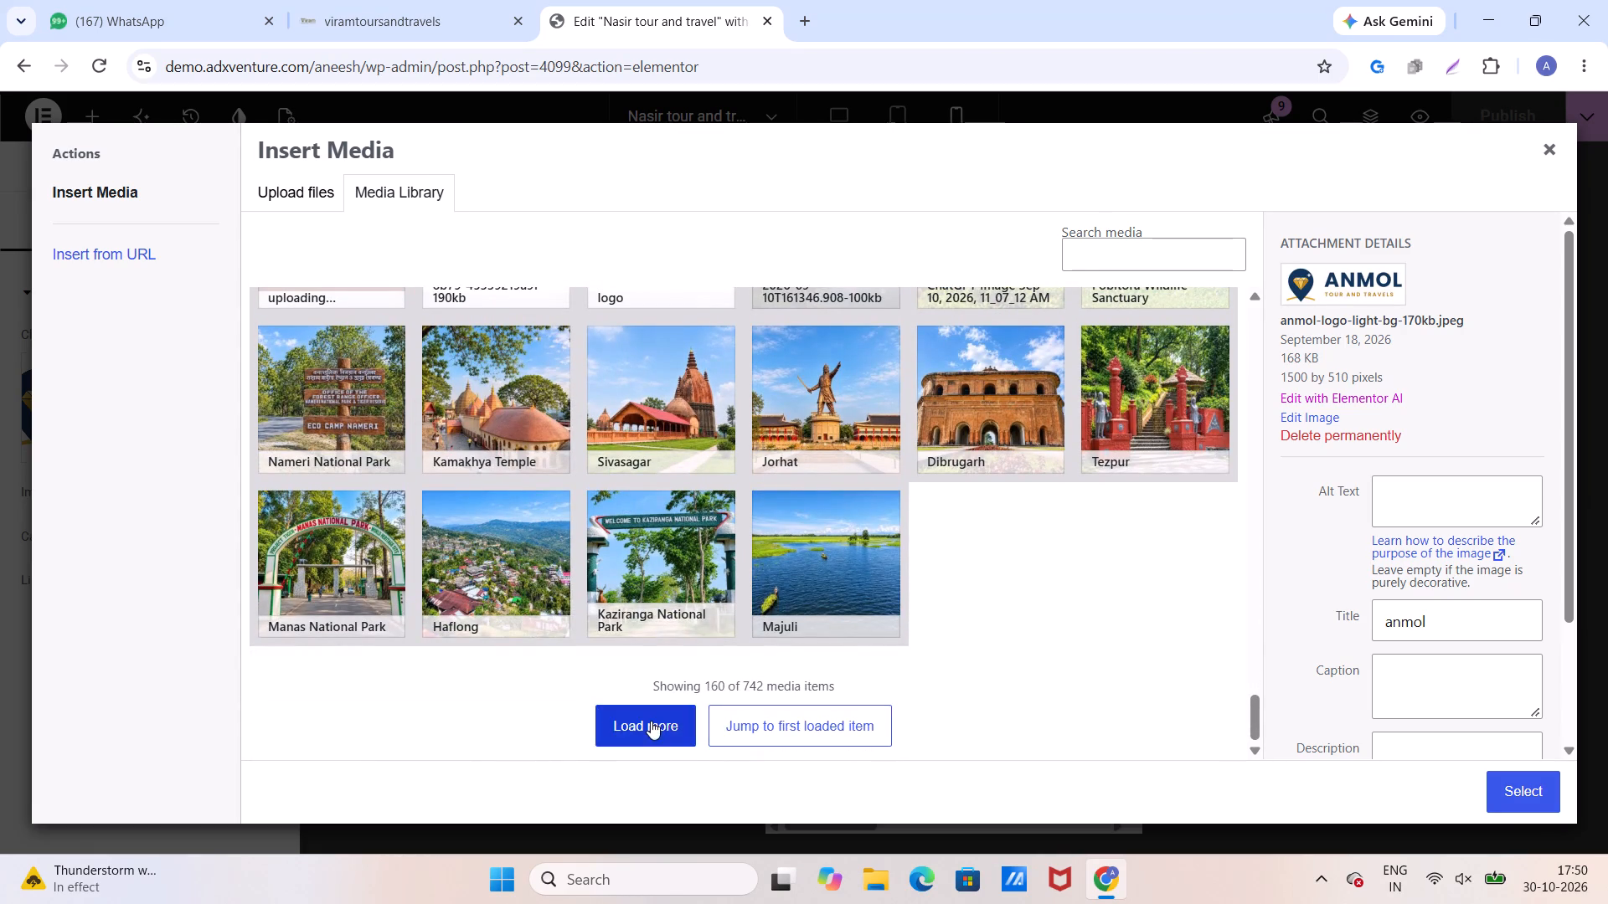
scroll(610, 597, "down", 9)
scroll(610, 597, "up", 1)
scroll(610, 597, "down", 9)
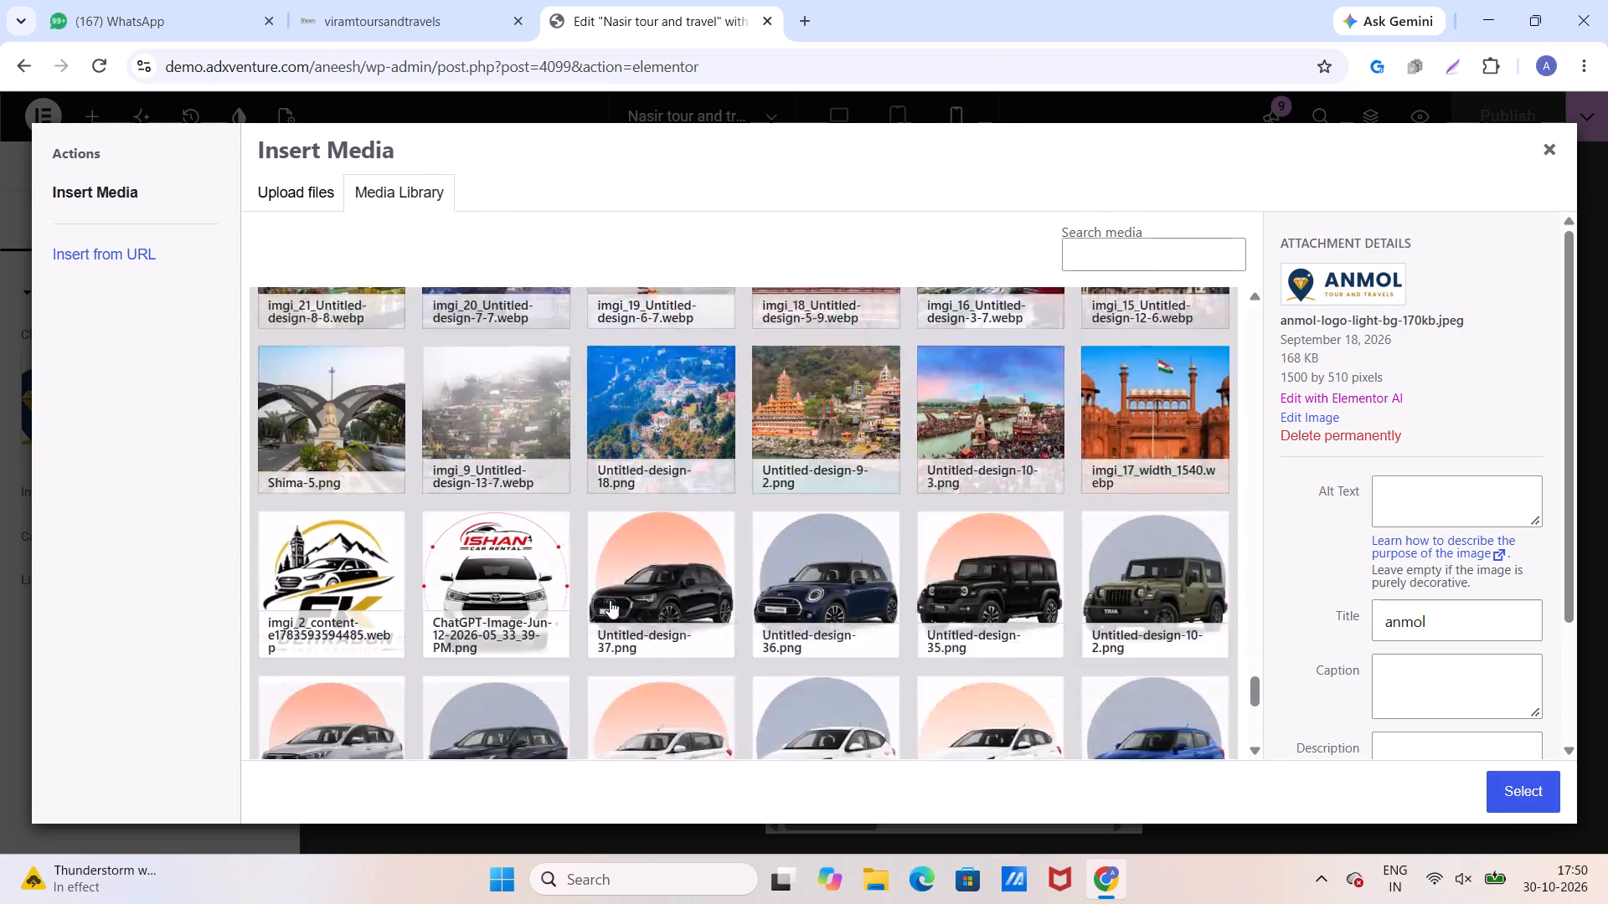
scroll(610, 600, "down", 11)
left_click(634, 708)
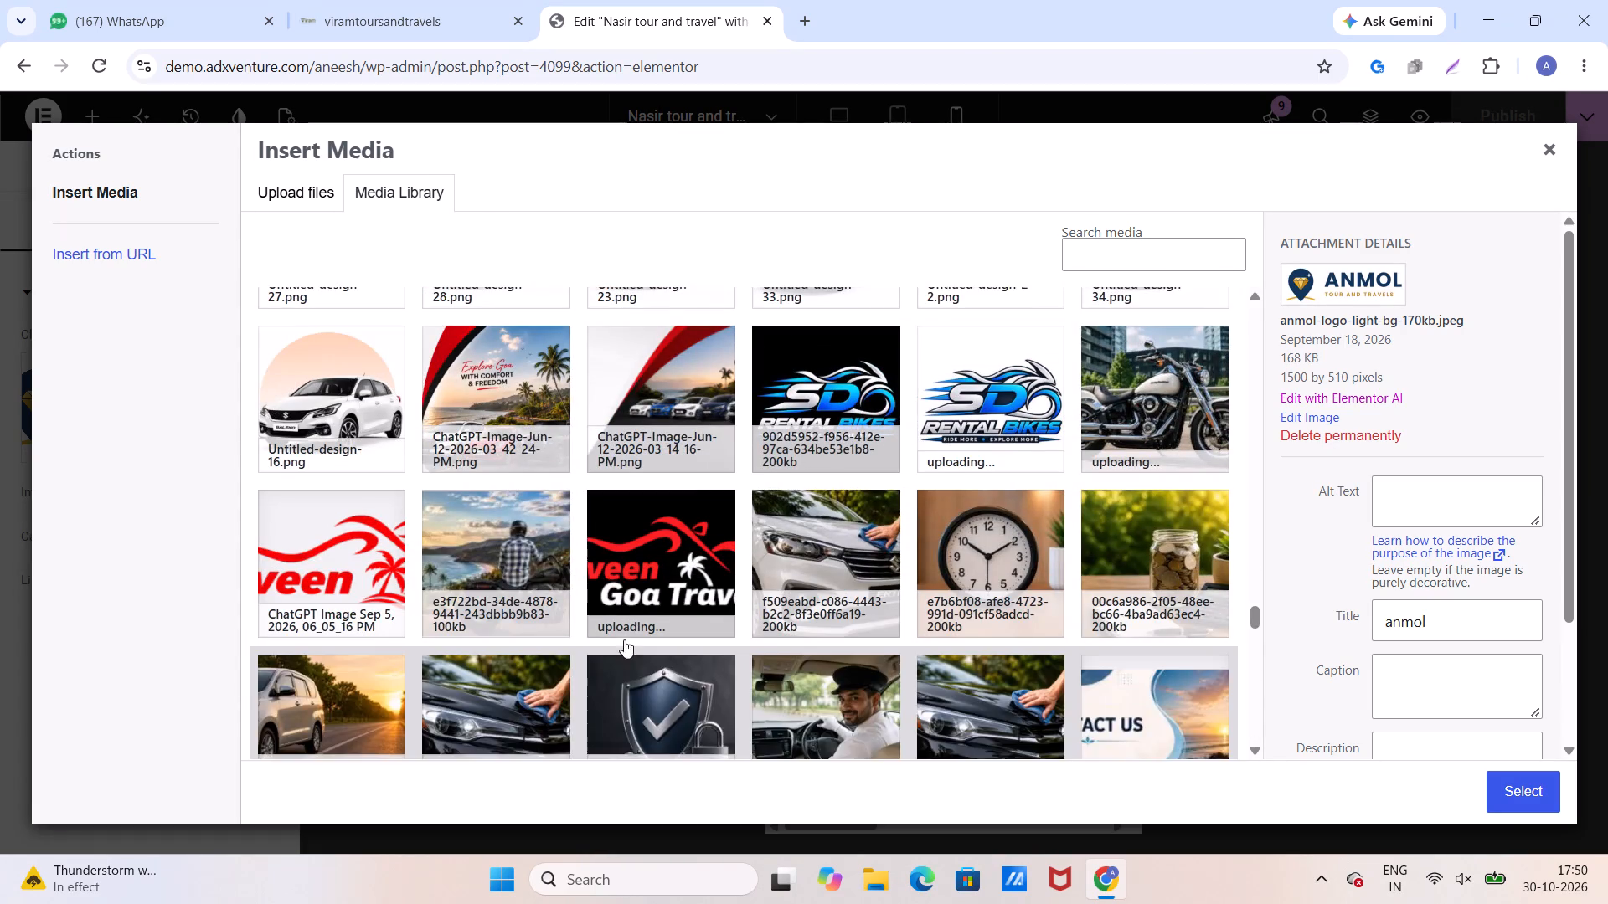
scroll(622, 632, "down", 14)
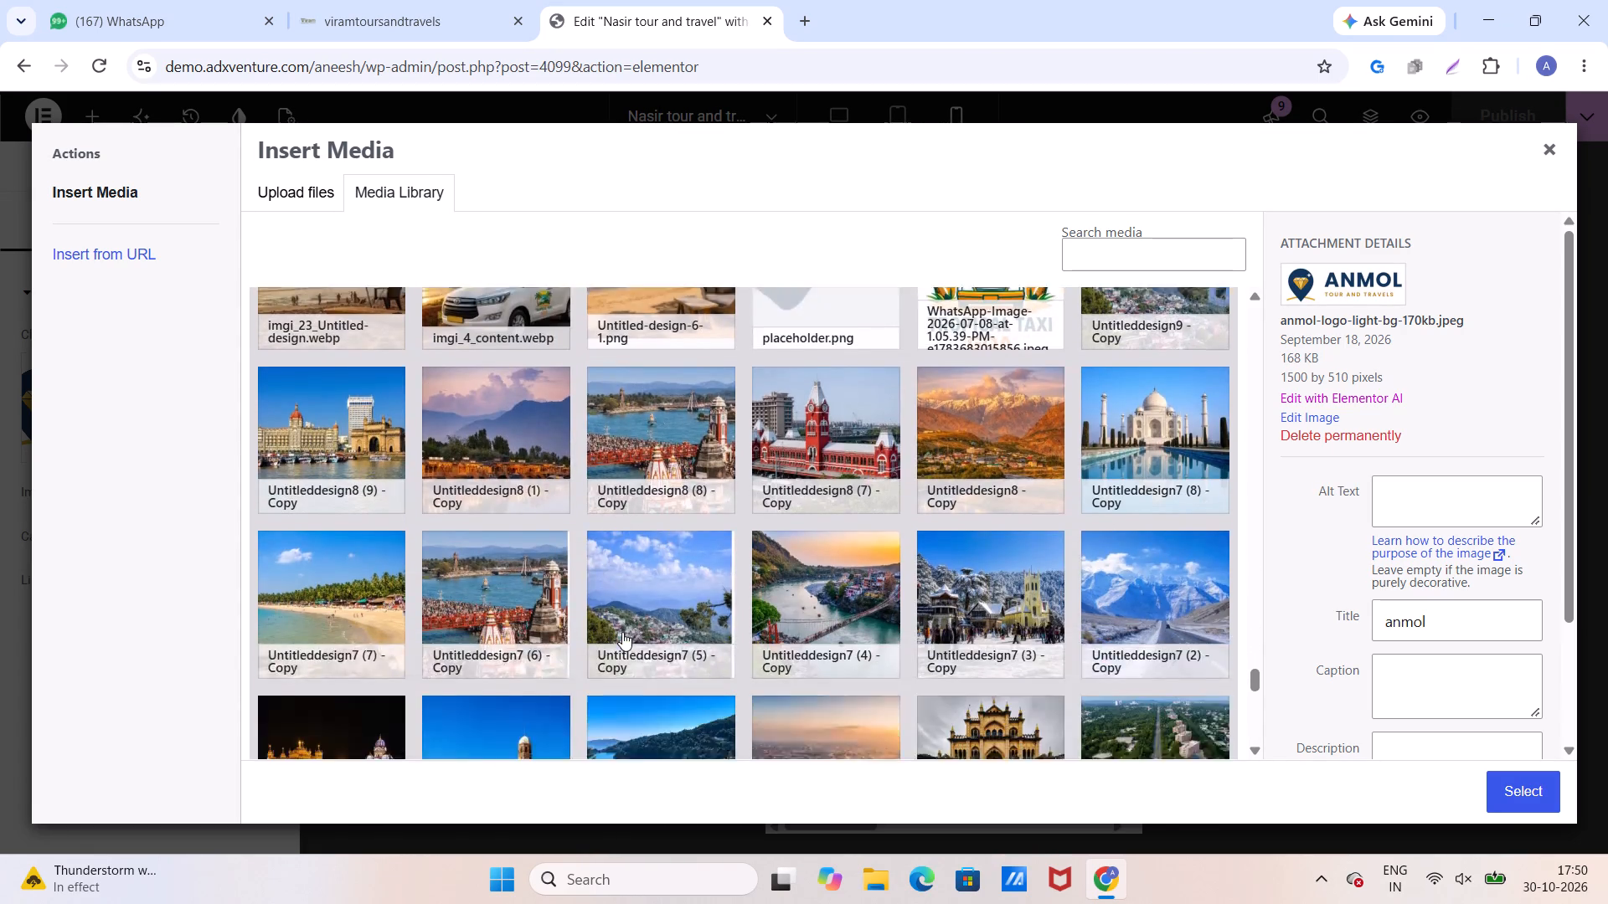
scroll(622, 632, "down", 12)
left_click(659, 448)
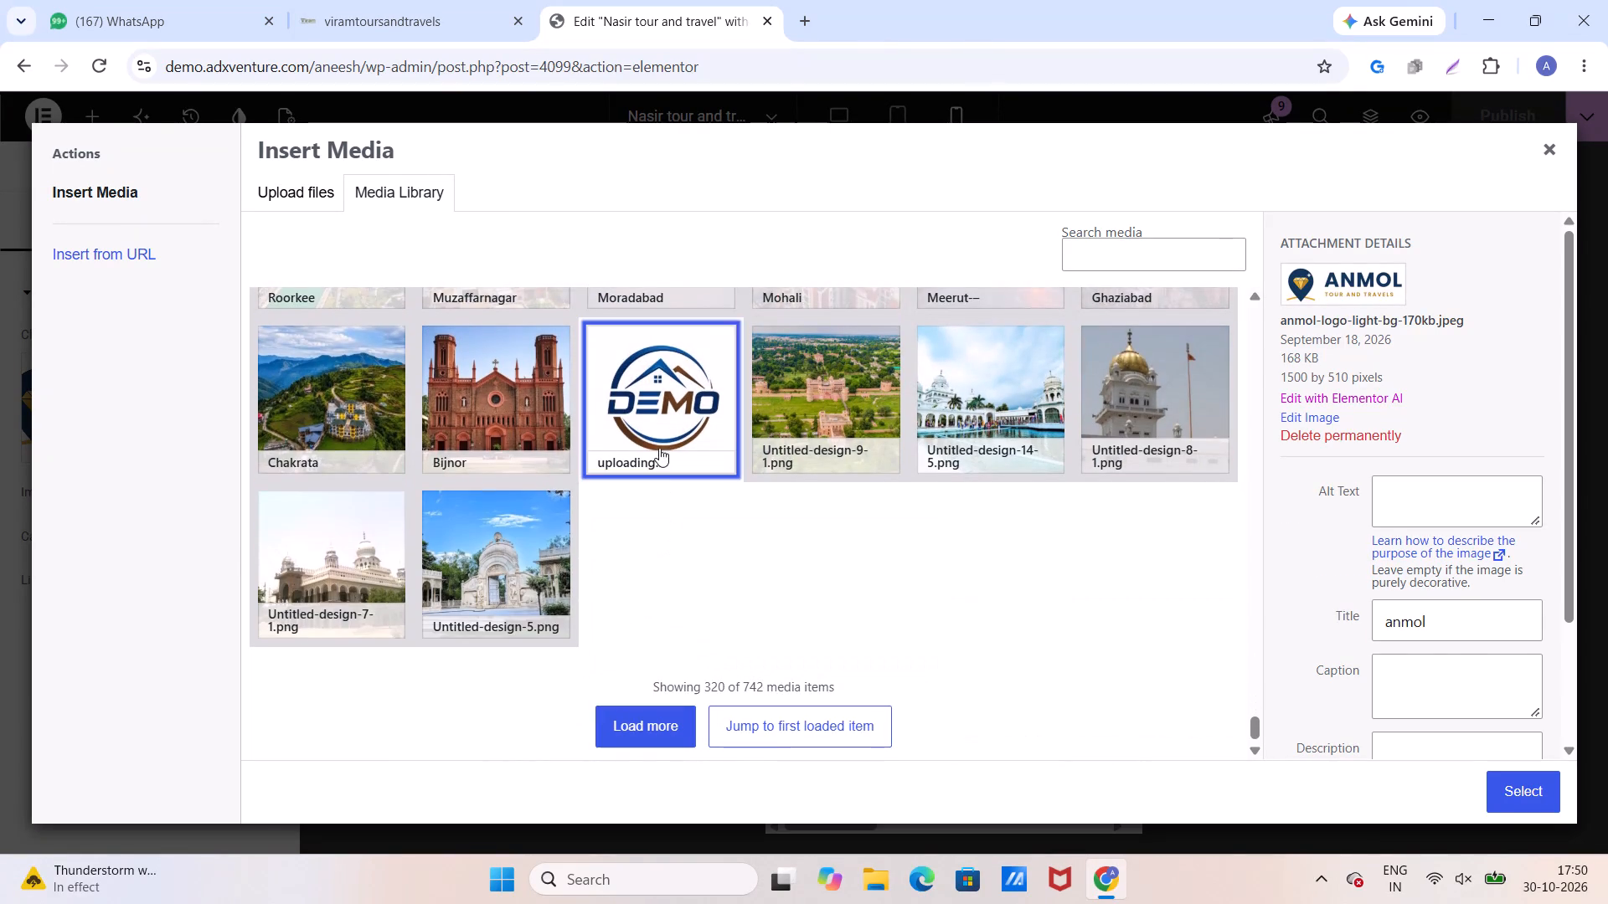
left_click(1522, 780)
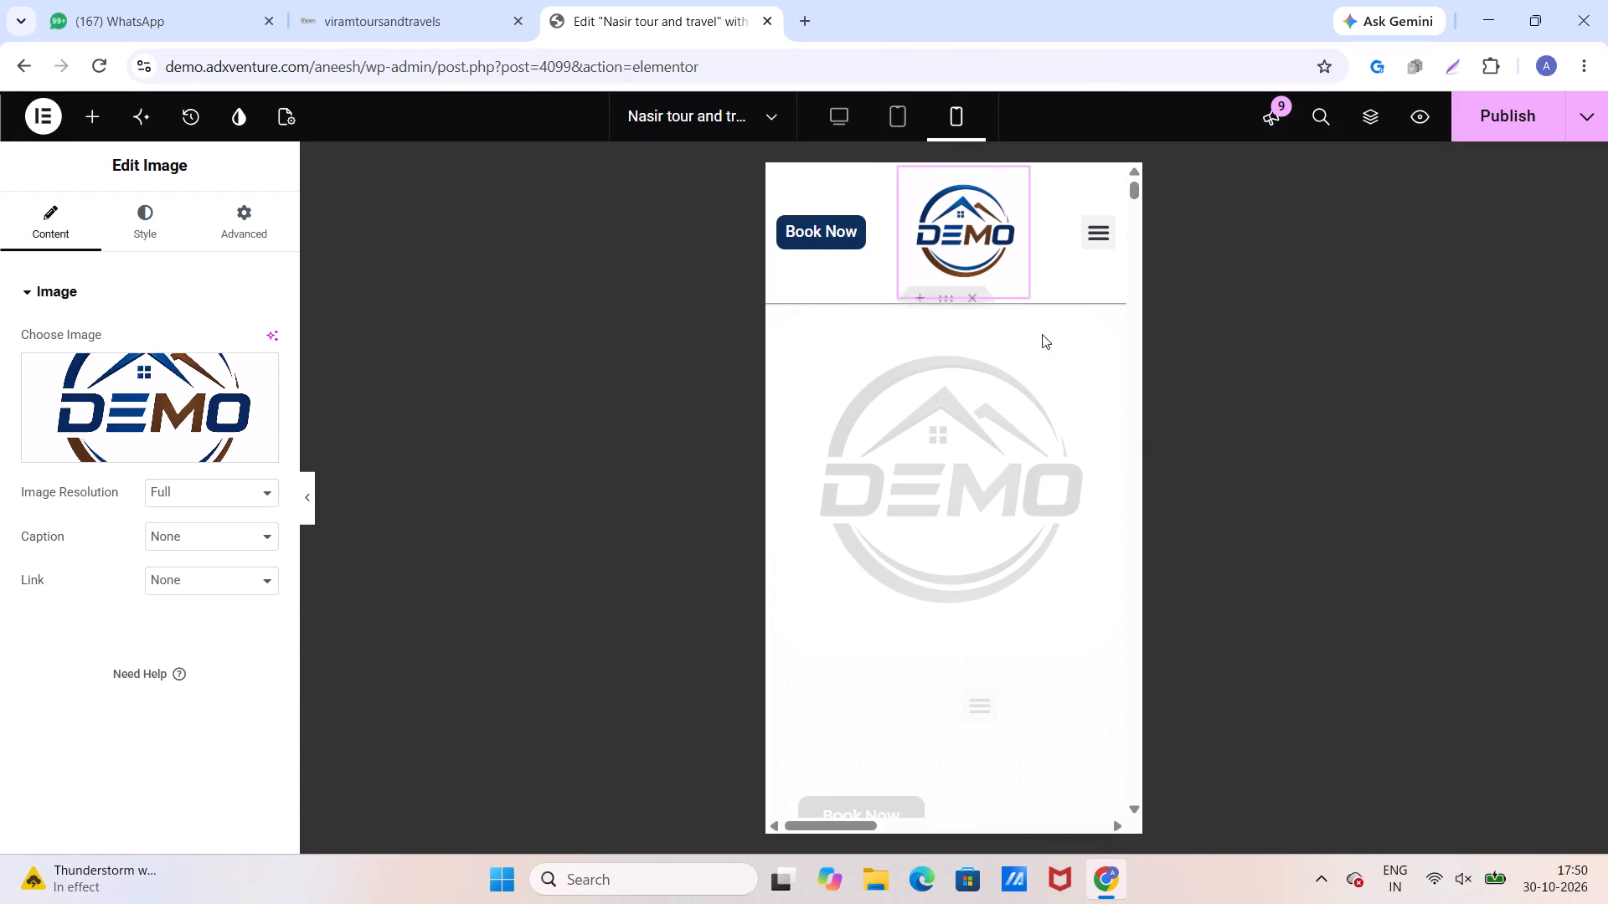
Narrow the mobile header's logo column to make the DEMO logo smaller, and publish the page.
left_click_drag(1023, 287, 996, 276)
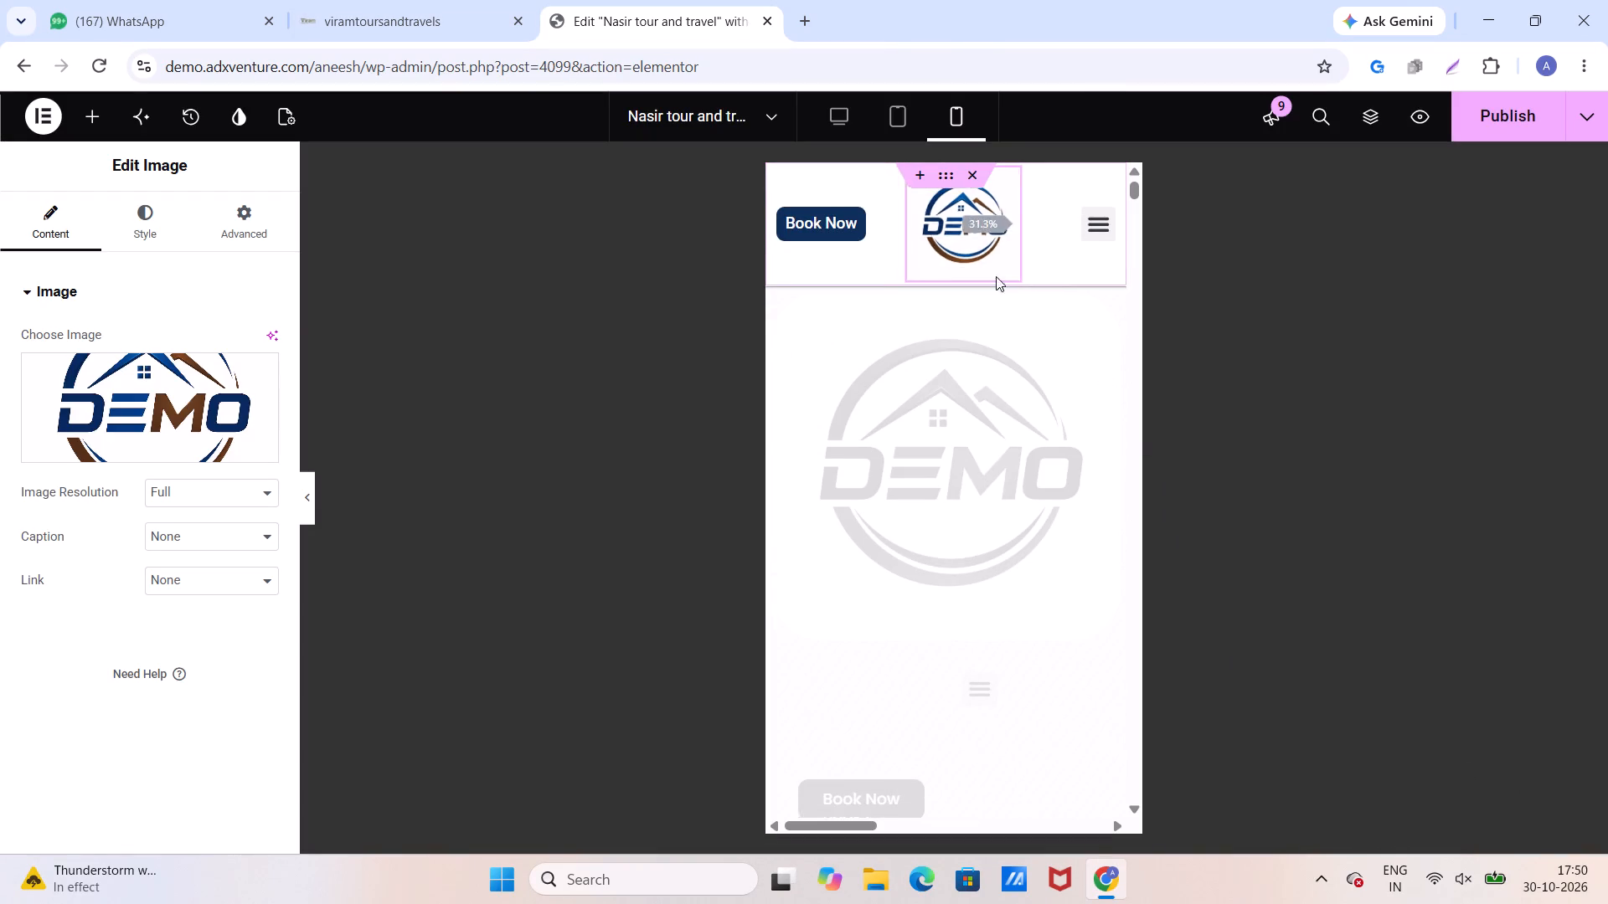
left_click_drag(996, 276, 965, 250)
left_click(1497, 110)
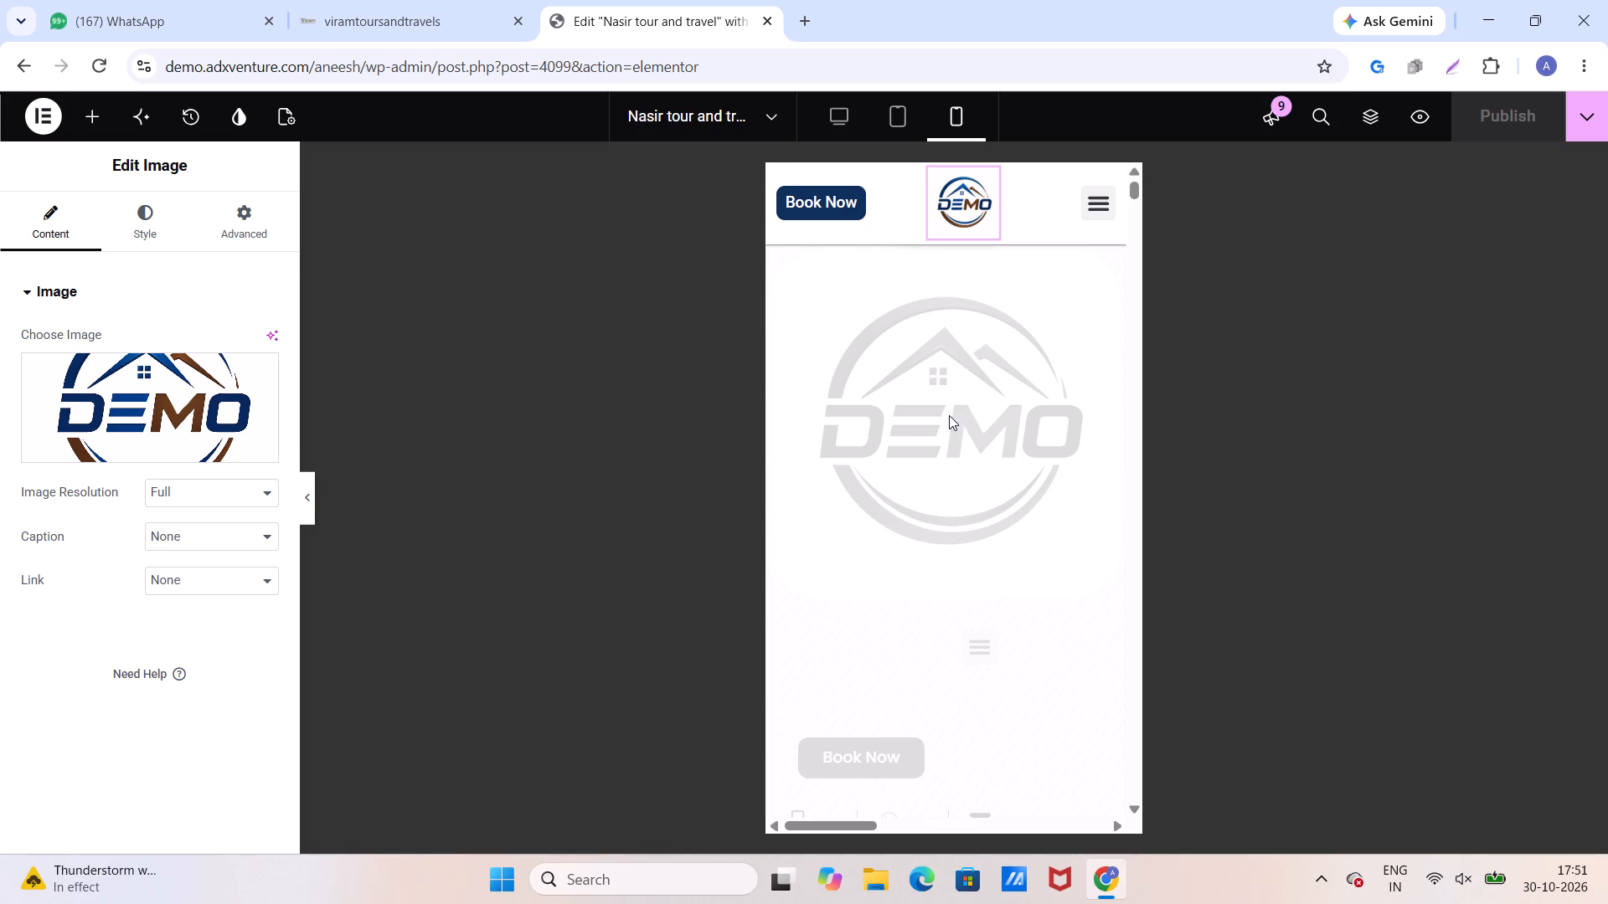
Return to the desktop layout and examine the page from the header down to the About Us section.
left_click(832, 113)
scroll(808, 375, "down", 4)
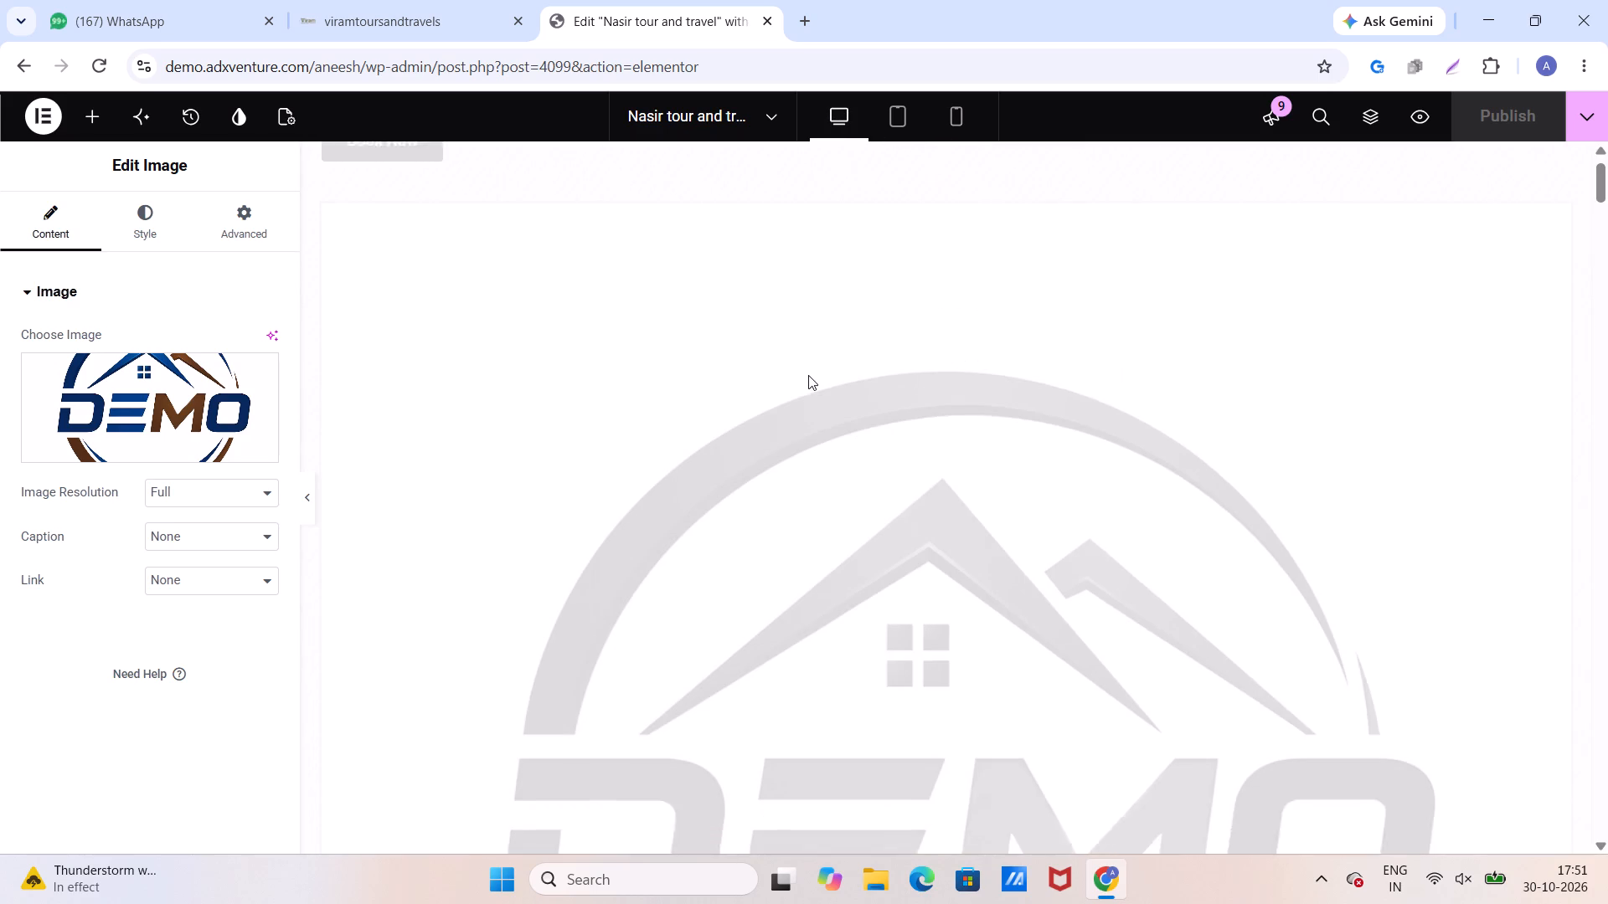
scroll(808, 375, "down", 18)
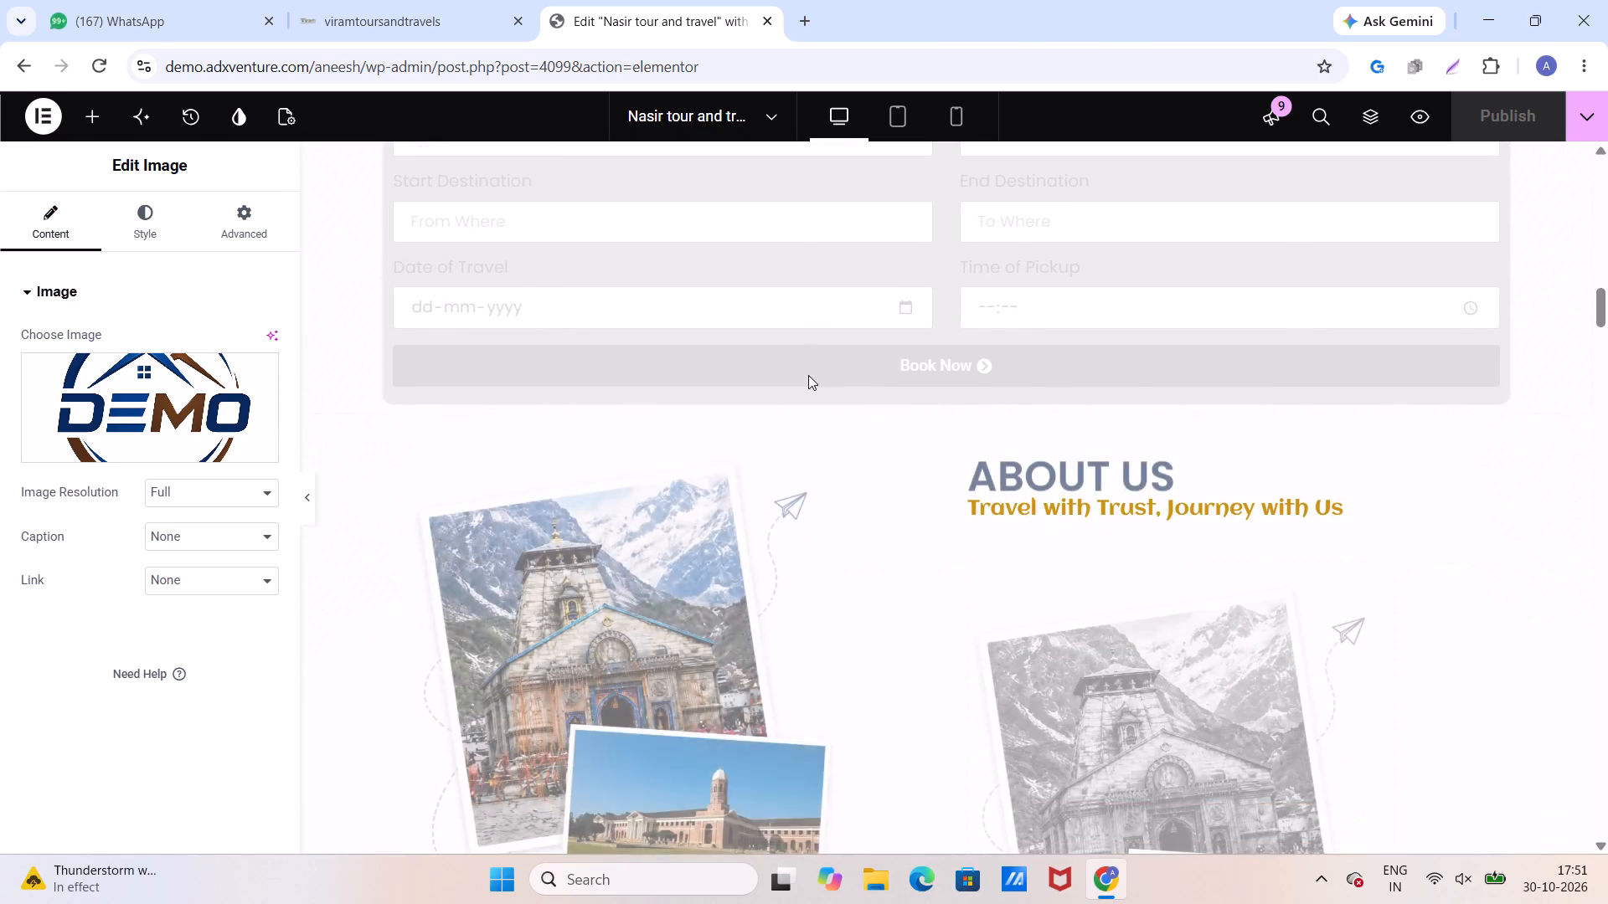
scroll(808, 375, "down", 3)
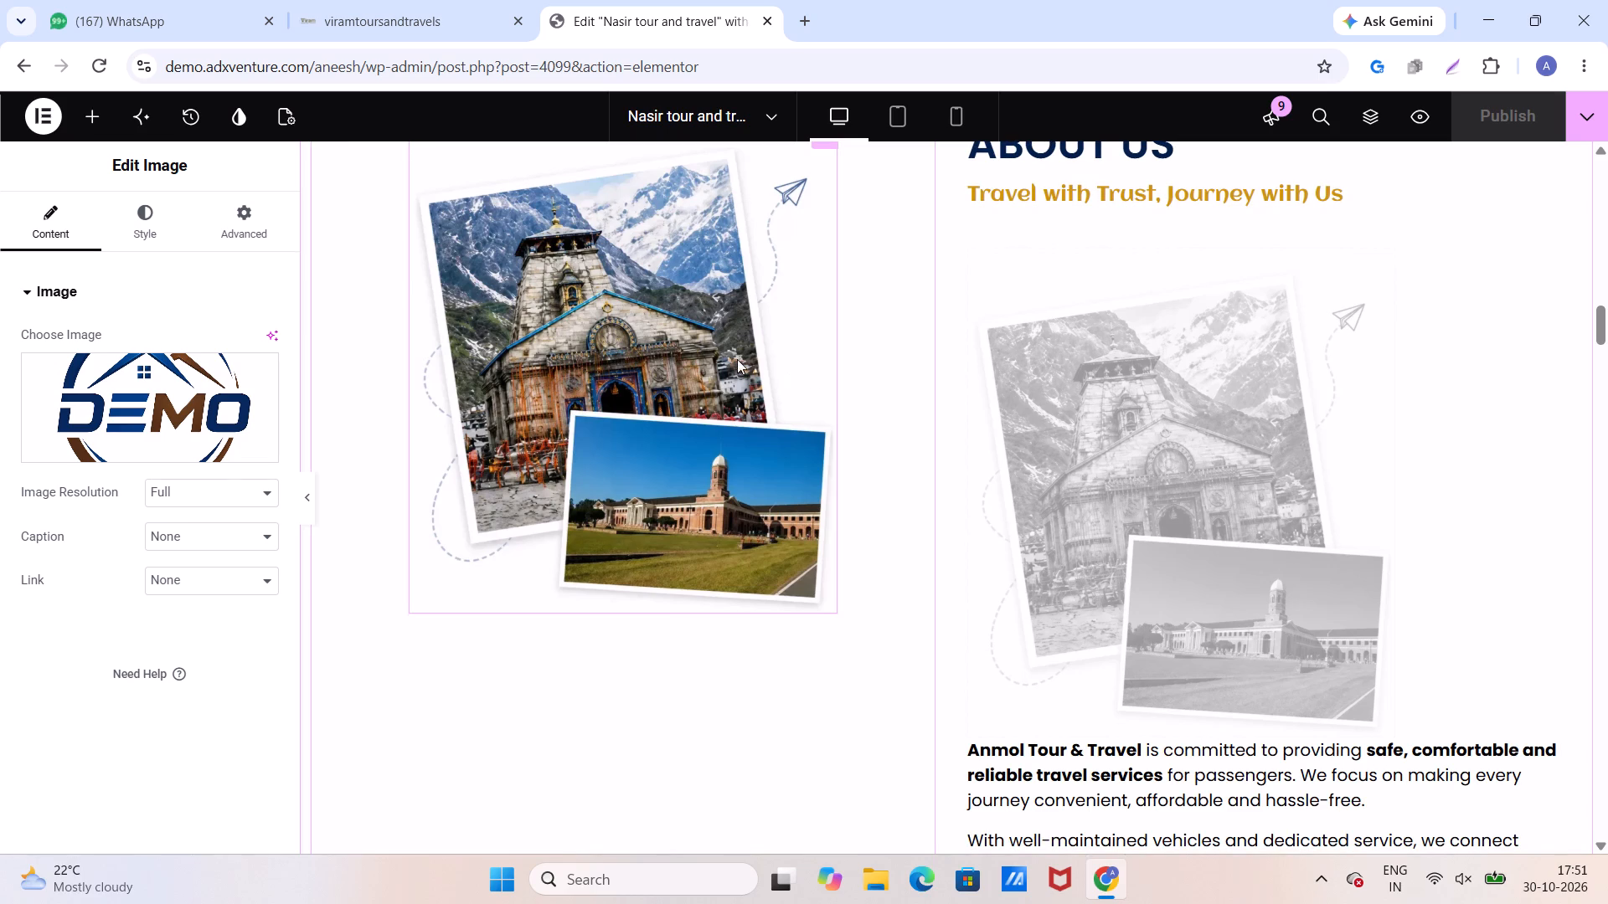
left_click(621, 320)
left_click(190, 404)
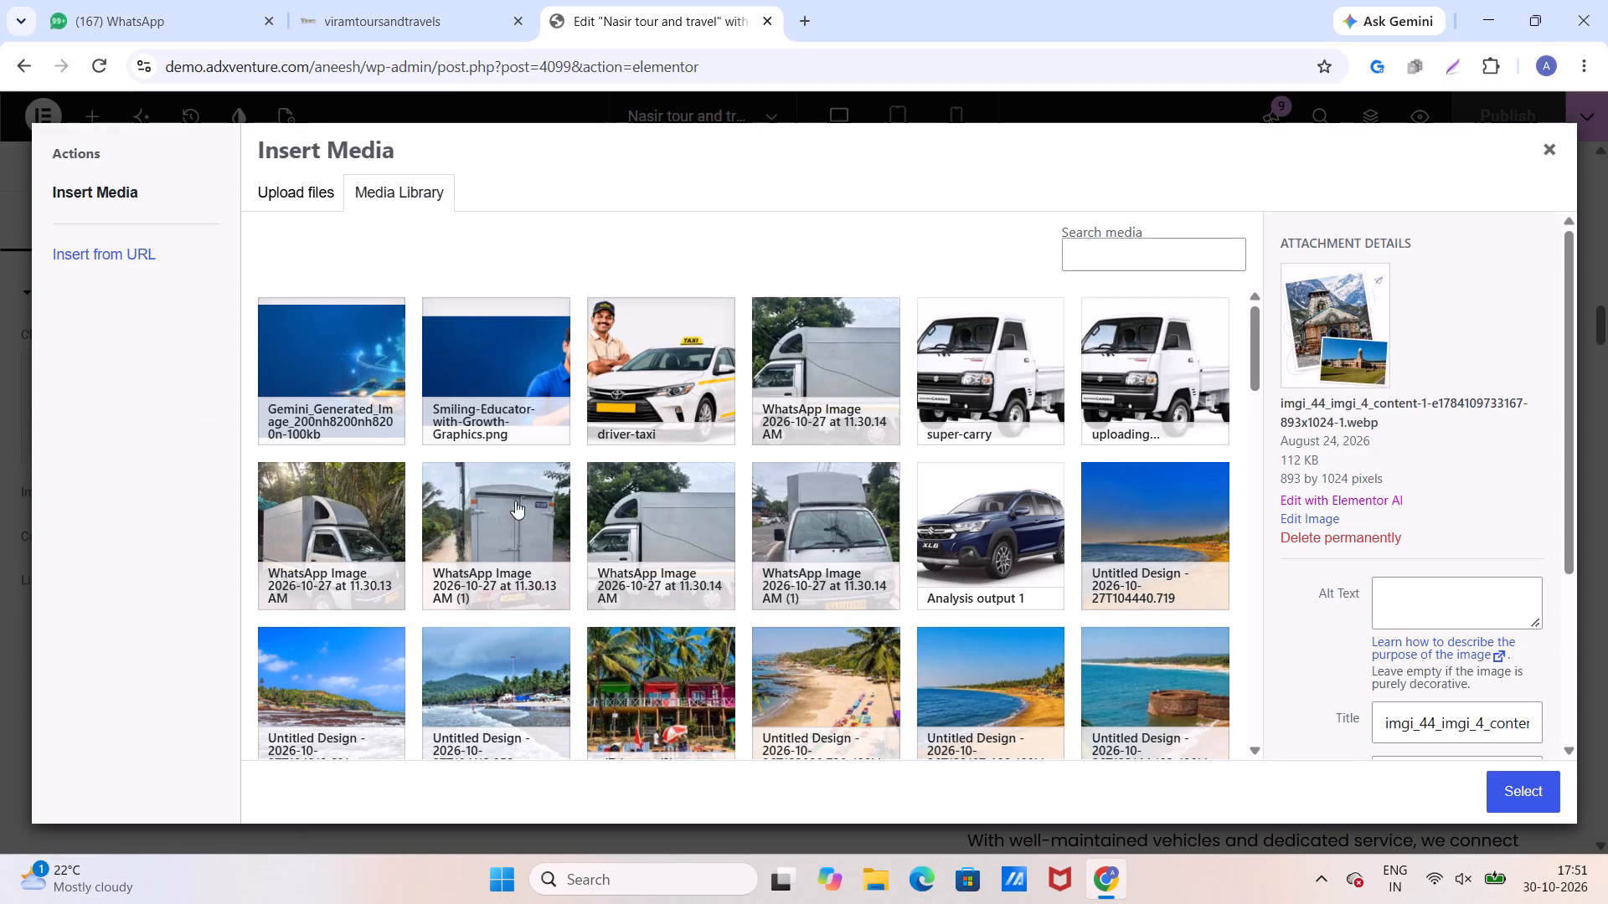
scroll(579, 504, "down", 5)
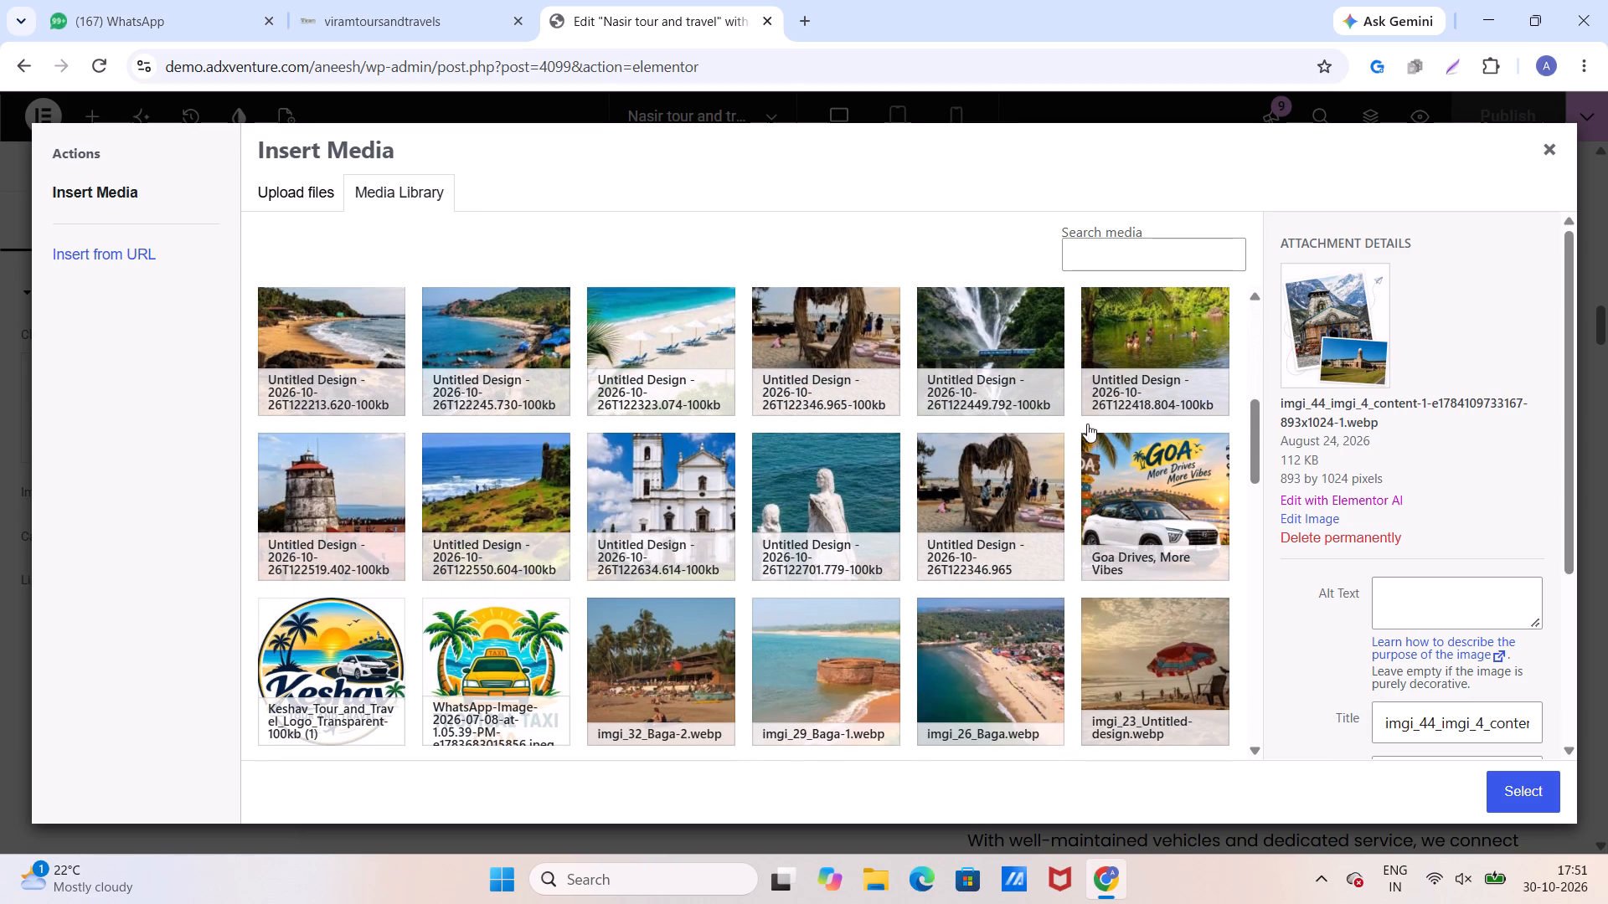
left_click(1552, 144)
Open the About Us description text beginning with "Anmol Tour & Travel" for editing.
scroll(920, 542, "down", 4)
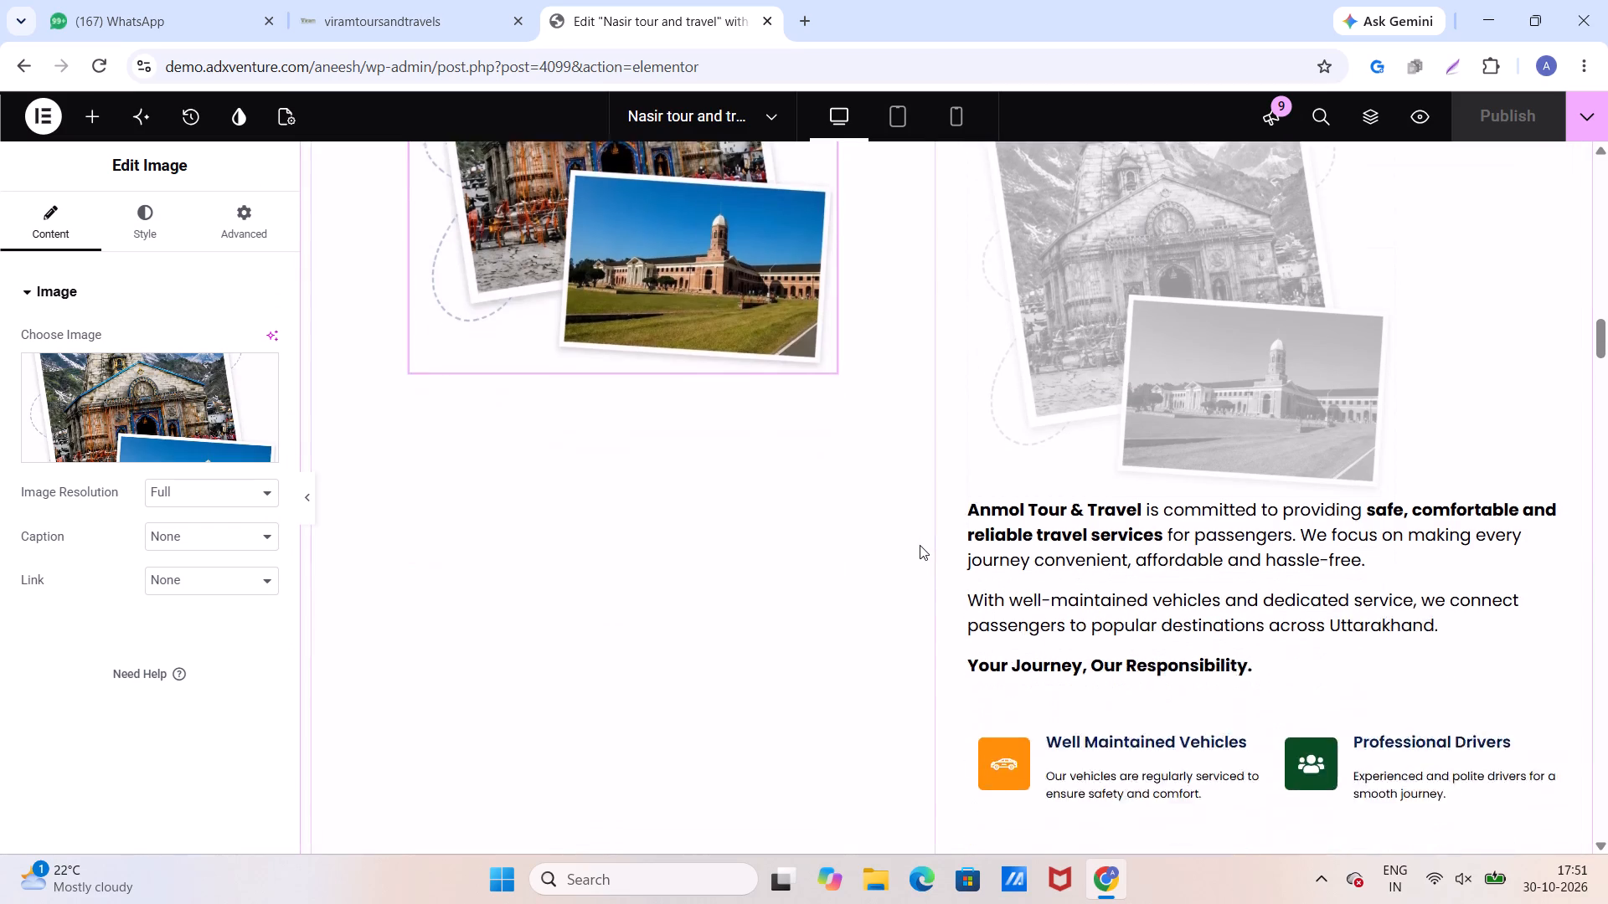
left_click(1076, 340)
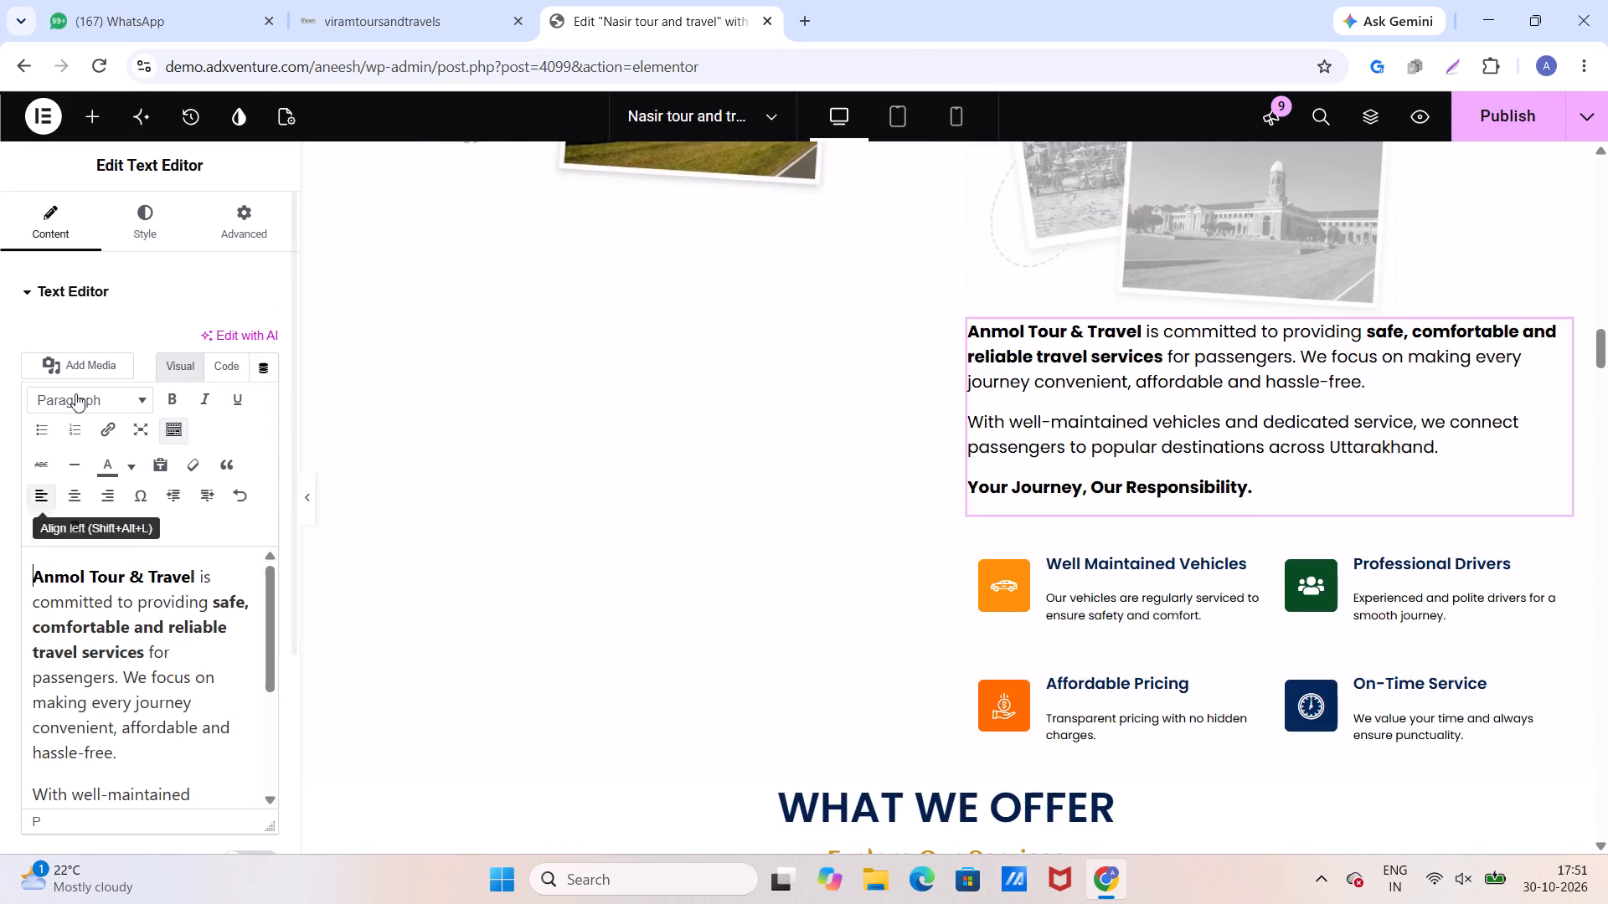
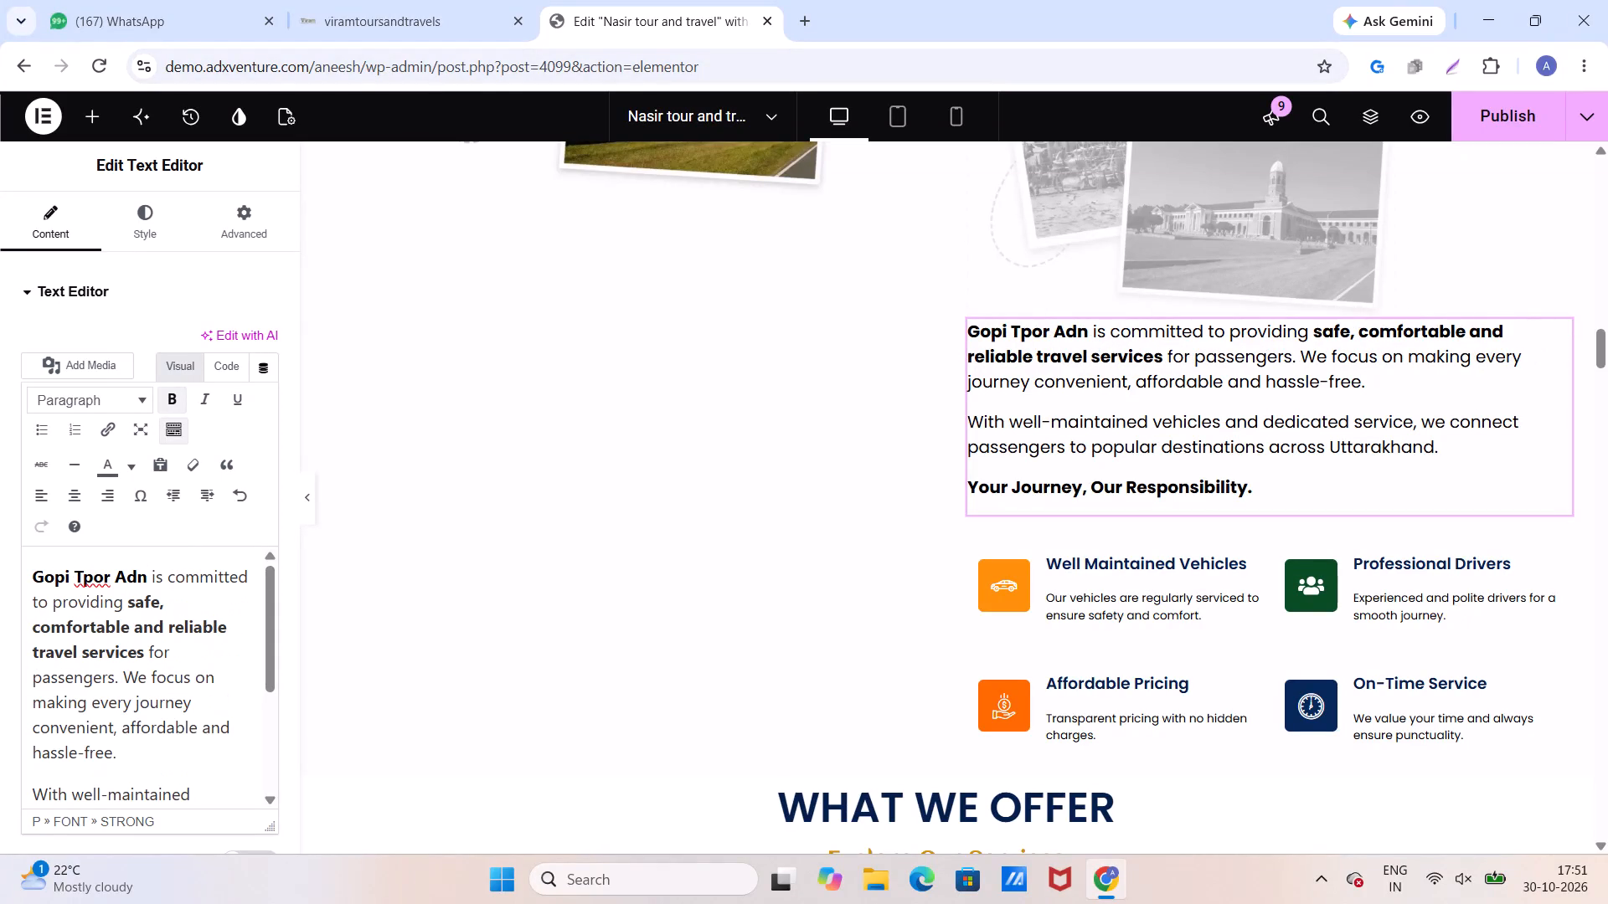
Complete the bold business name opening the About Us description as "Gopi Tpor And Travels" and copy it.
key("BackSpace")
key("BackSpace")
type("nd T")
type("ravels")
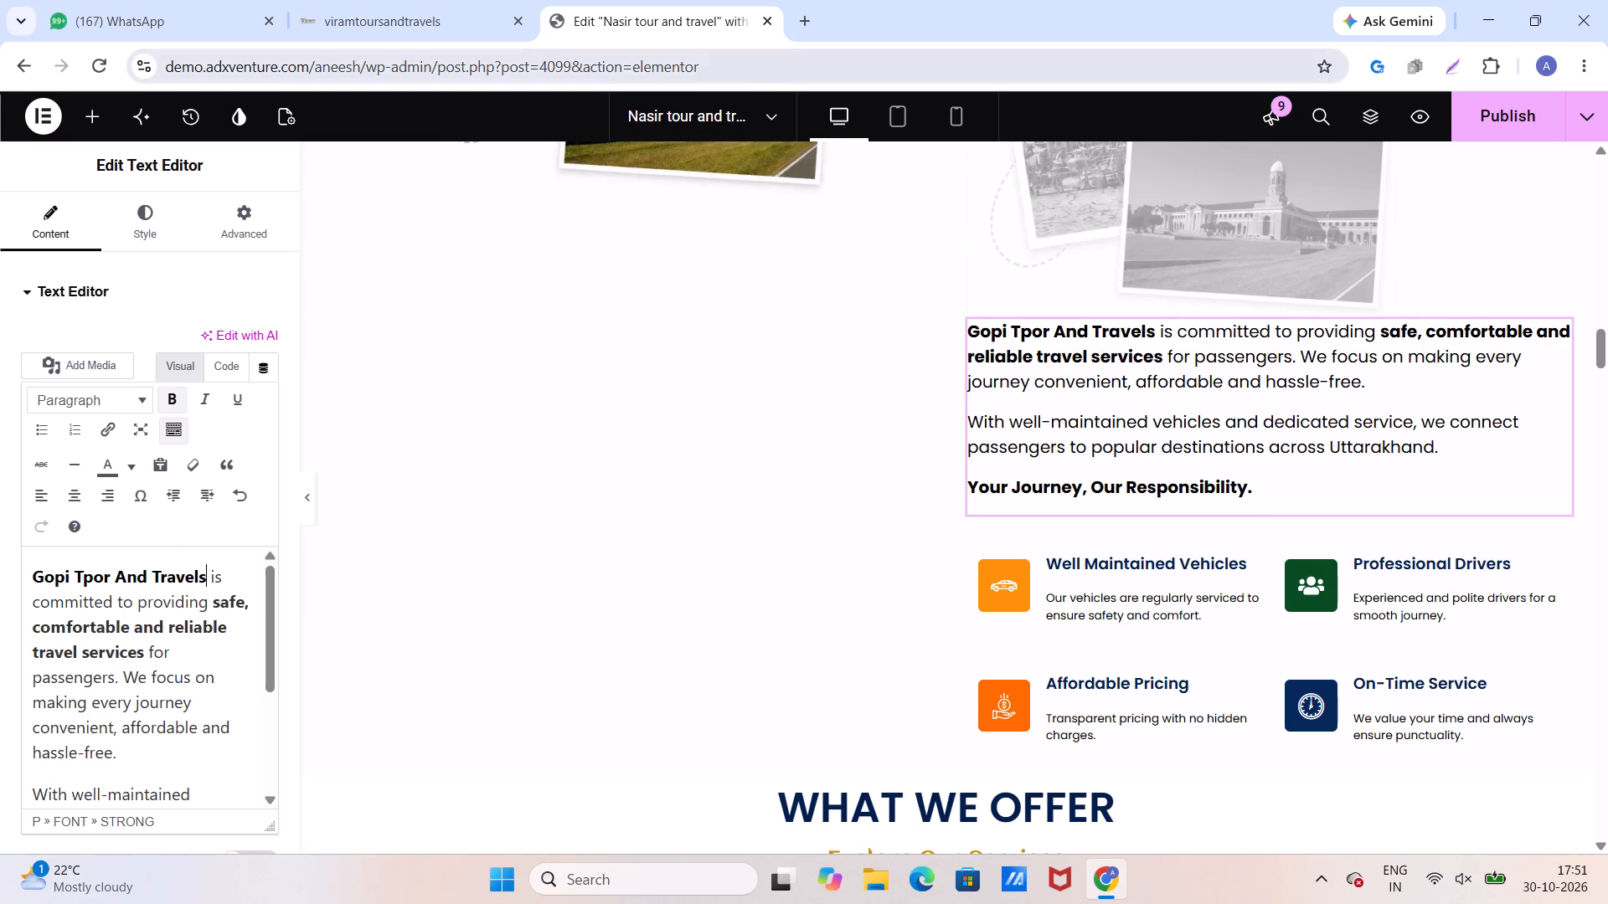
left_click_drag(204, 579, 165, 578)
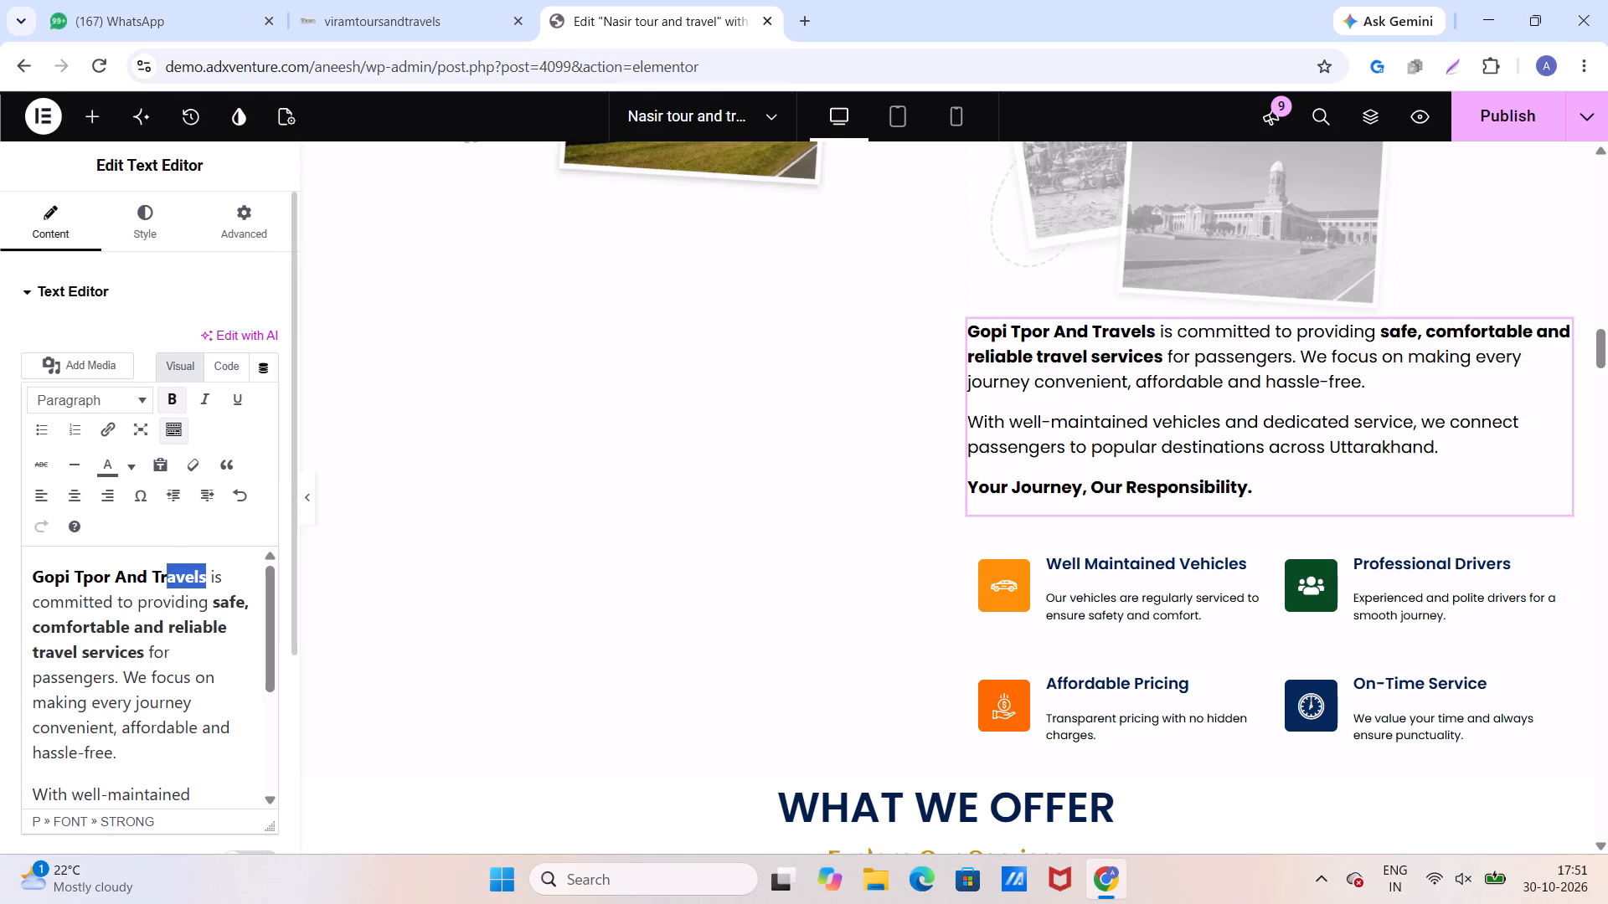
left_click_drag(165, 578, 29, 573)
key("ctrl+c")
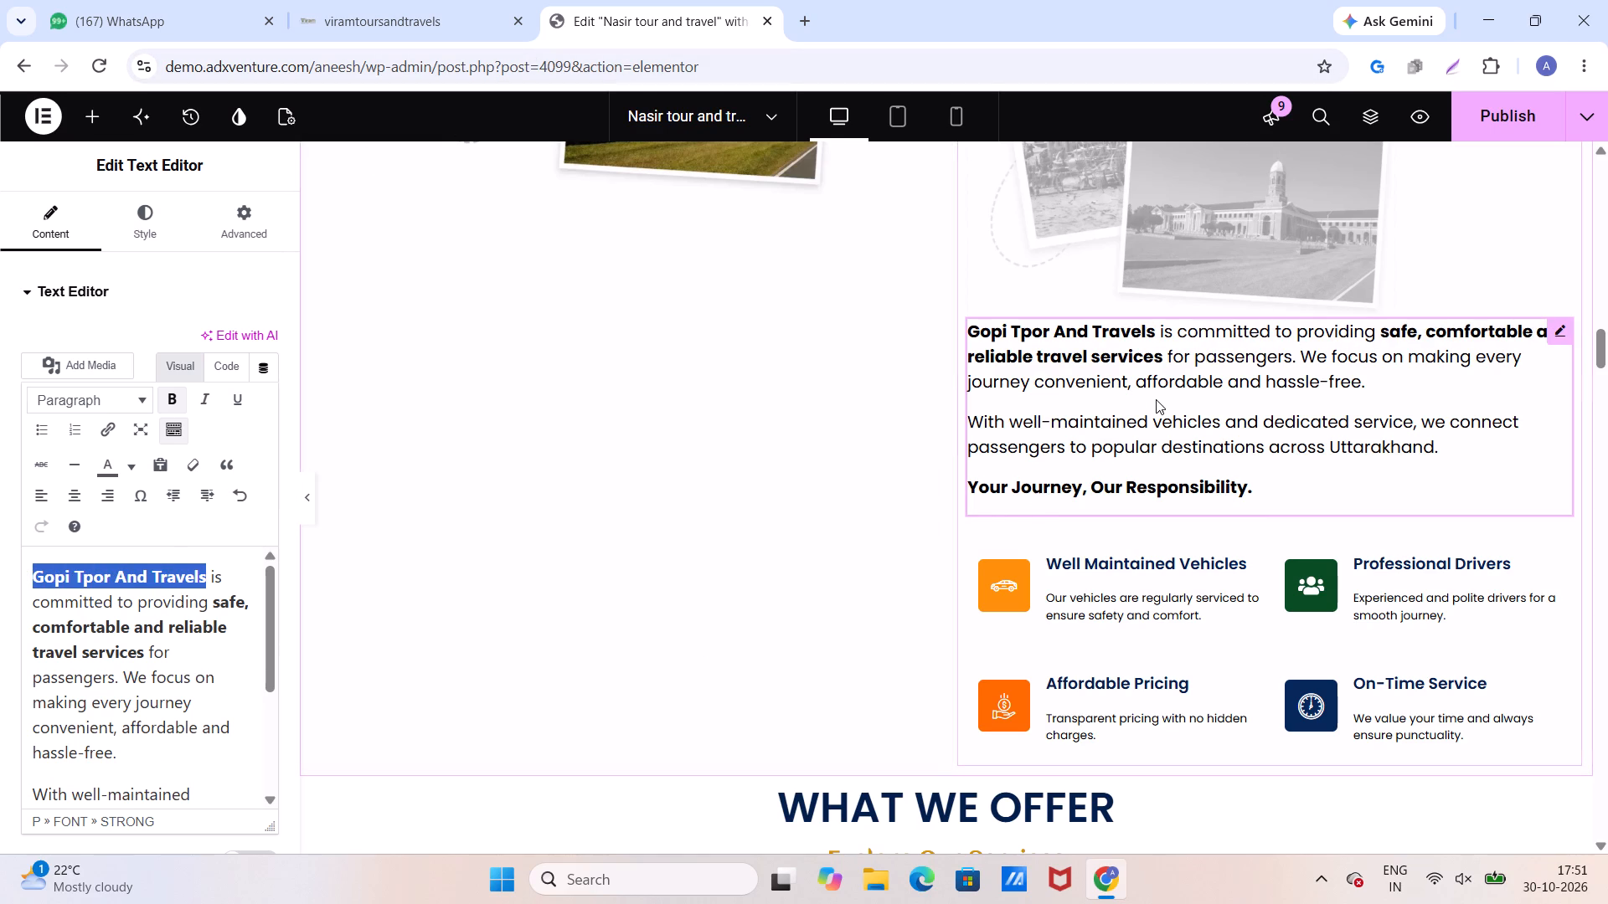
left_click(1161, 449)
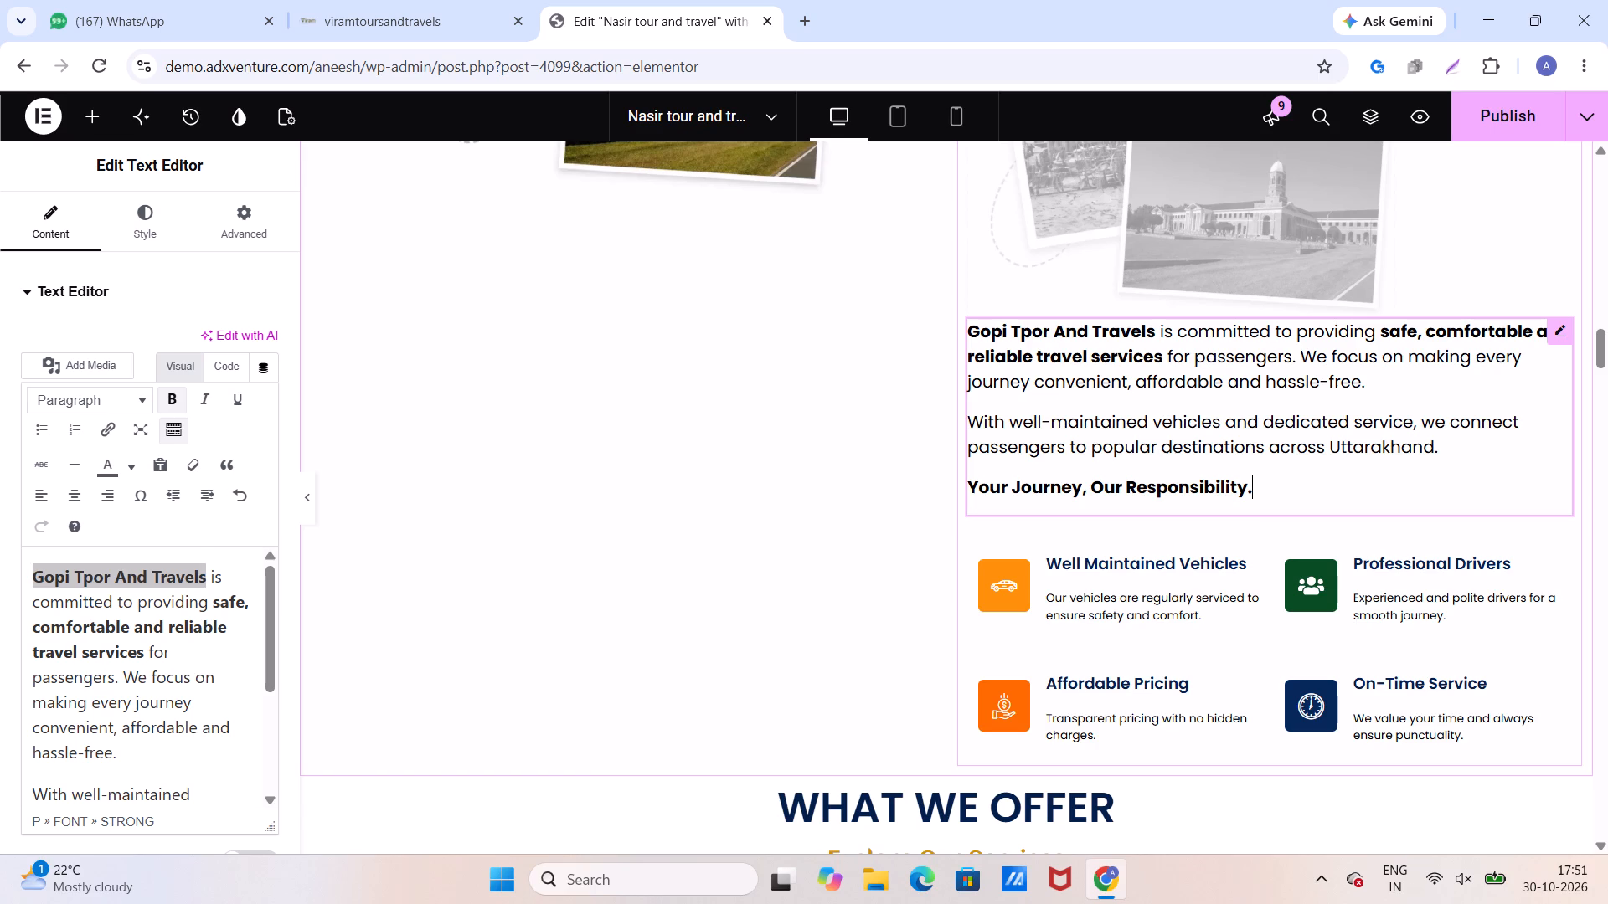
Replace "Uttarakhand" with "India" in the About Us description's second paragraph and publish the page.
scroll(150, 691, "down", 5)
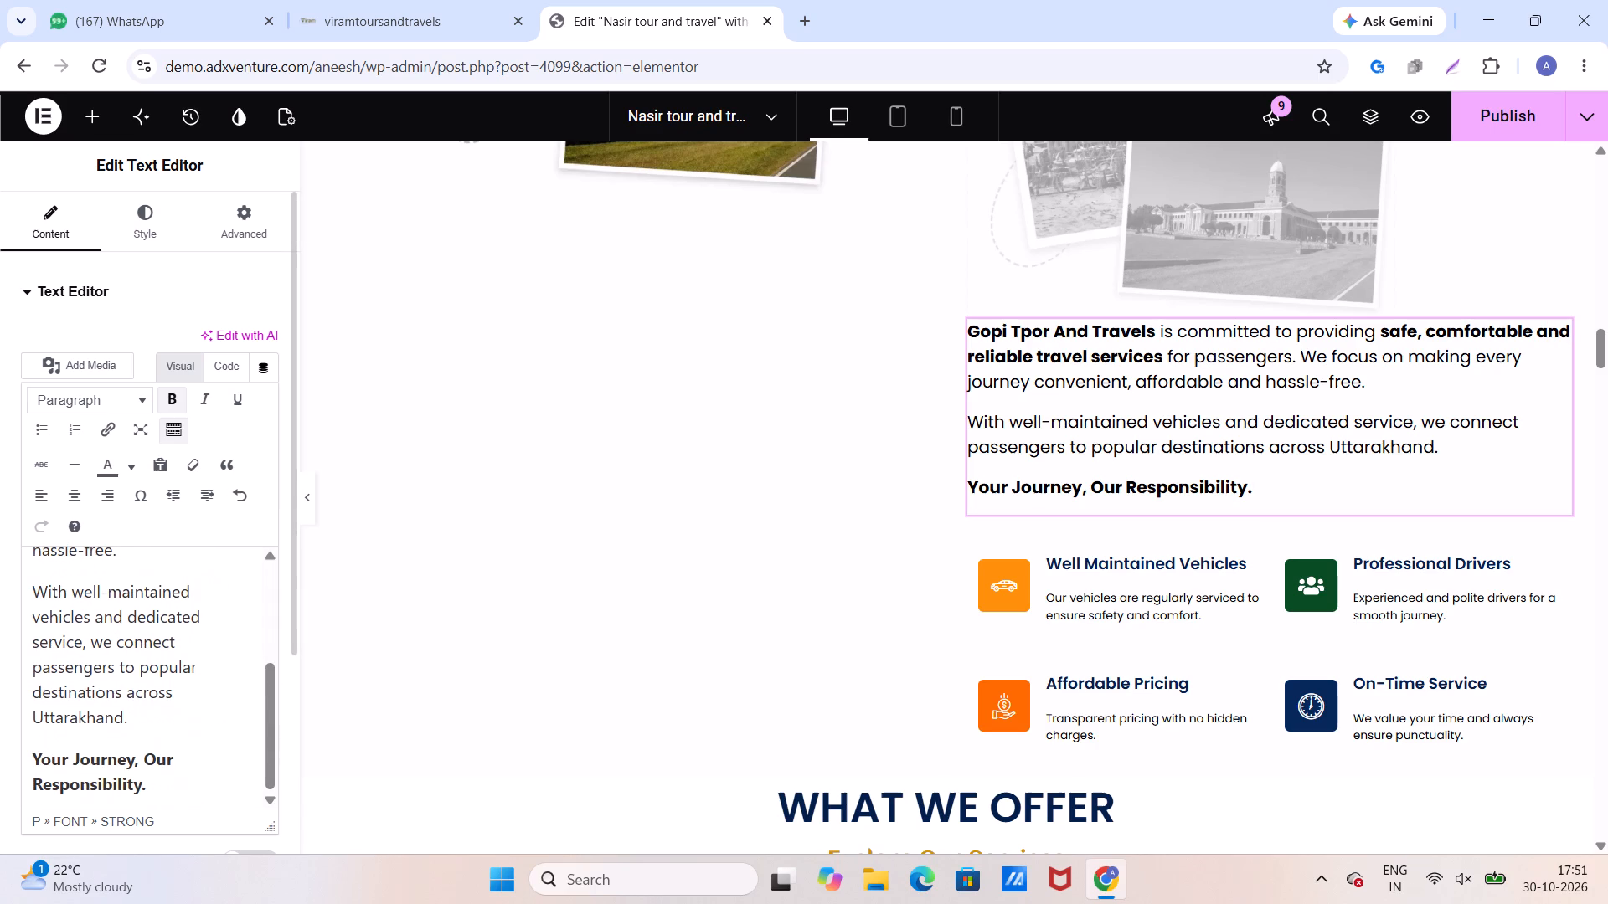
left_click_drag(123, 722, 43, 716)
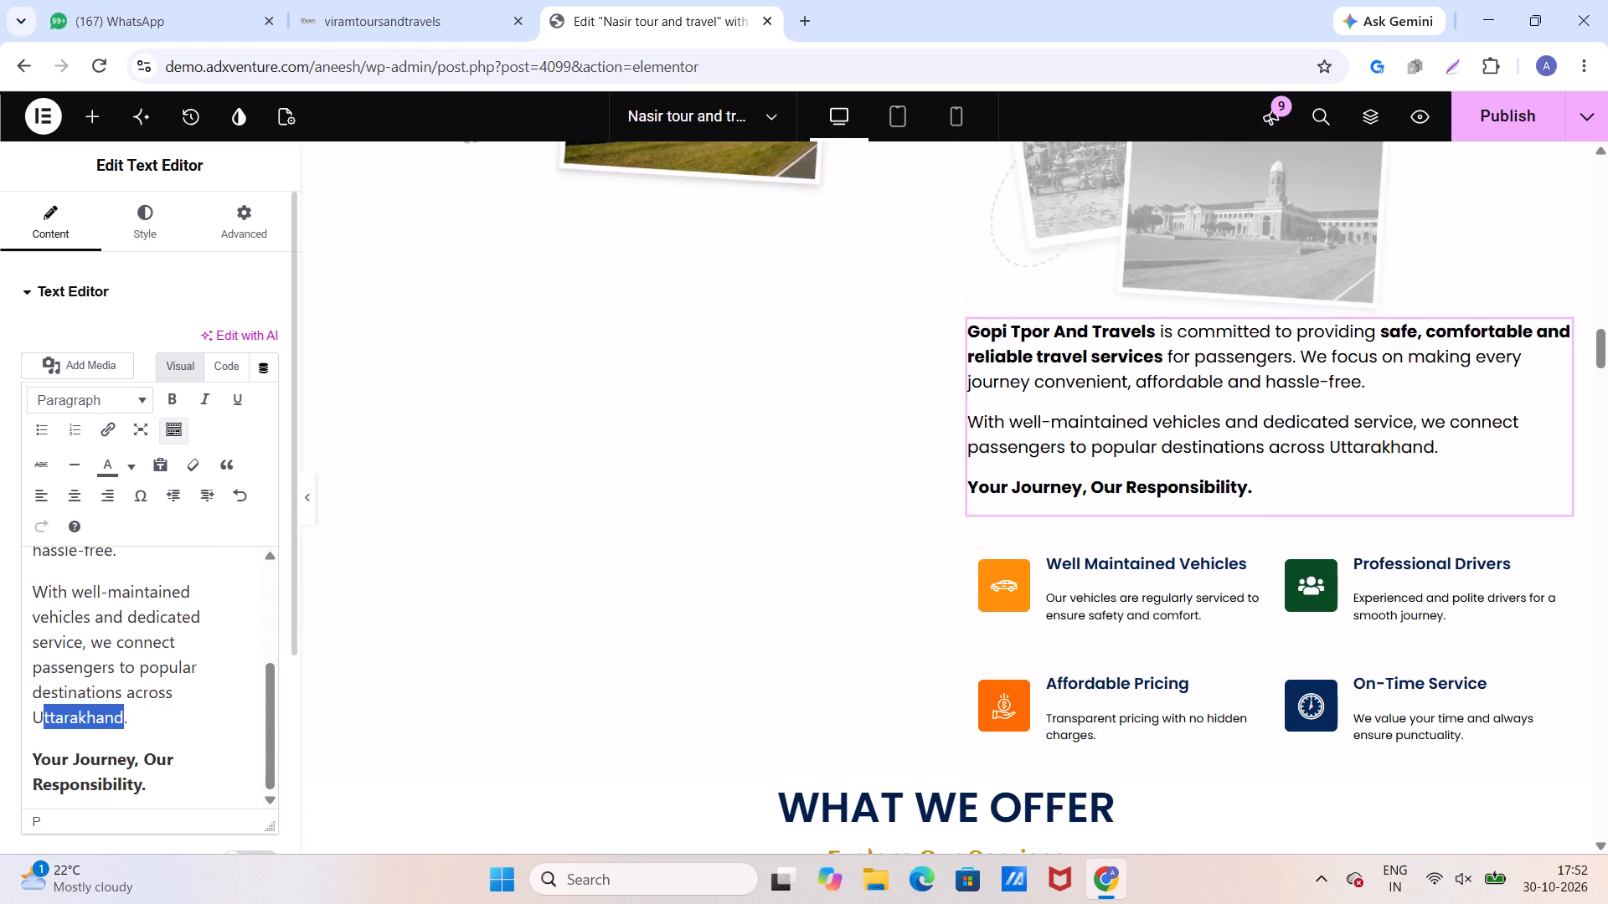
left_click_drag(43, 716, 27, 715)
key("BackSpace")
key("i")
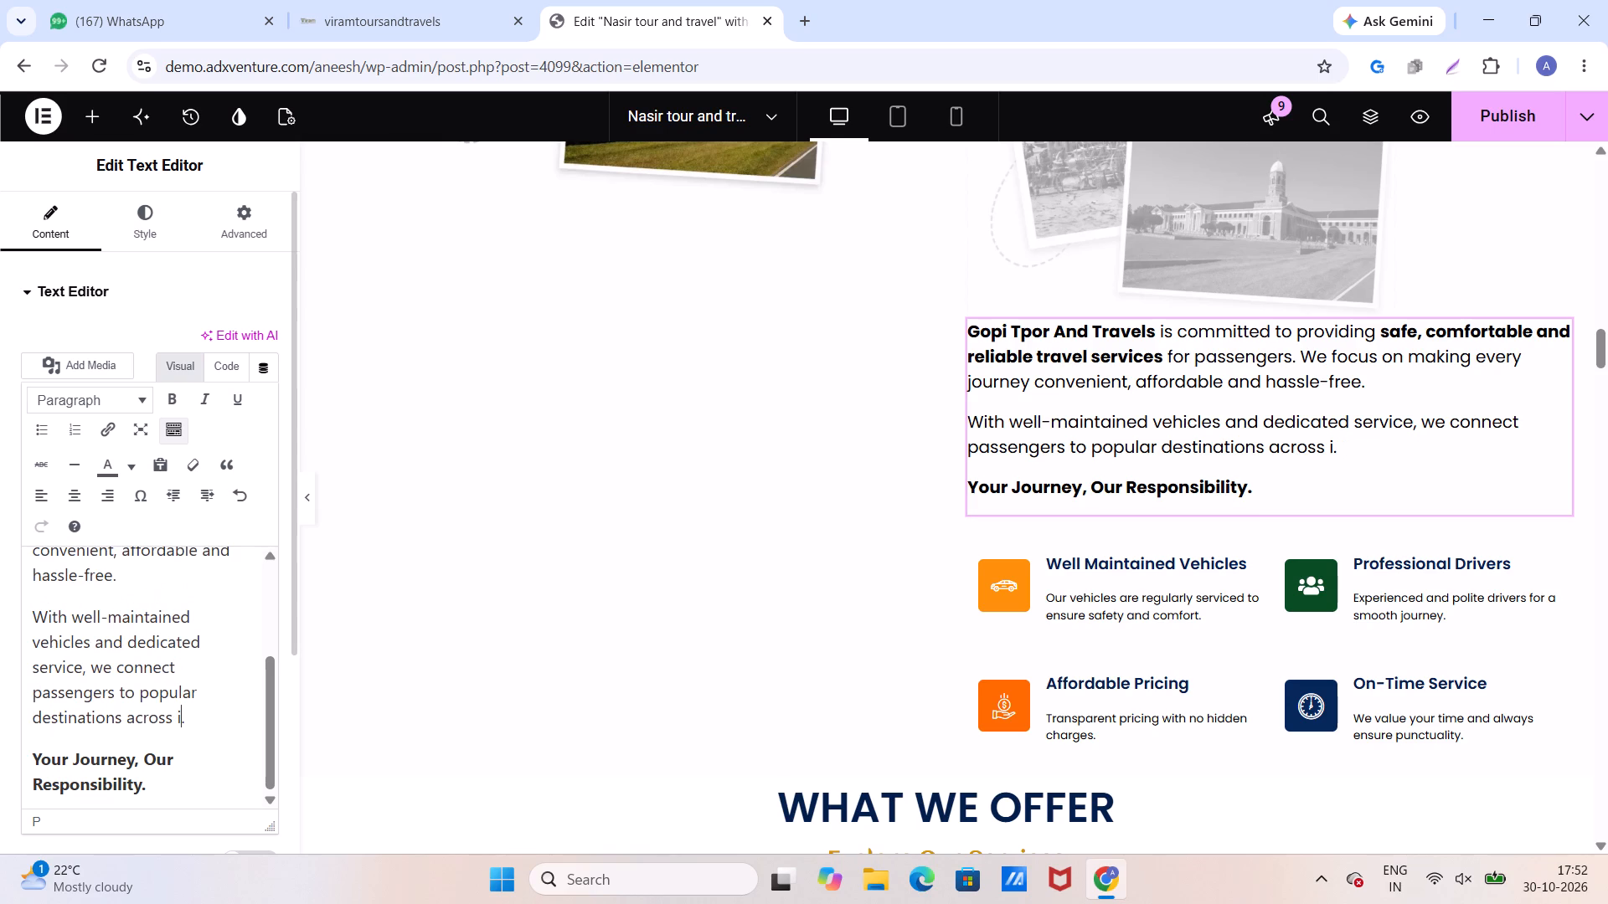
key("BackSpace")
type("India")
left_click(1519, 111)
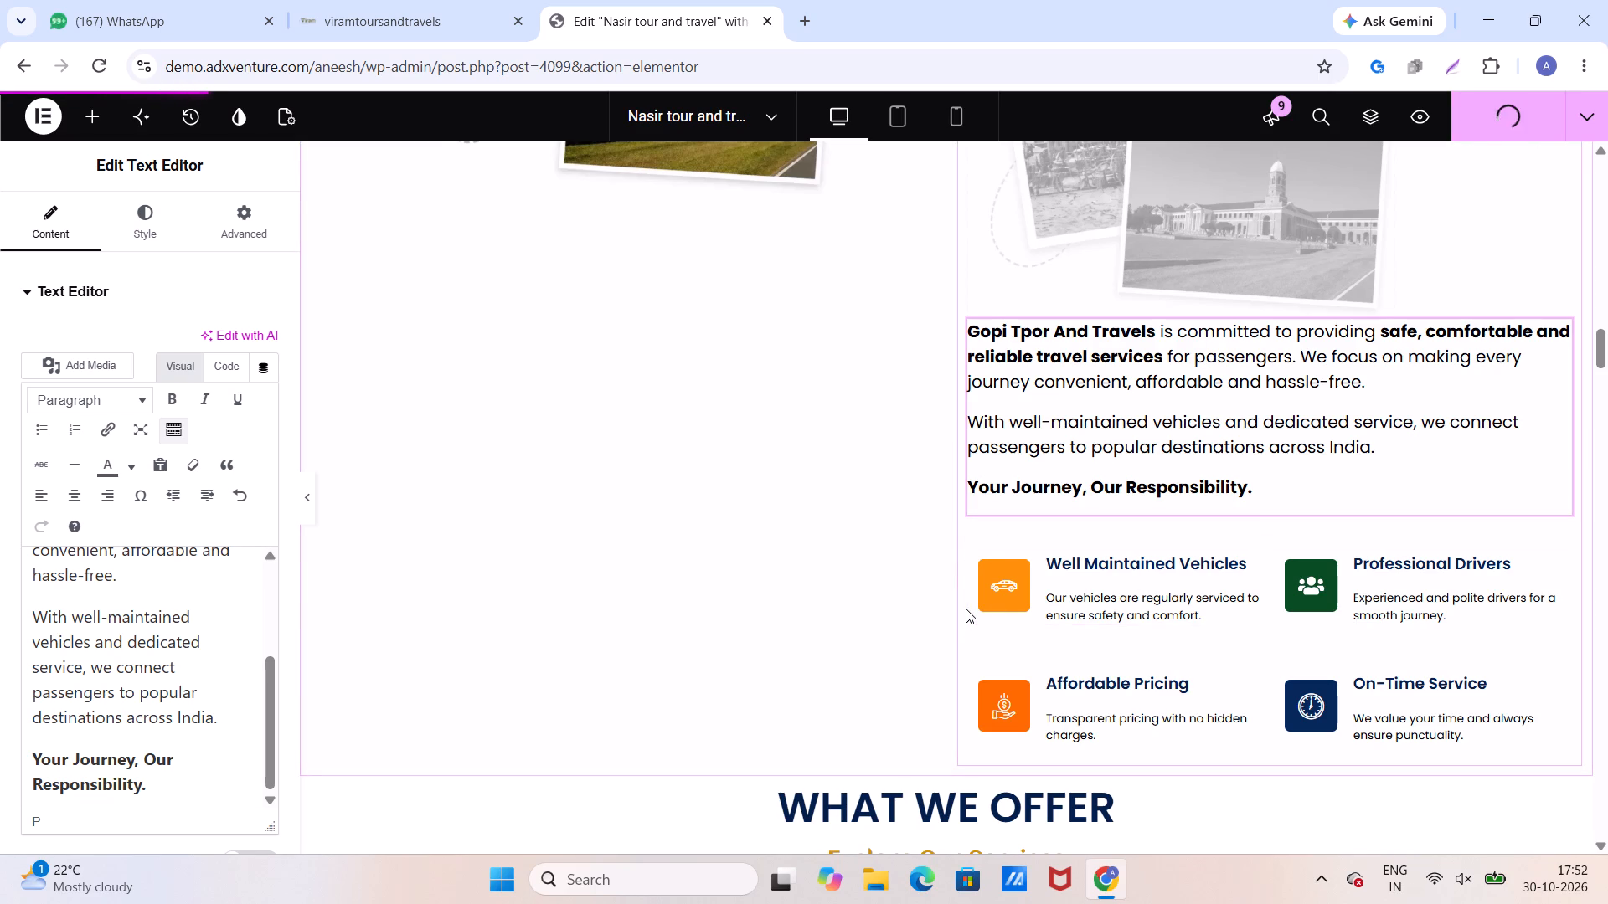
In the Why Choose Us paragraph, replace "Anmol Tour & Travel" with the copied business name, corrected to "Gopi Tour And Travels".
scroll(966, 609, "down", 9)
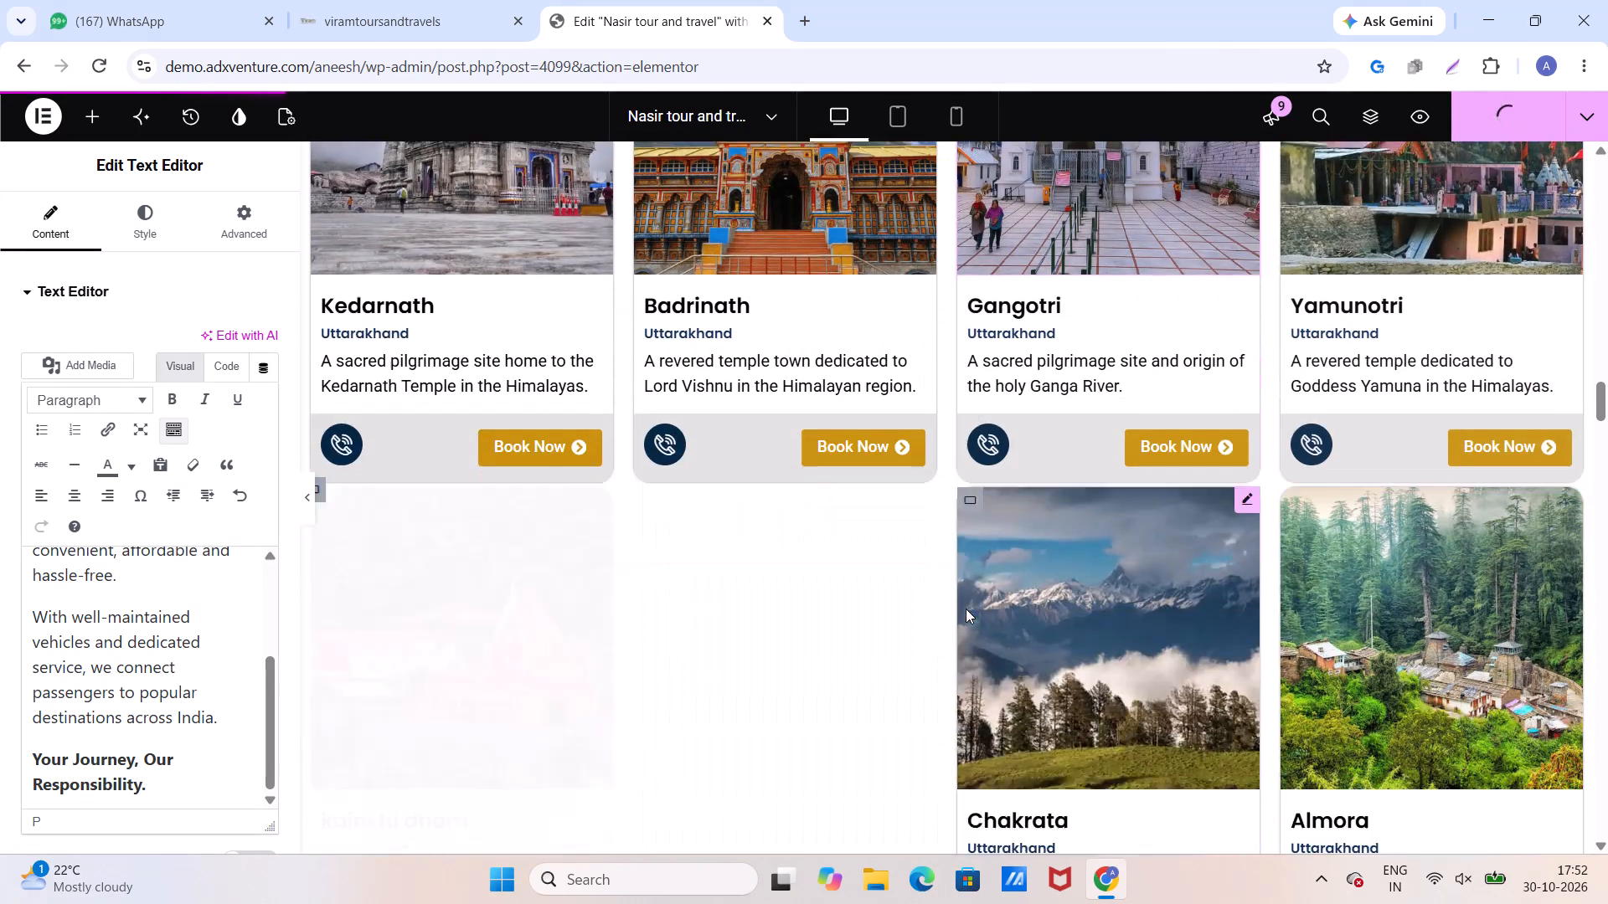
scroll(966, 609, "down", 18)
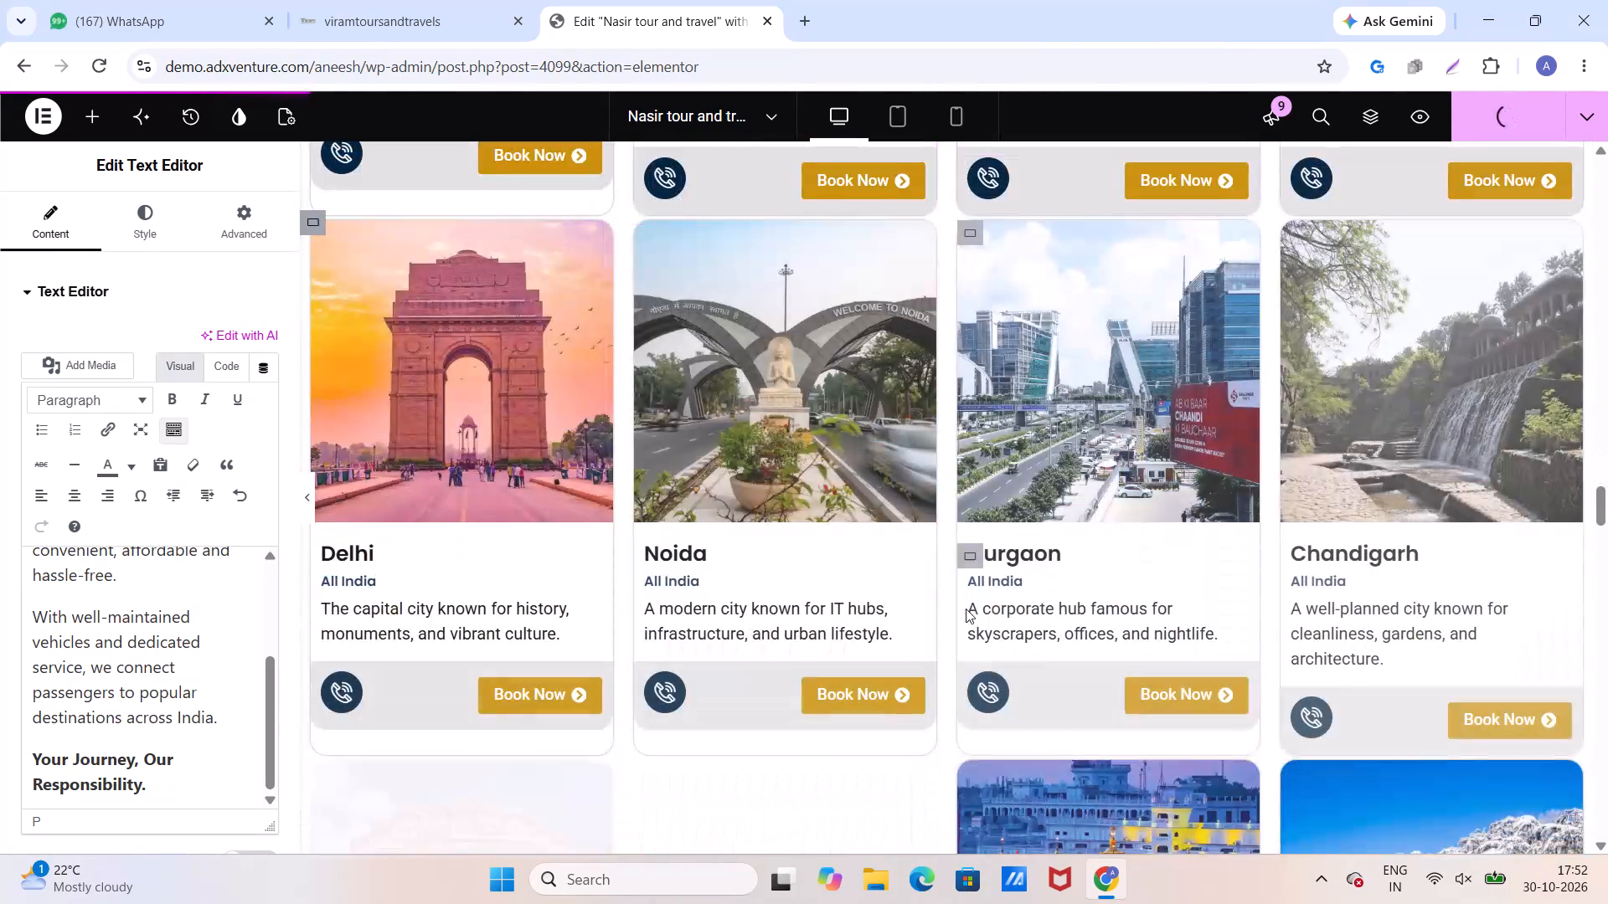
scroll(966, 609, "down", 14)
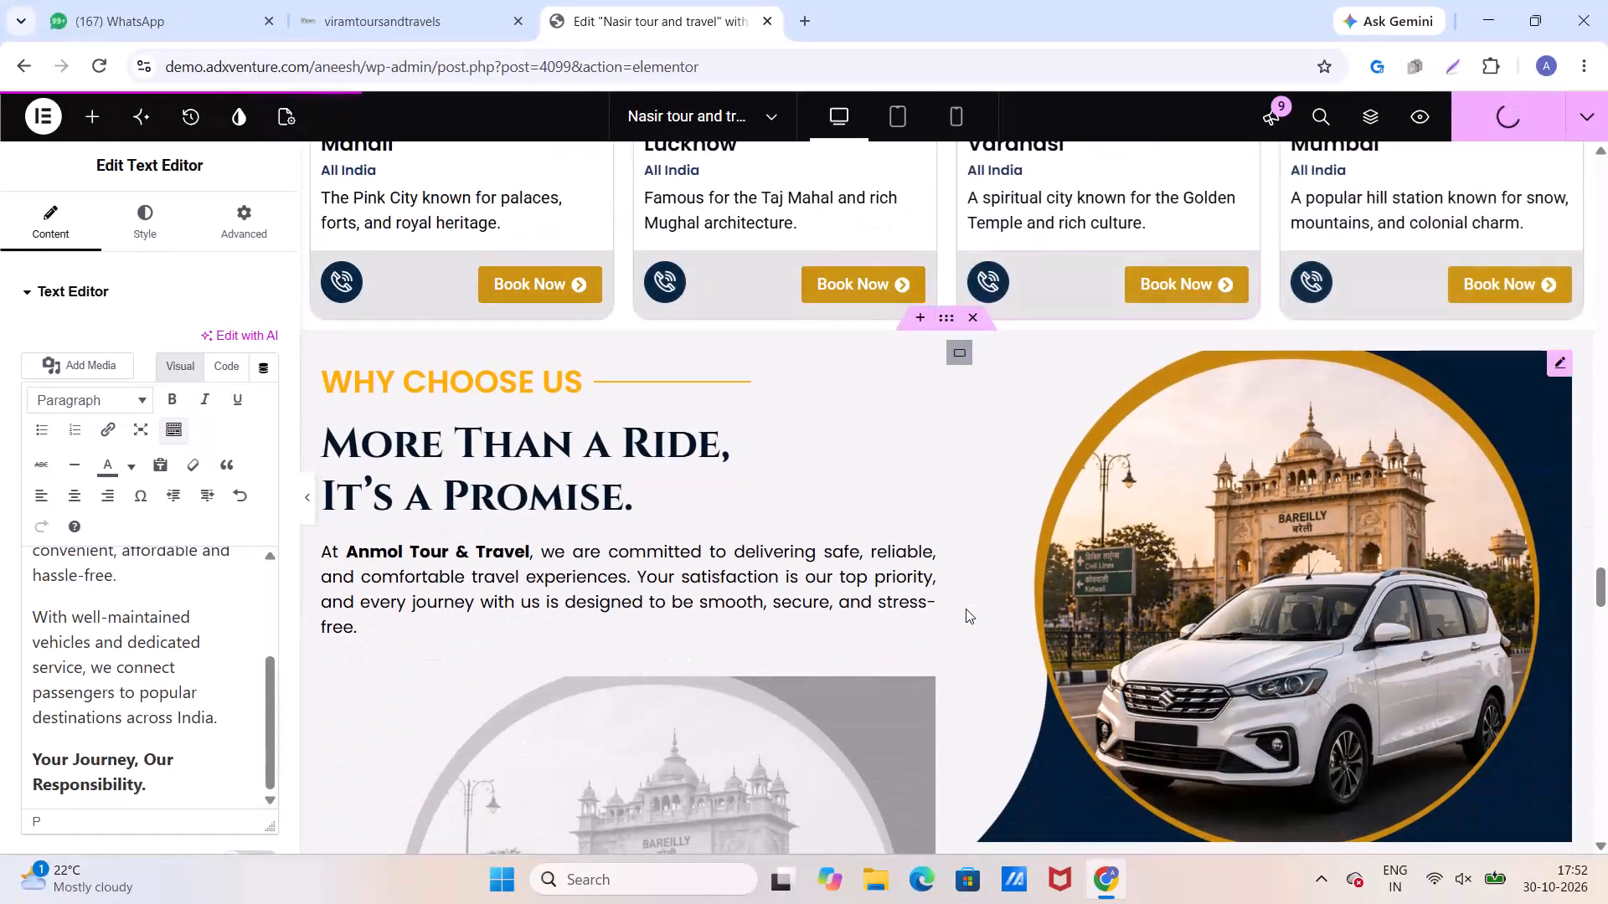
left_click(368, 575)
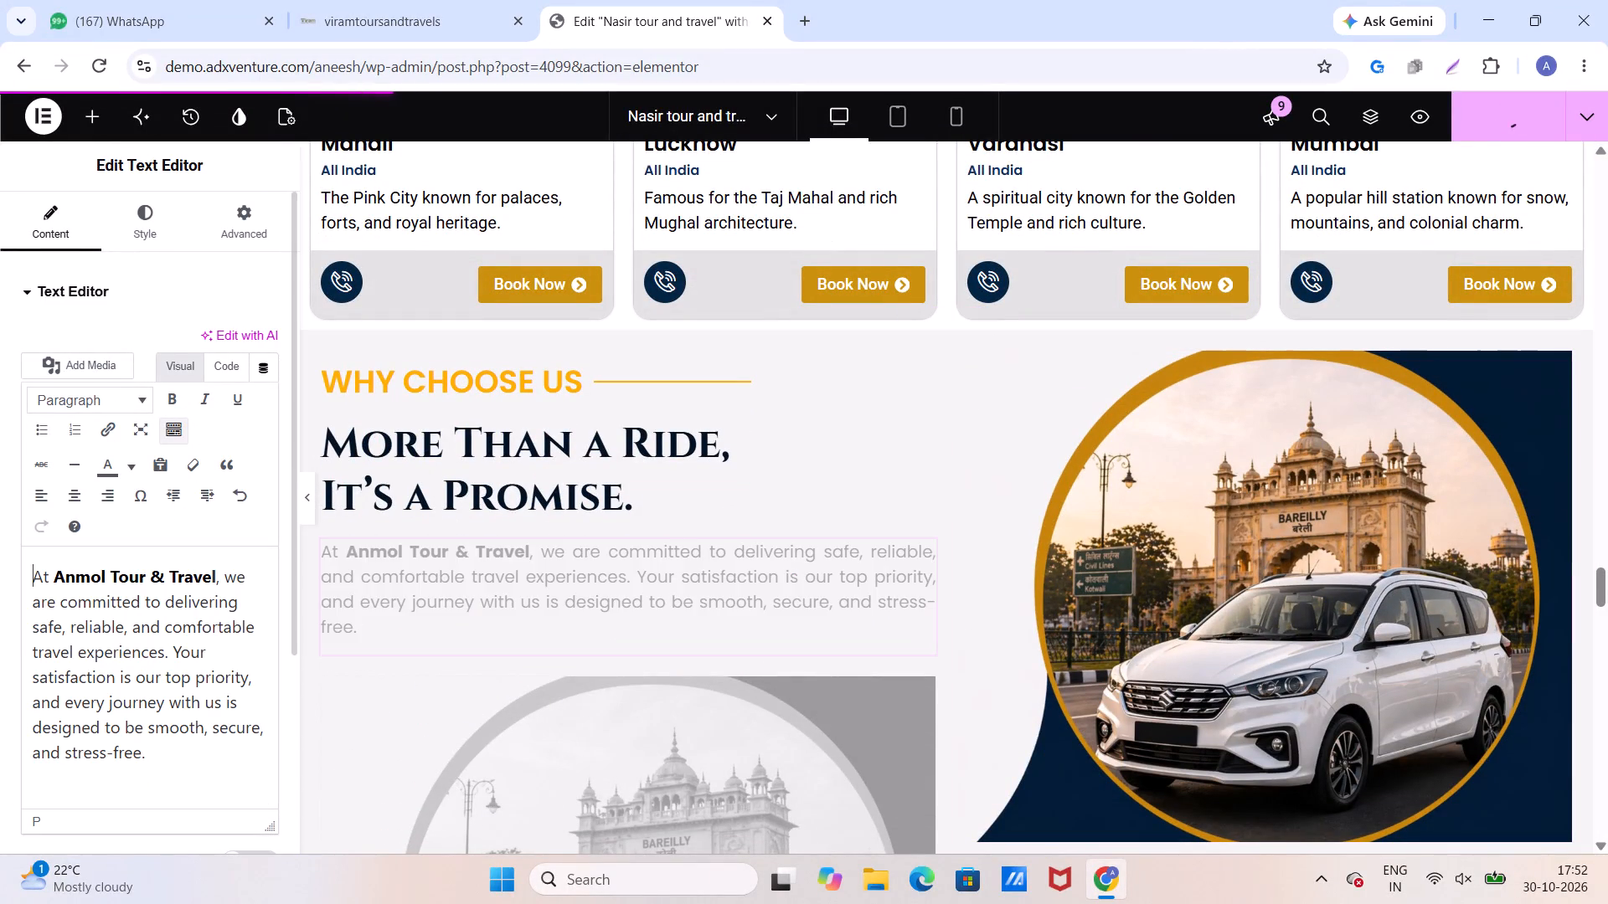
left_click_drag(217, 575, 57, 568)
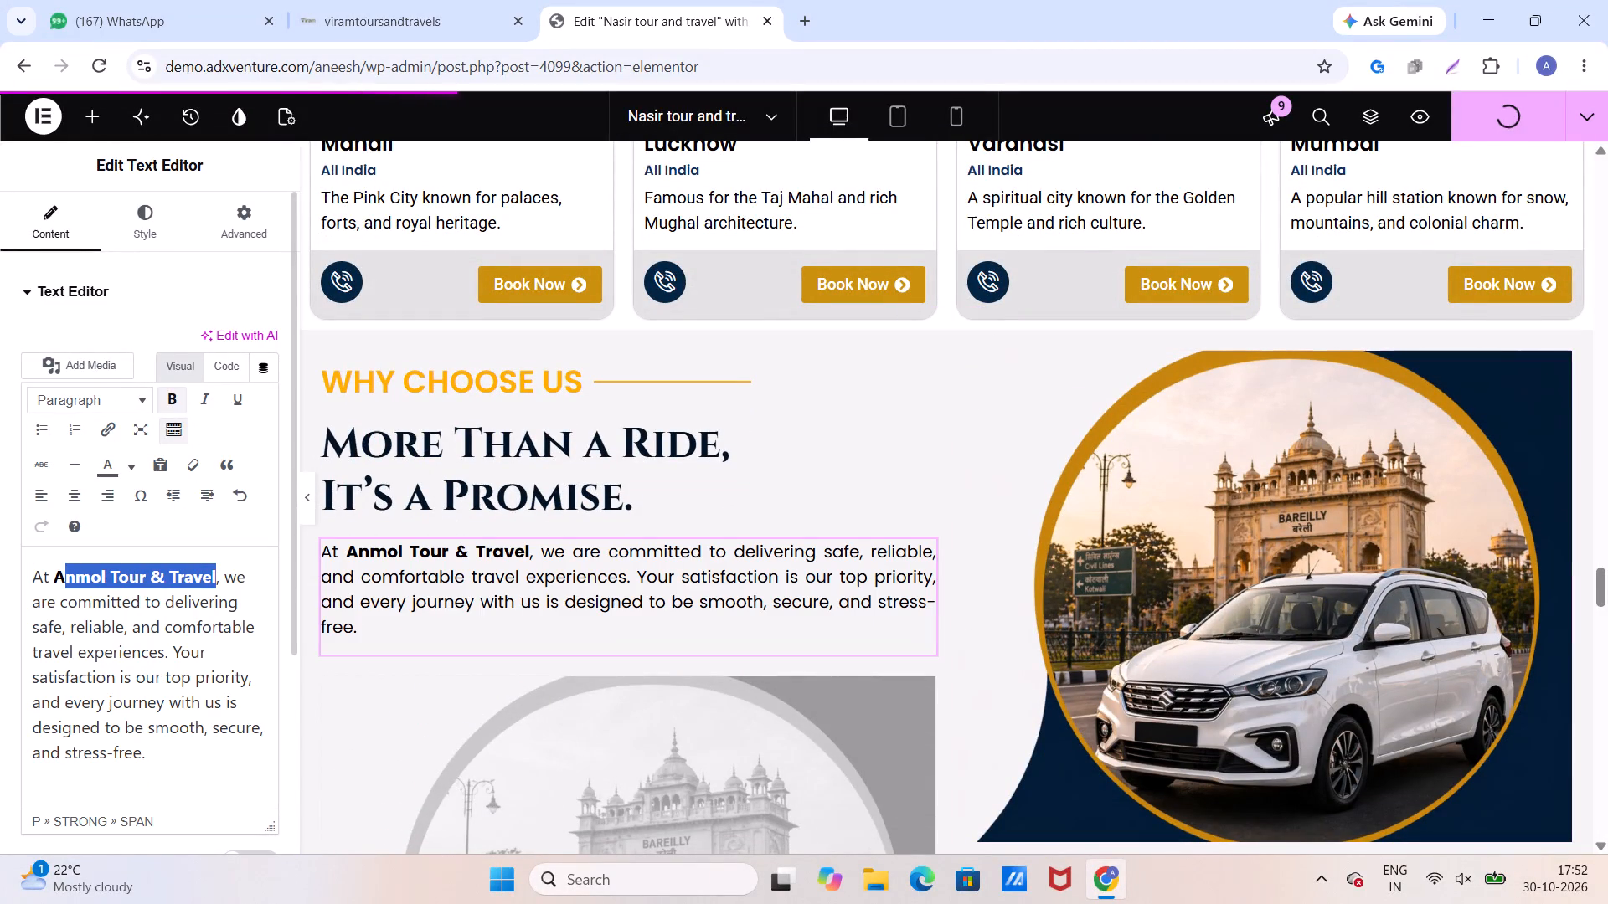
left_click_drag(57, 568, 55, 568)
key("ctrl+v")
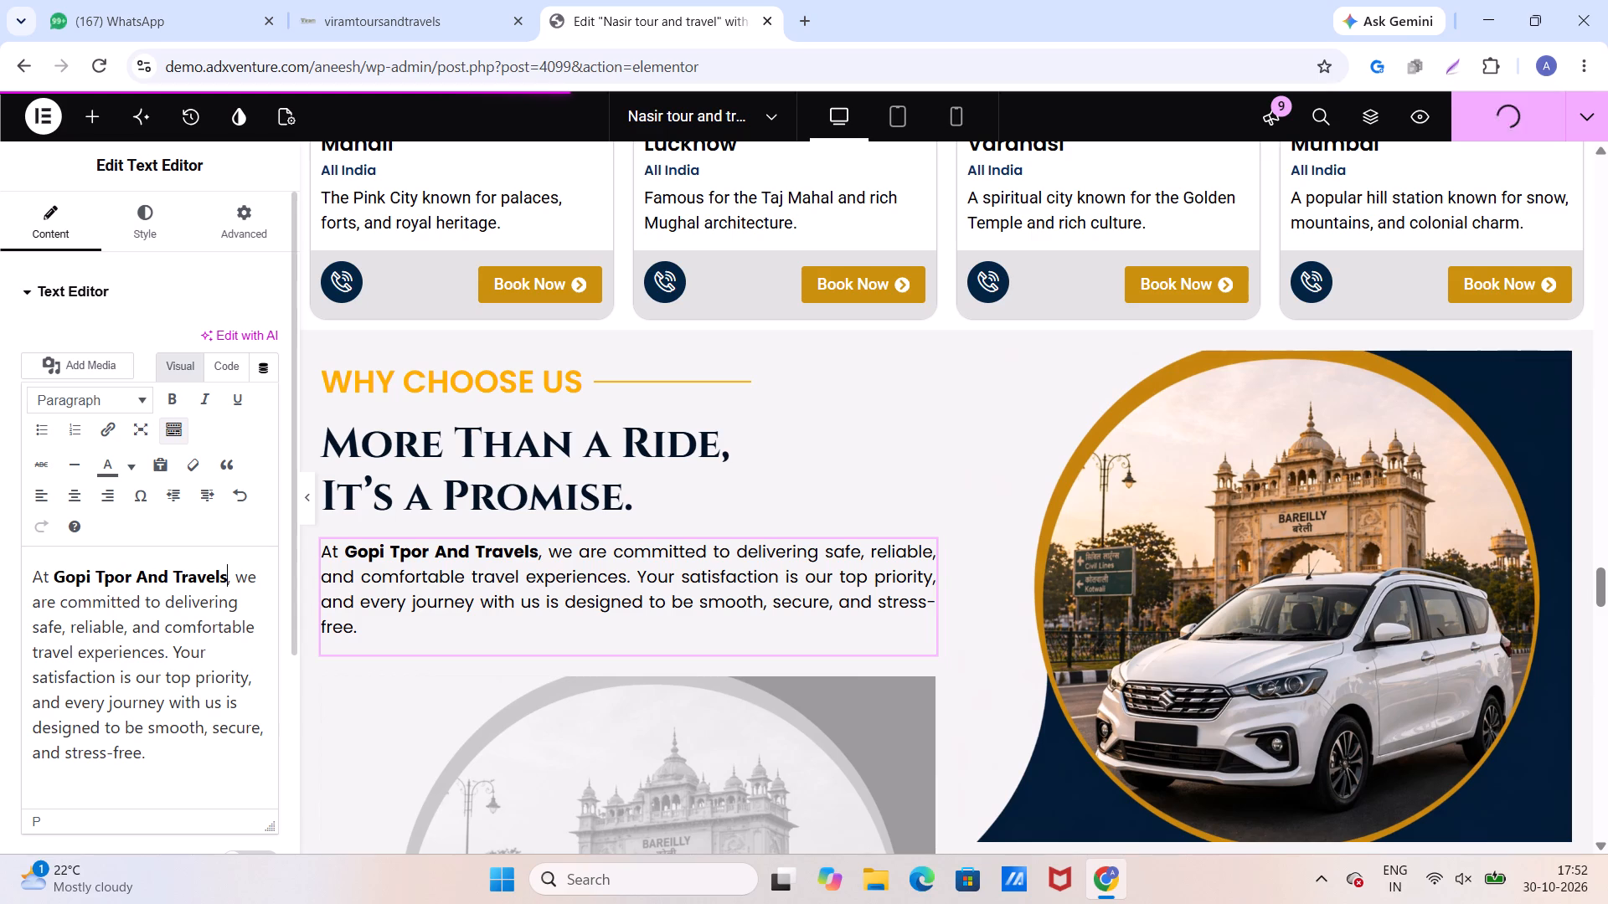
left_click(124, 585)
key("BackSpace")
key("BackSpace")
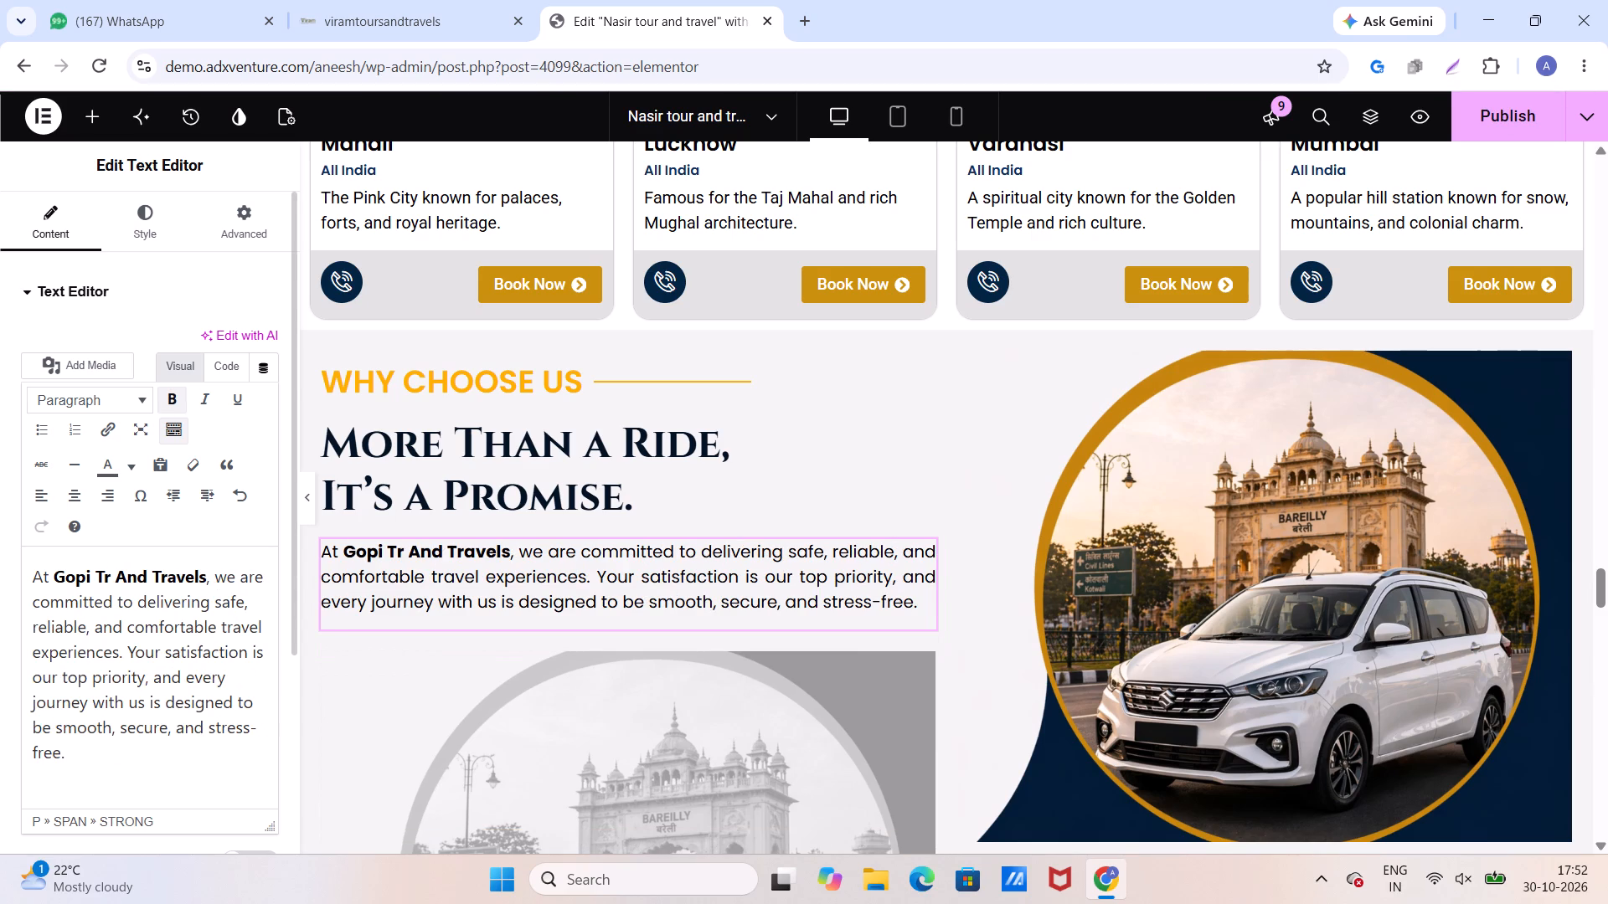
key("o")
key("u")
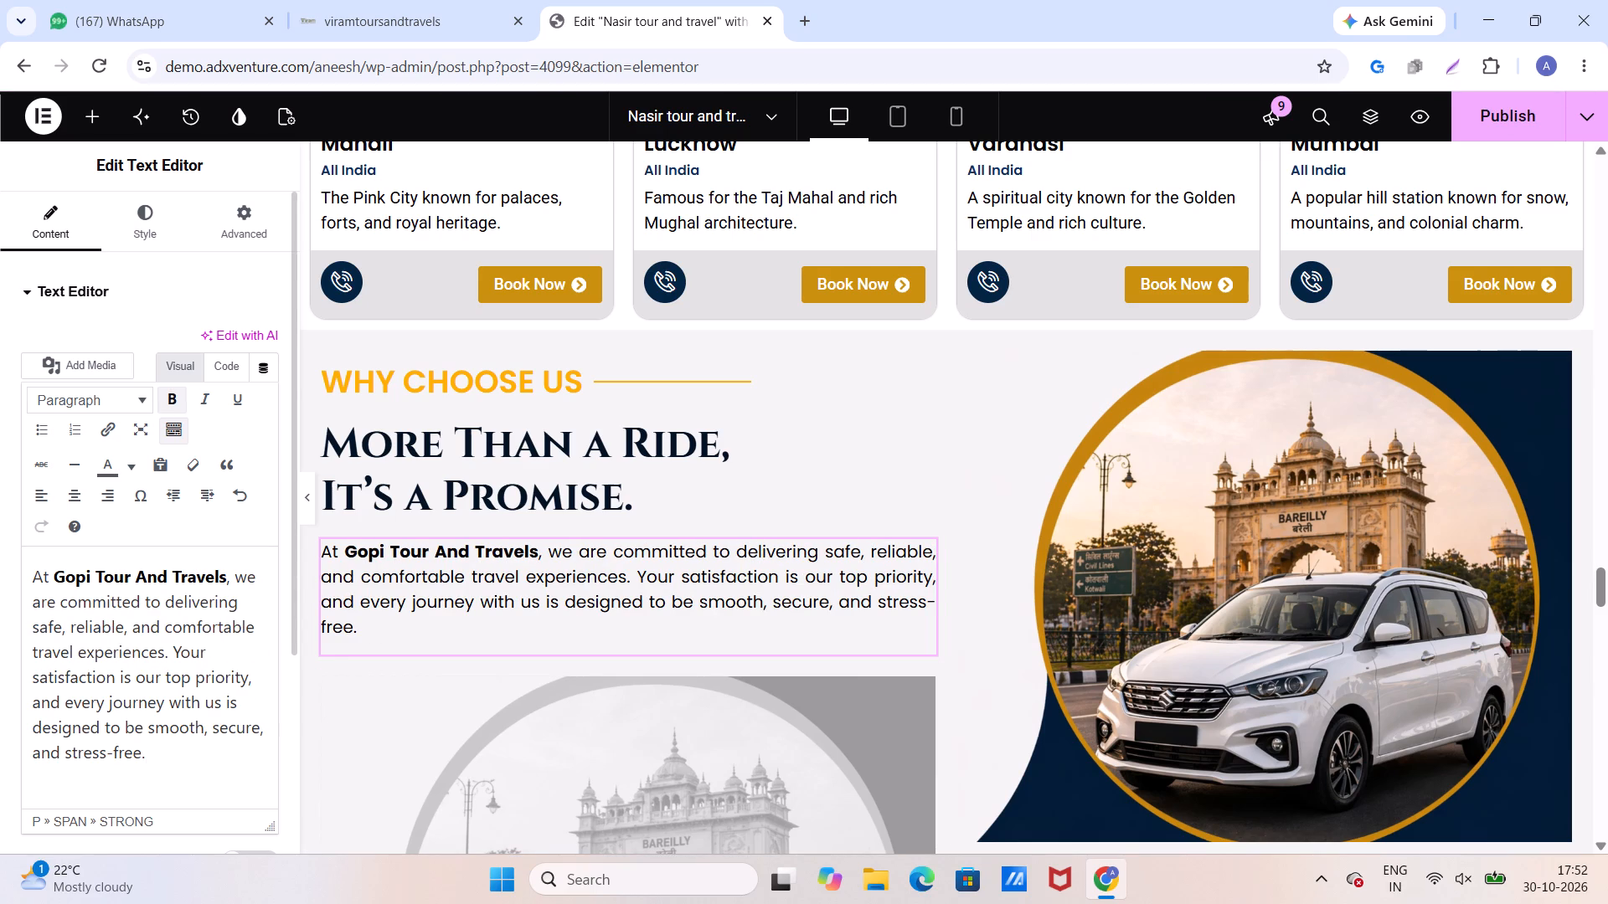
Copy "Gopi Tour And Travels" from the Why Choose Us paragraph and reopen the About Us description for editing.
left_click_drag(224, 573, 53, 577)
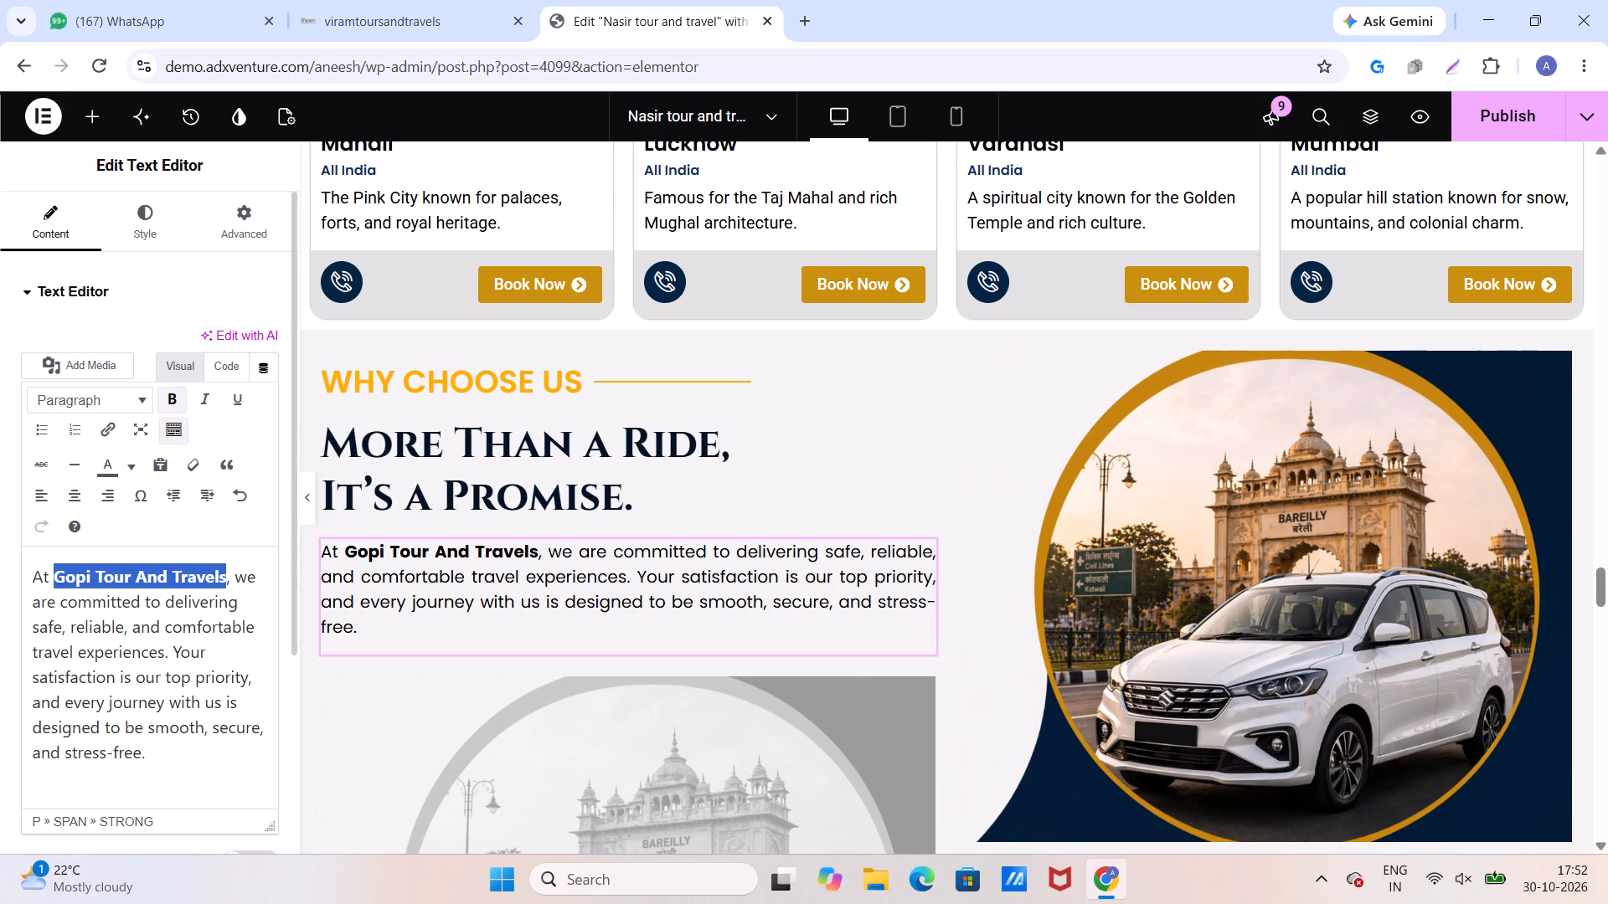
key("ctrl+c")
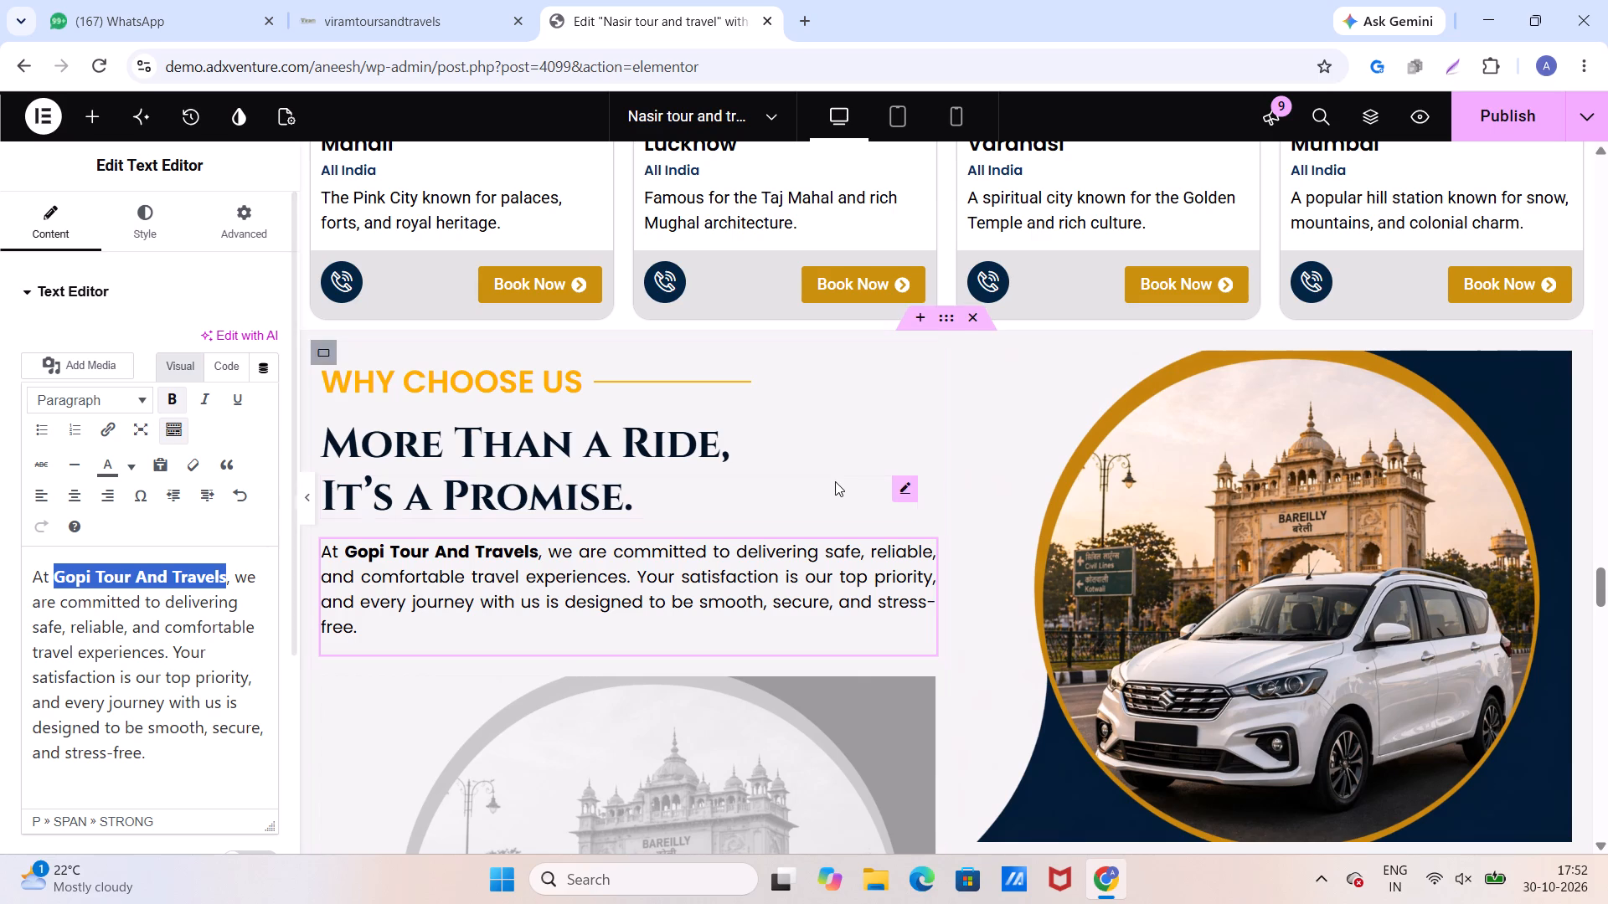
scroll(832, 485, "up", 20)
scroll(832, 485, "up", 10)
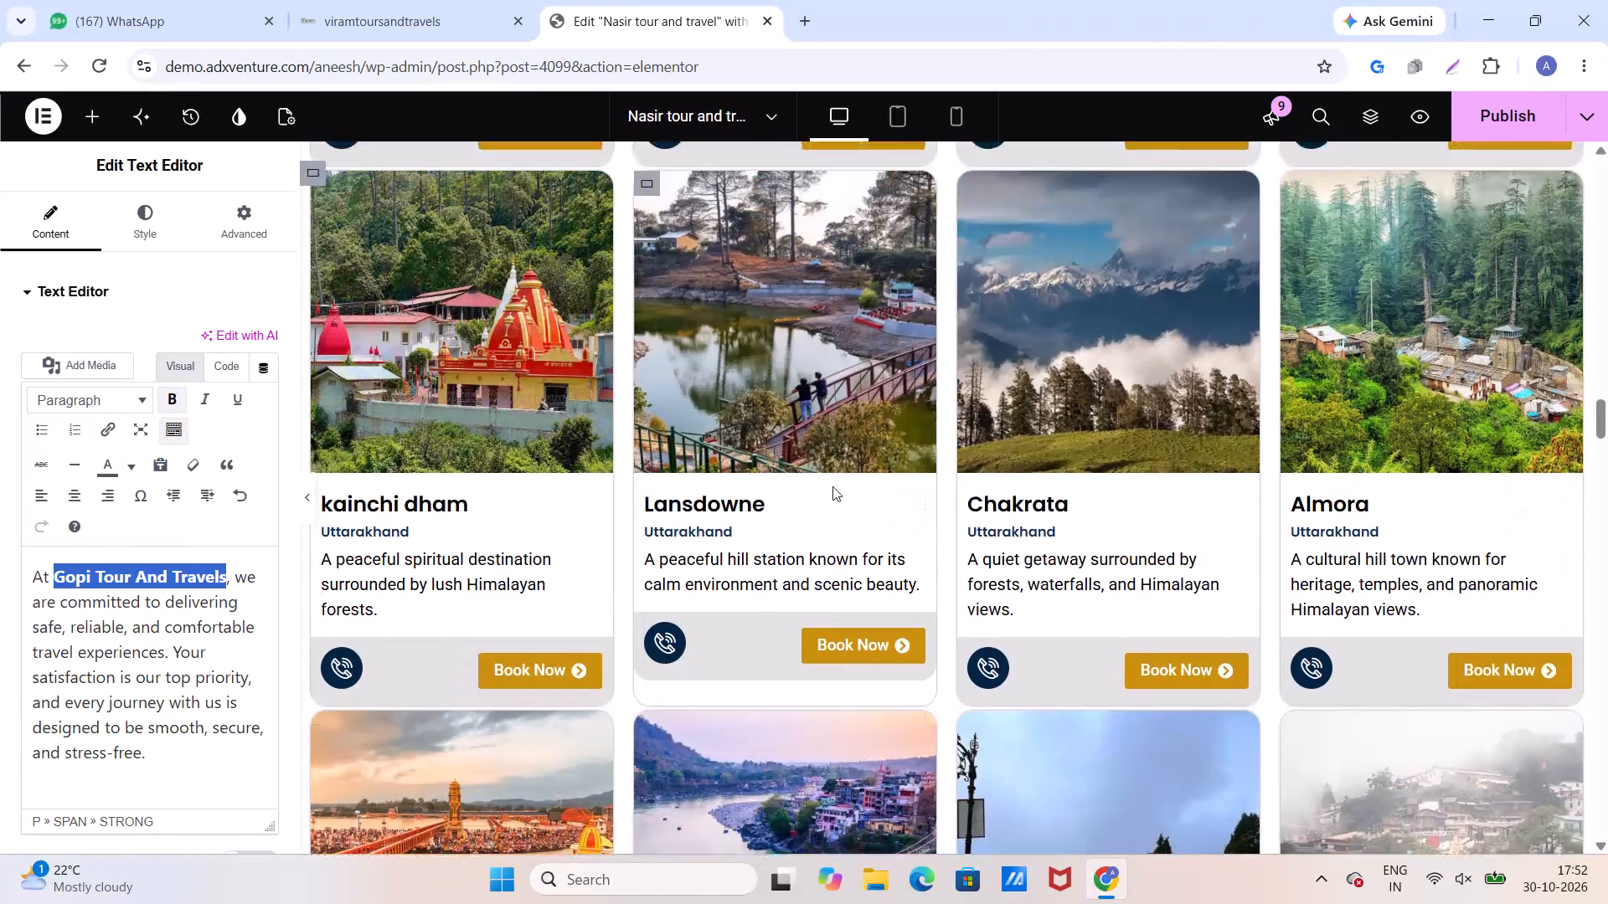
scroll(832, 486, "up", 14)
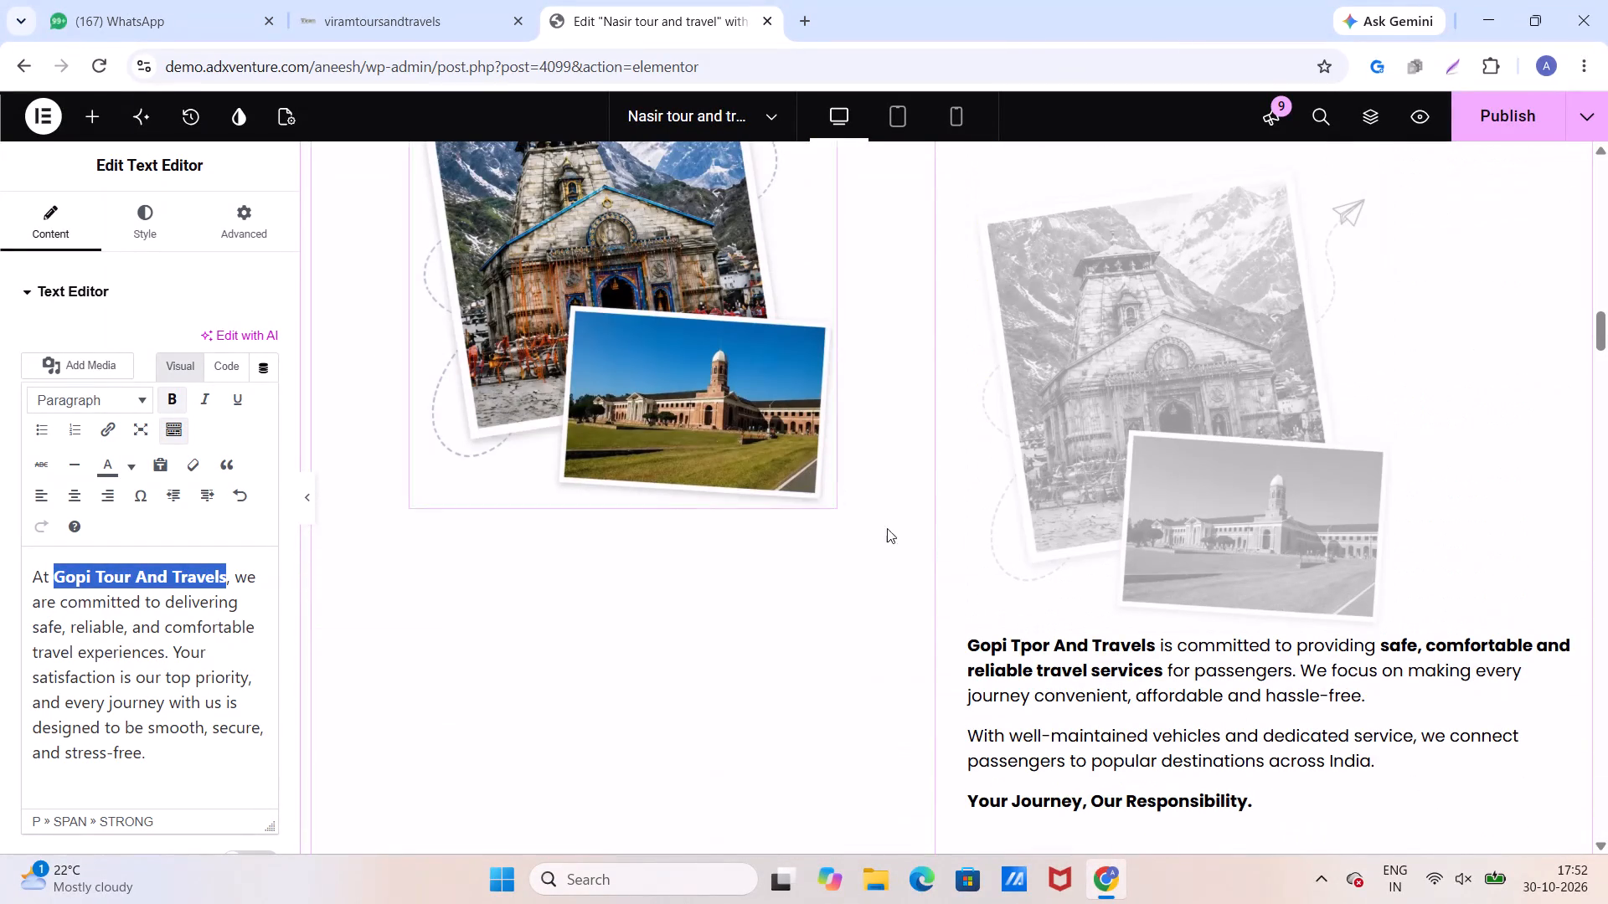
left_click(1043, 647)
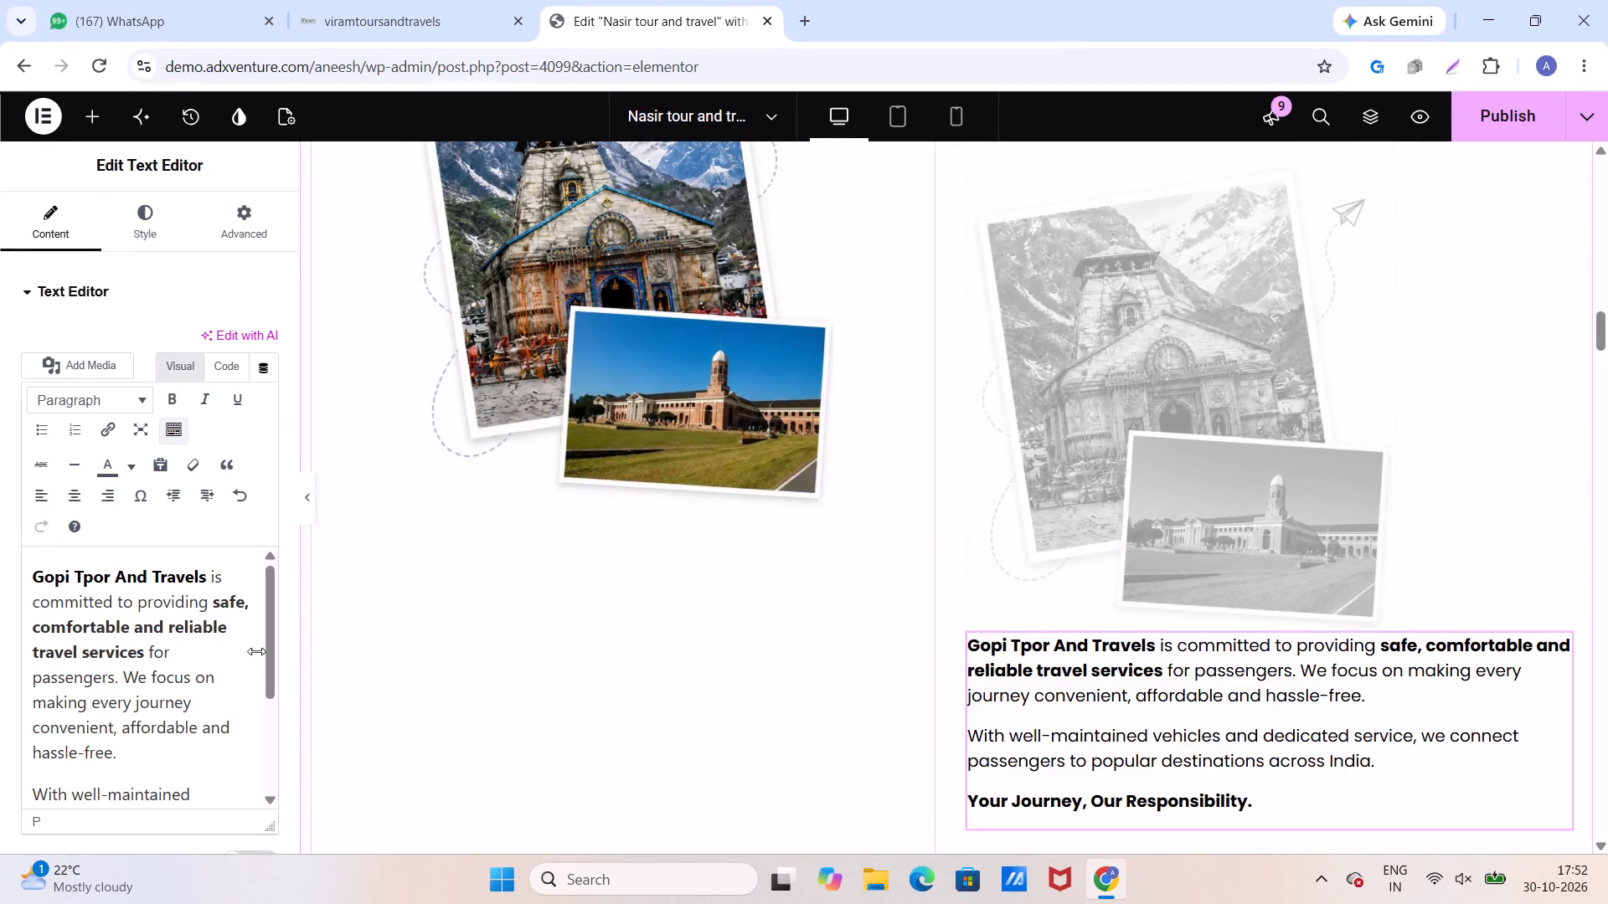
Replace the bold business name opening the About Us description with the copied "Gopi Tour And Travels".
left_click_drag(205, 579, 70, 574)
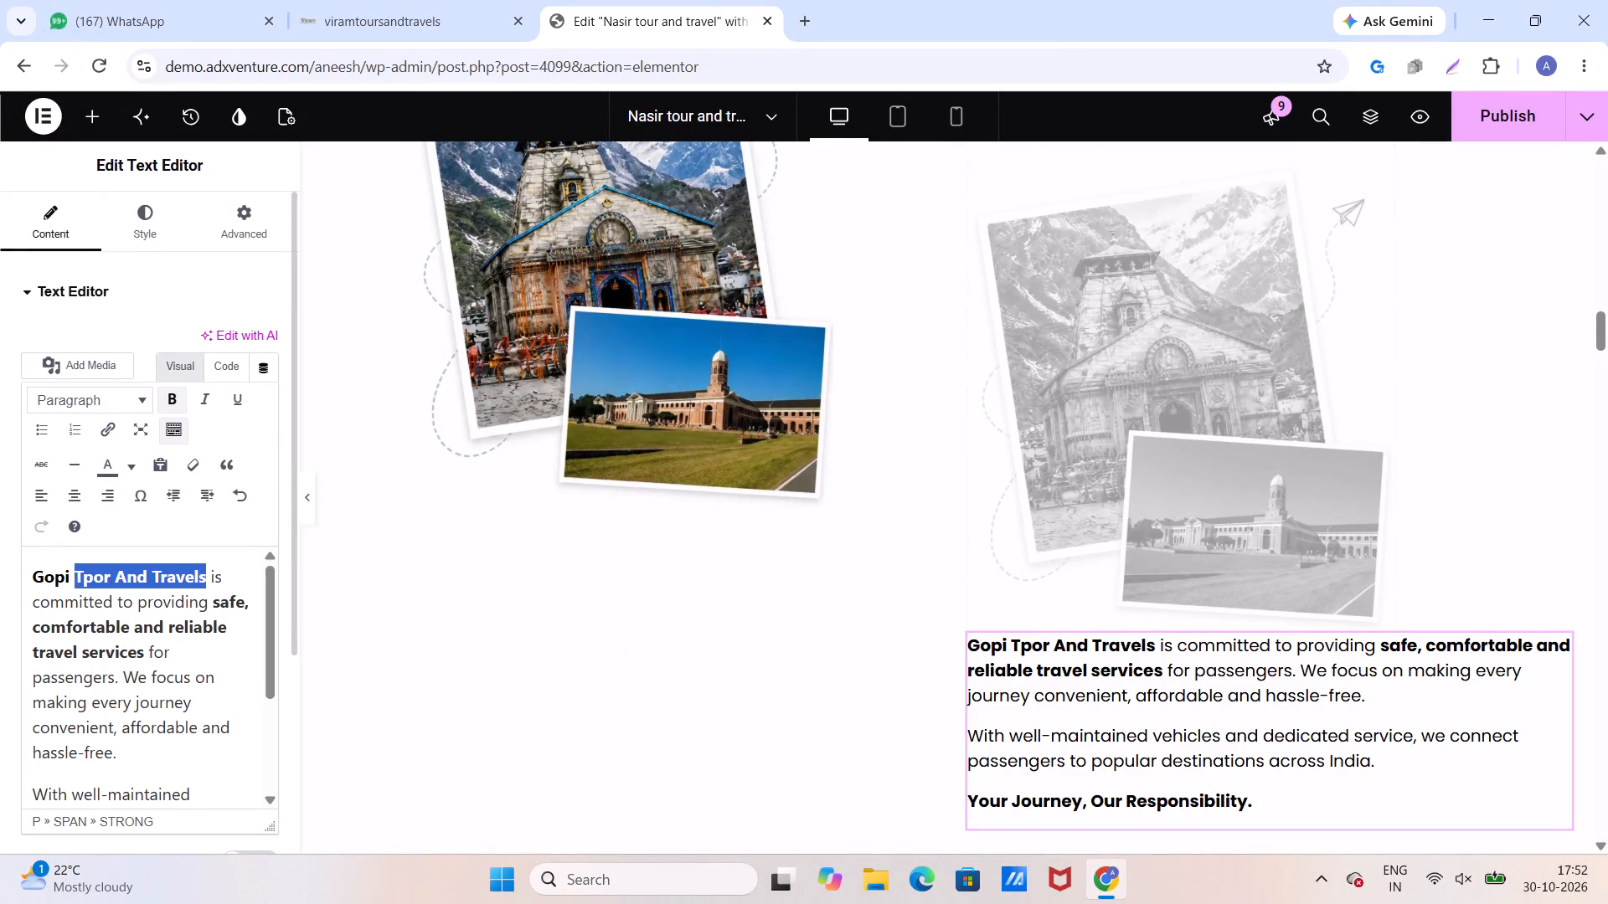
left_click_drag(70, 574, 23, 573)
key("ctrl+v")
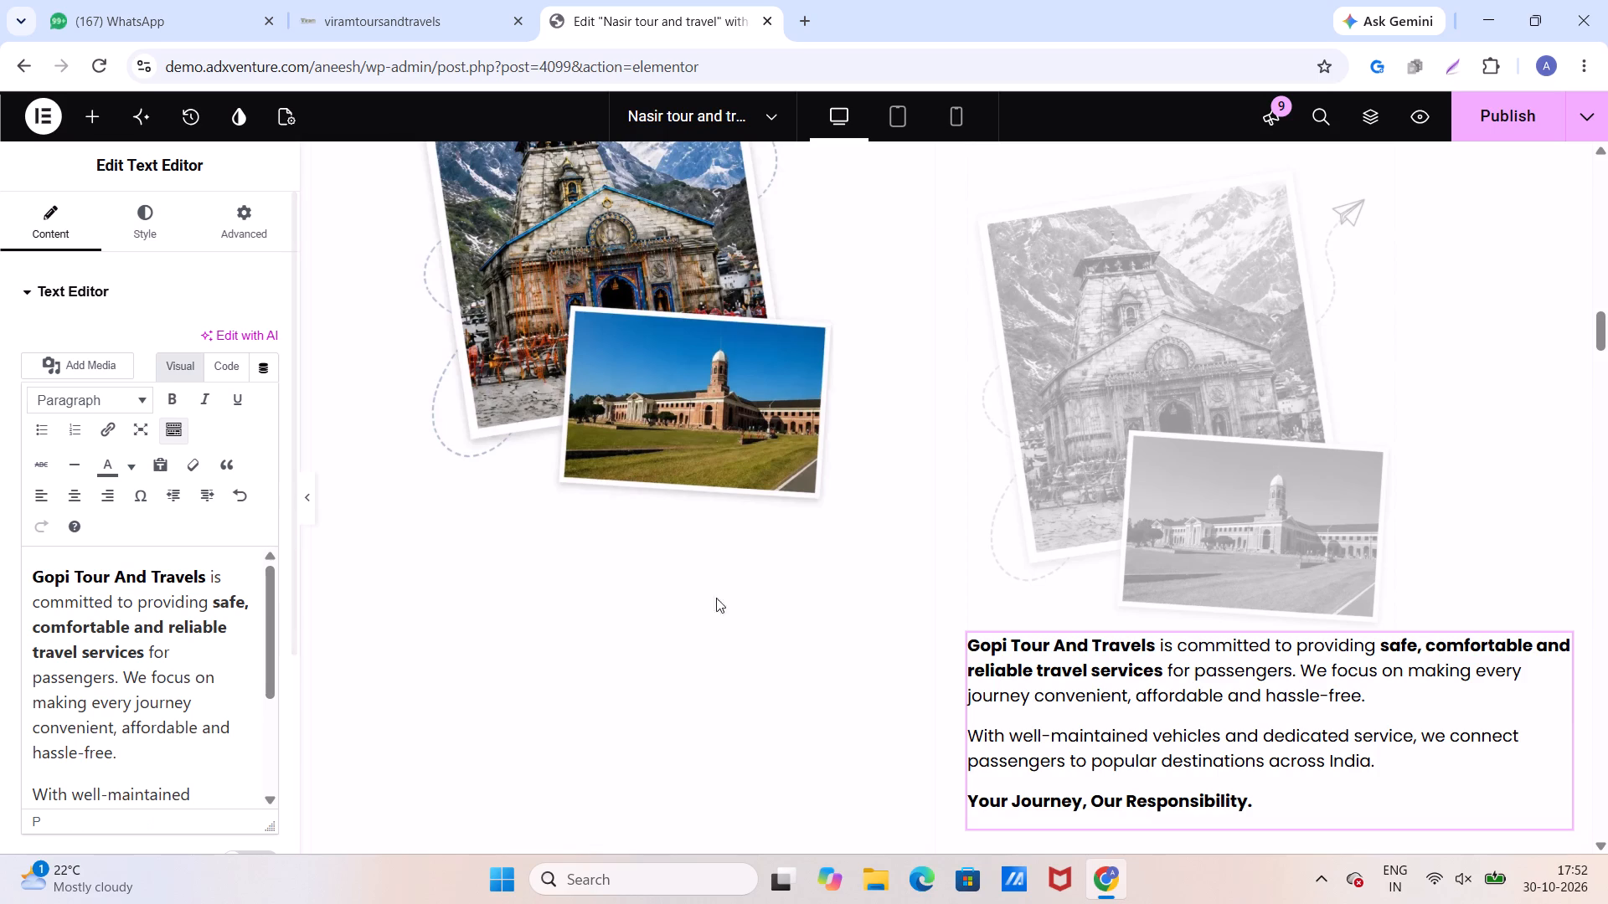
Review the destination cards from the Uttarakhand and All India listings through to the Why Choose Us section for outdated text.
scroll(907, 568, "down", 17)
scroll(893, 572, "up", 1)
scroll(893, 572, "down", 5)
scroll(884, 577, "up", 1)
scroll(884, 577, "down", 5)
scroll(871, 583, "up", 1)
scroll(871, 583, "down", 1)
scroll(871, 583, "up", 1)
scroll(871, 583, "down", 2)
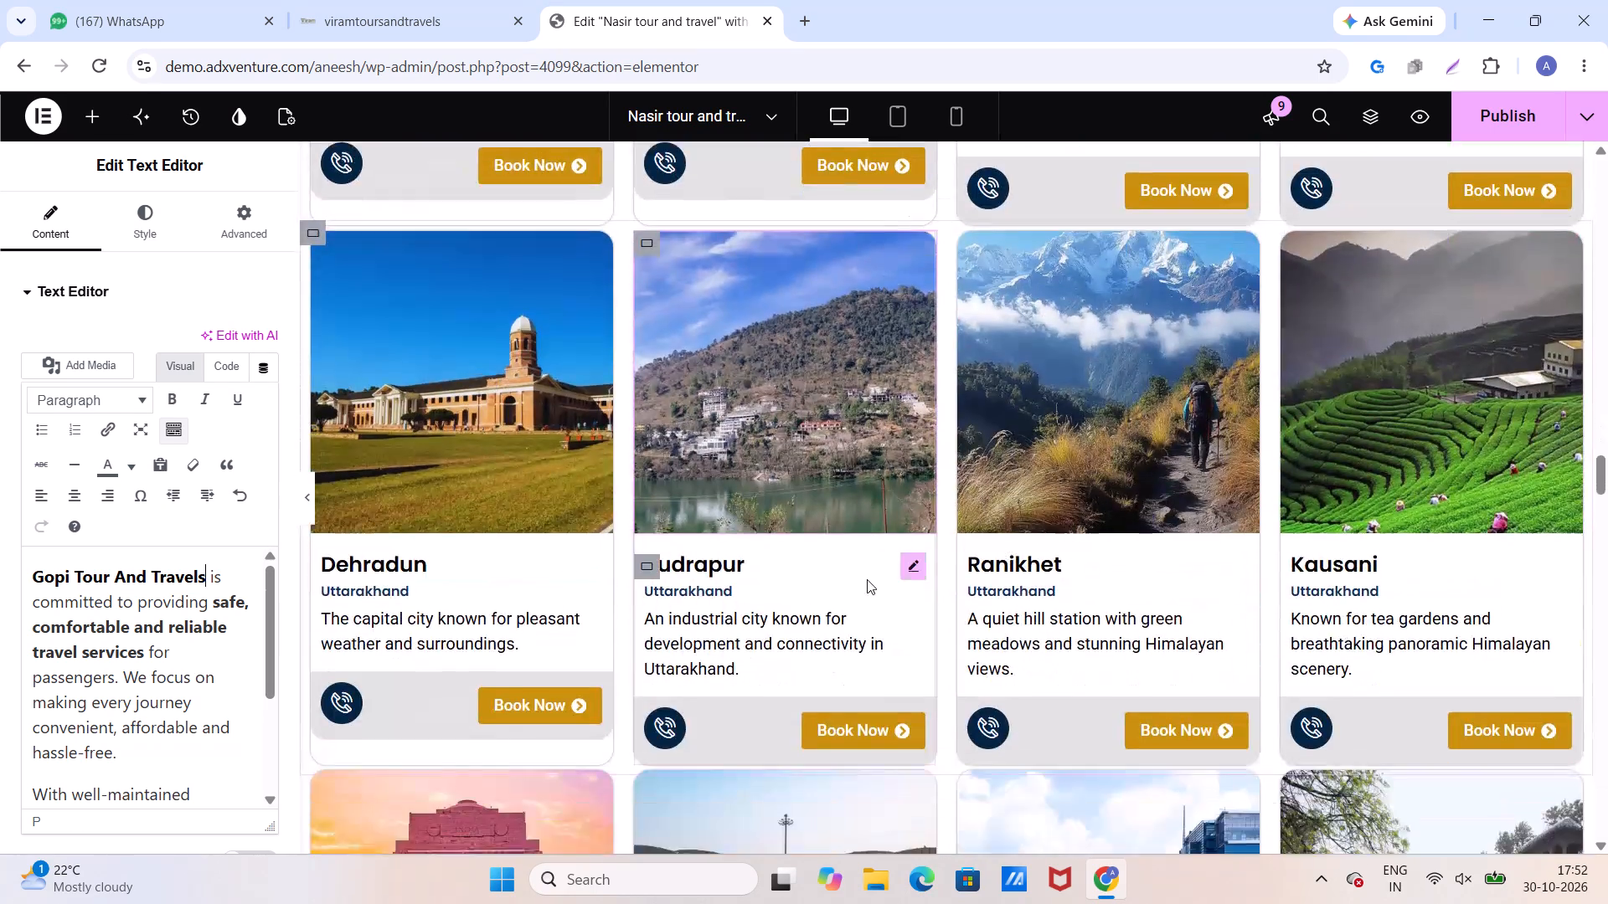
scroll(867, 579, "down", 2)
scroll(864, 579, "up", 1)
scroll(858, 572, "down", 5)
scroll(858, 572, "up", 1)
scroll(858, 572, "down", 8)
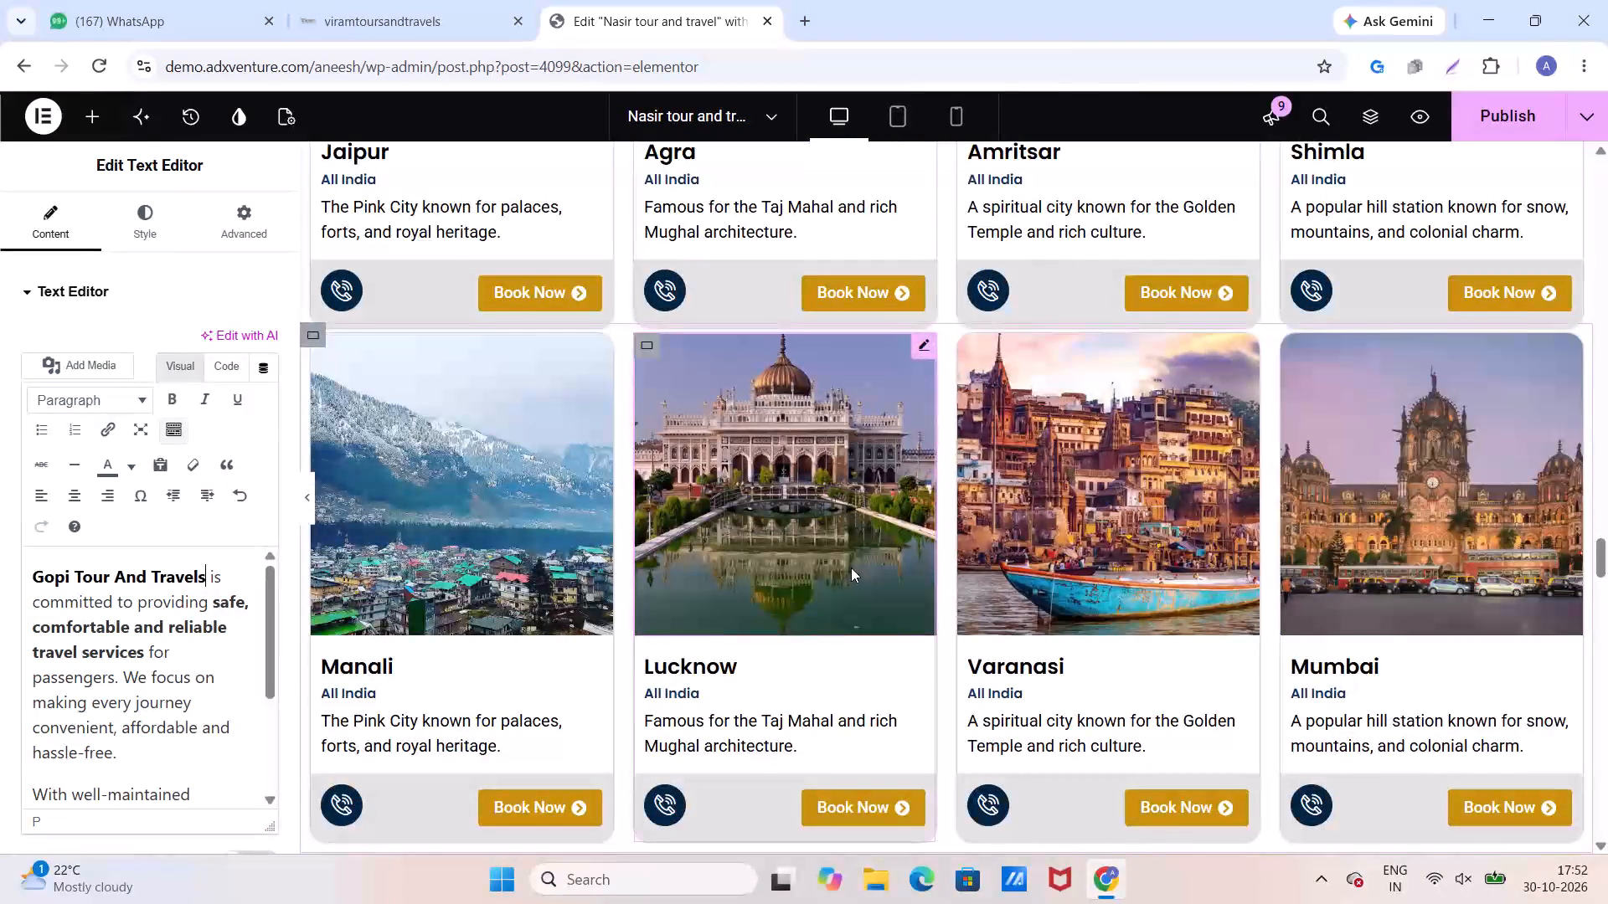
scroll(851, 568, "down", 5)
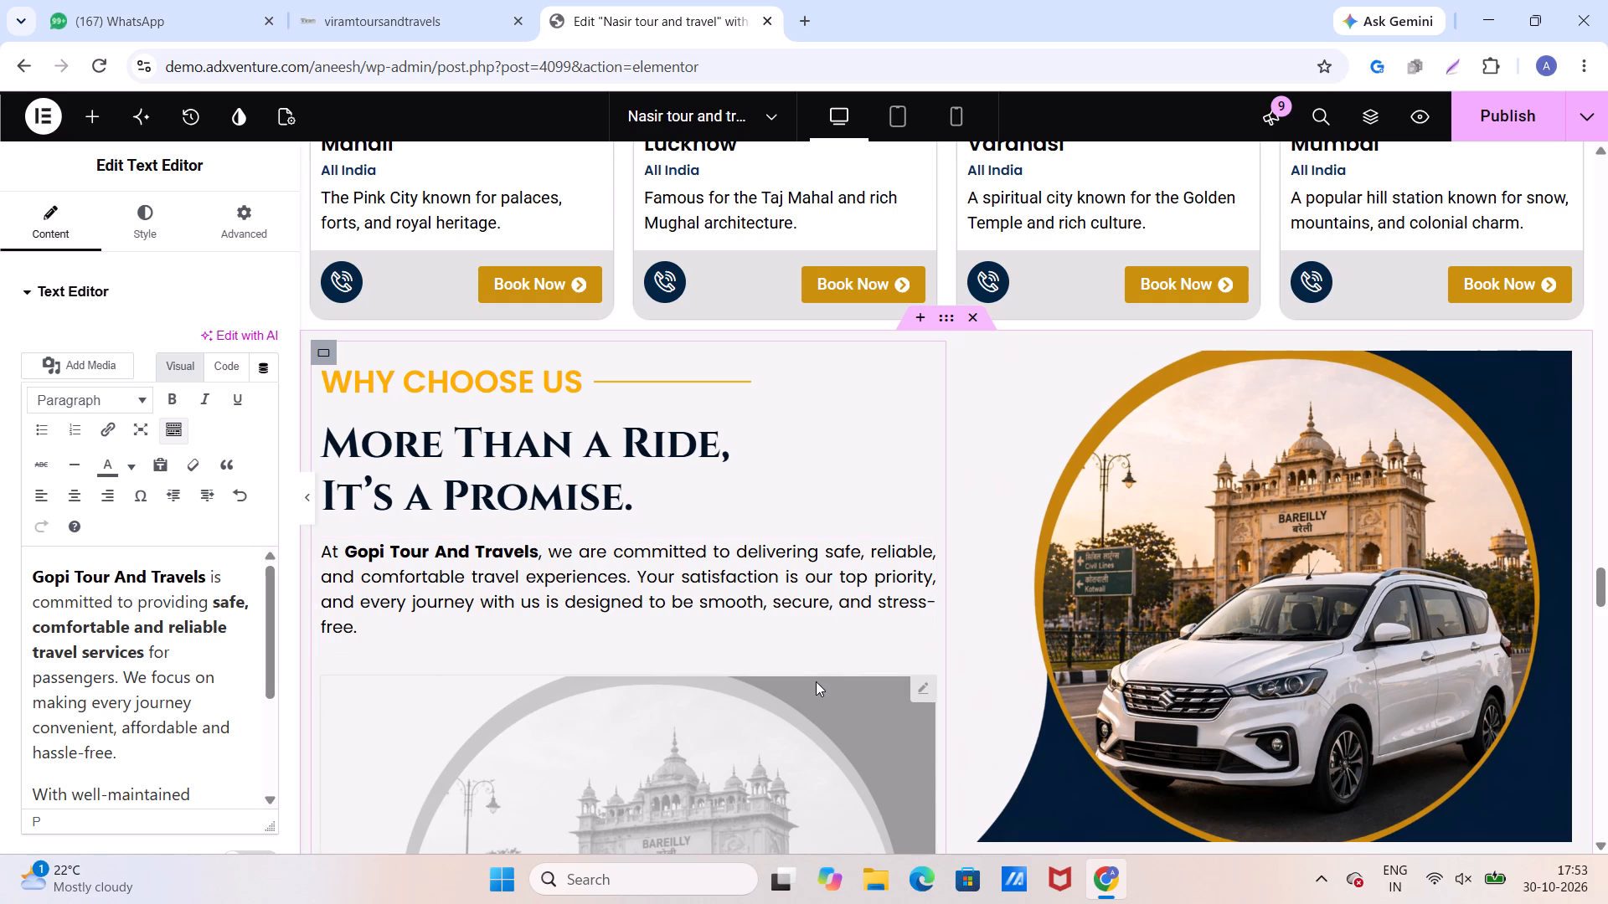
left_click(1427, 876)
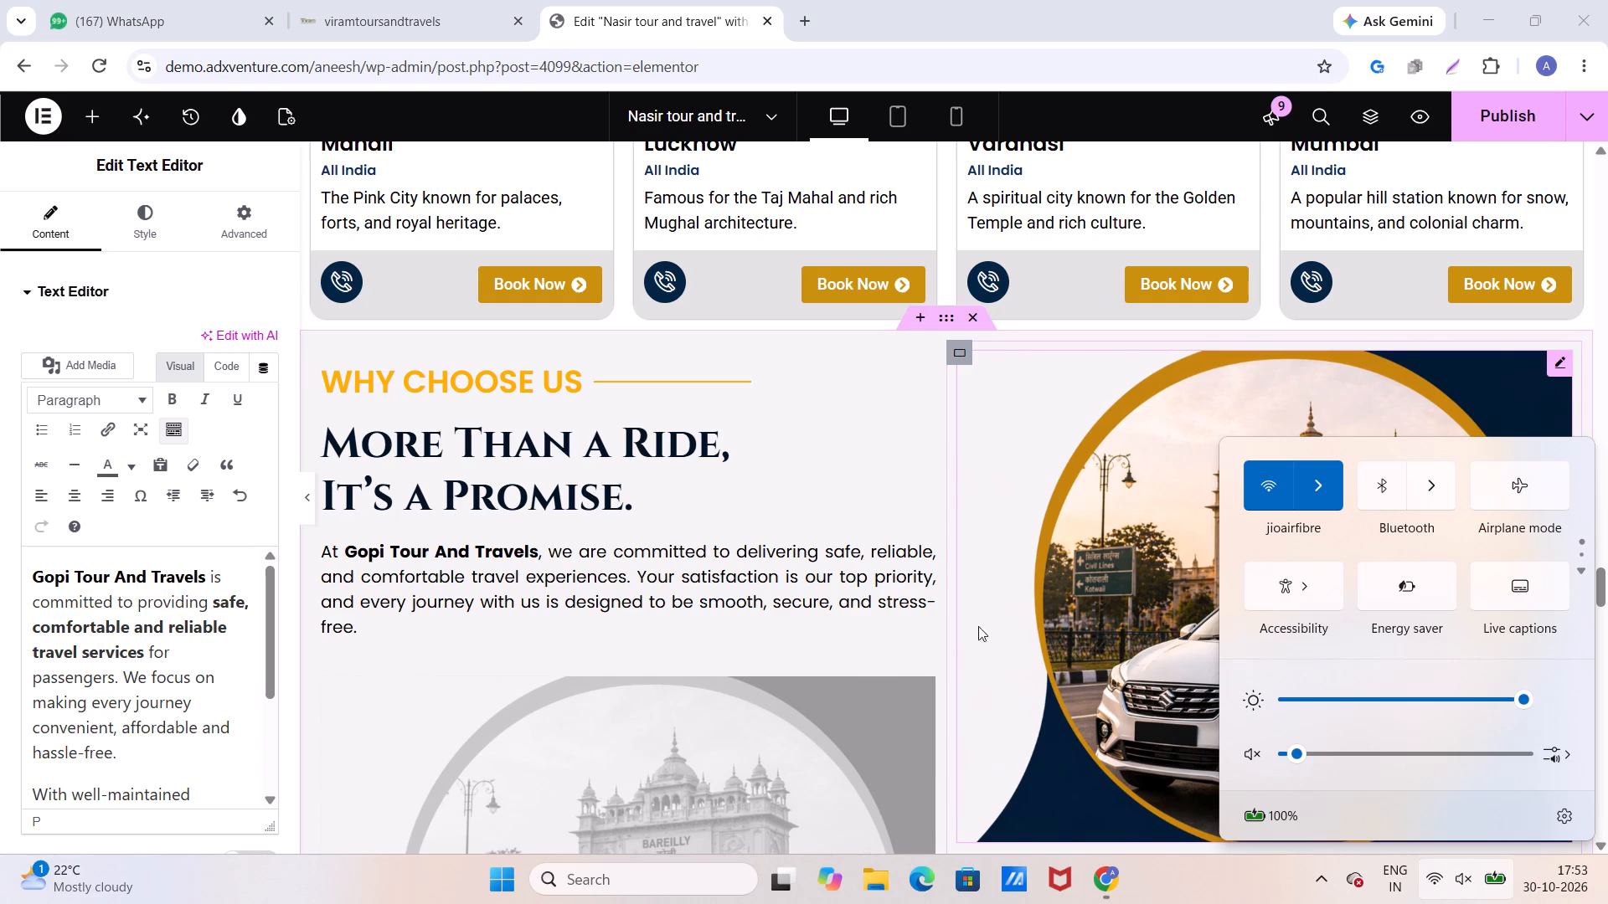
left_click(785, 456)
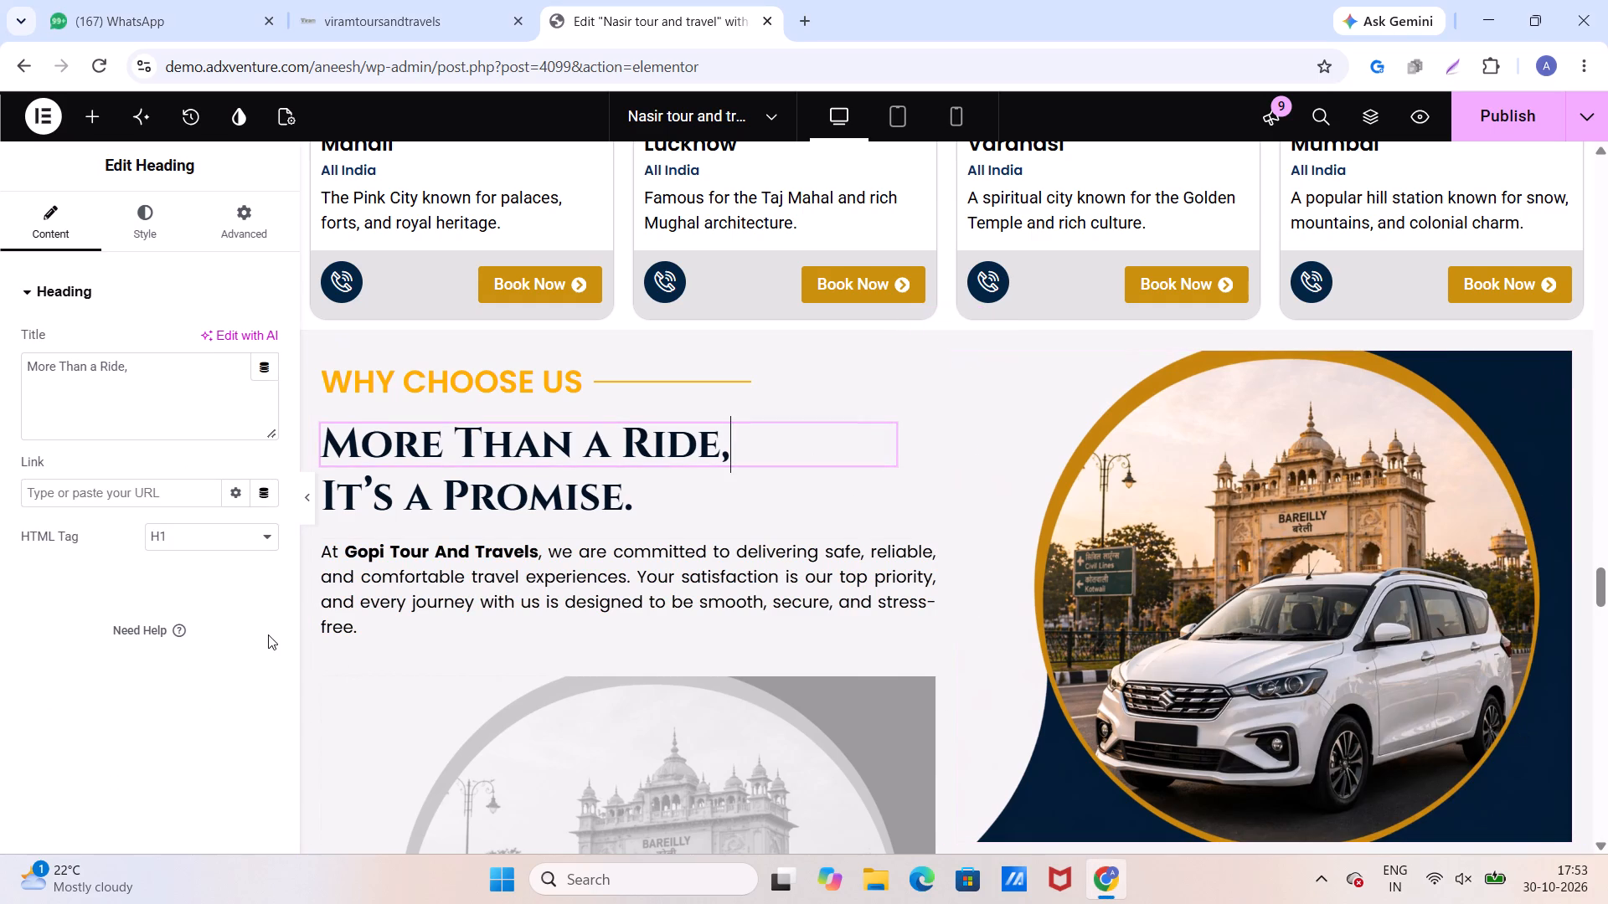
Check the Why Choose Us, Our Fleet, Ready to Ride and Our Testimonials sections for remaining mentions of the old business name.
scroll(271, 623, "down", 4)
scroll(559, 511, "down", 3)
scroll(635, 511, "down", 4)
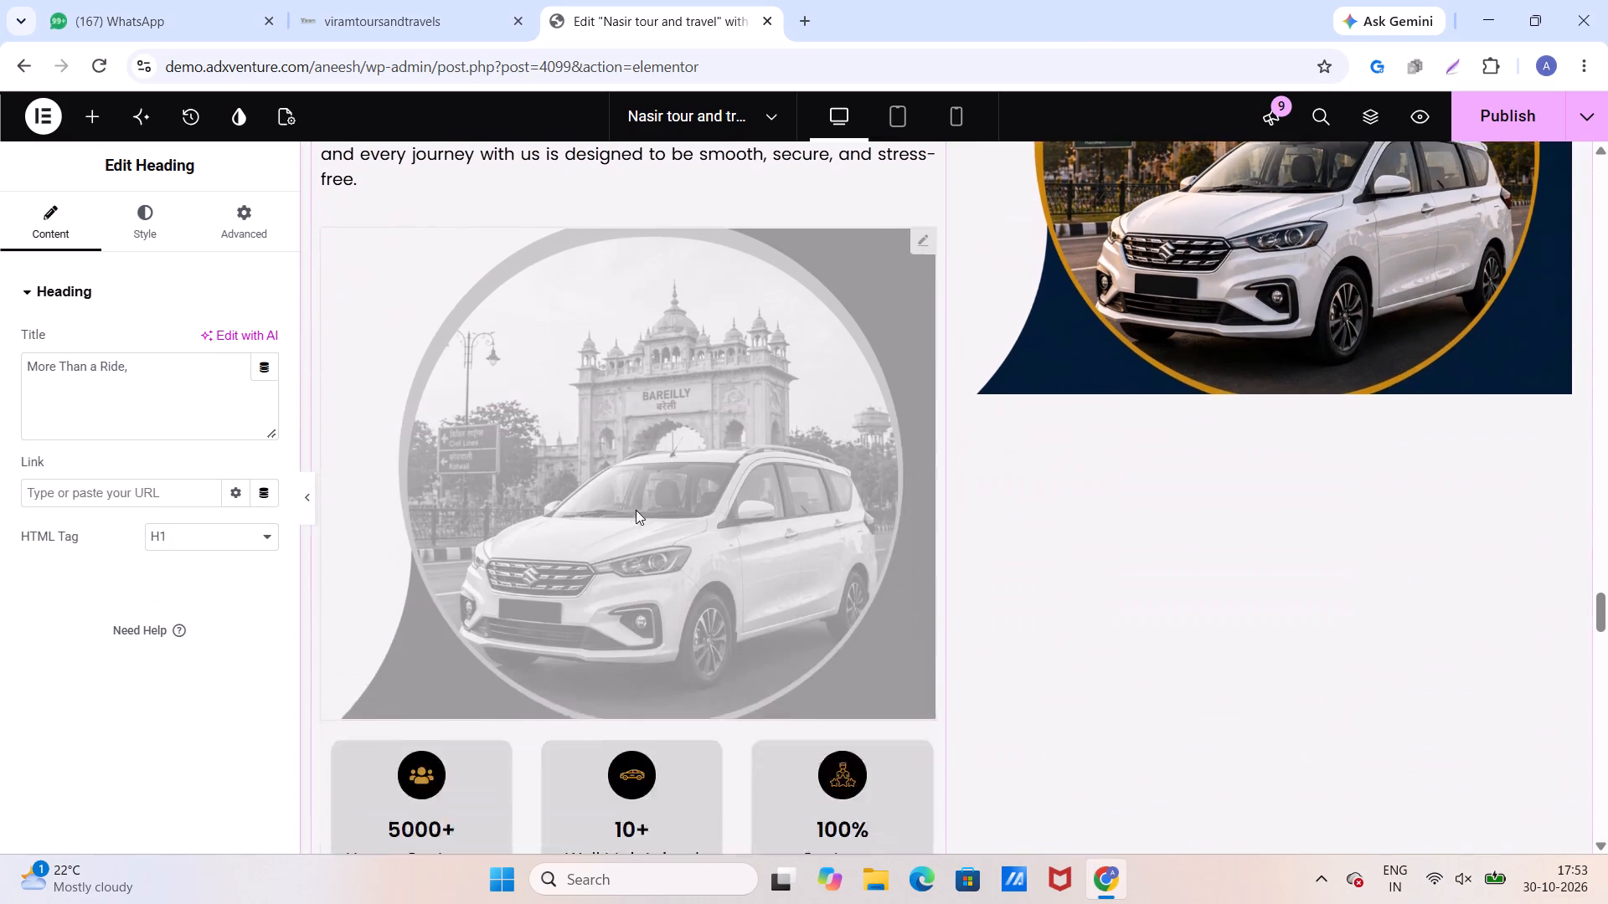
scroll(636, 510, "down", 5)
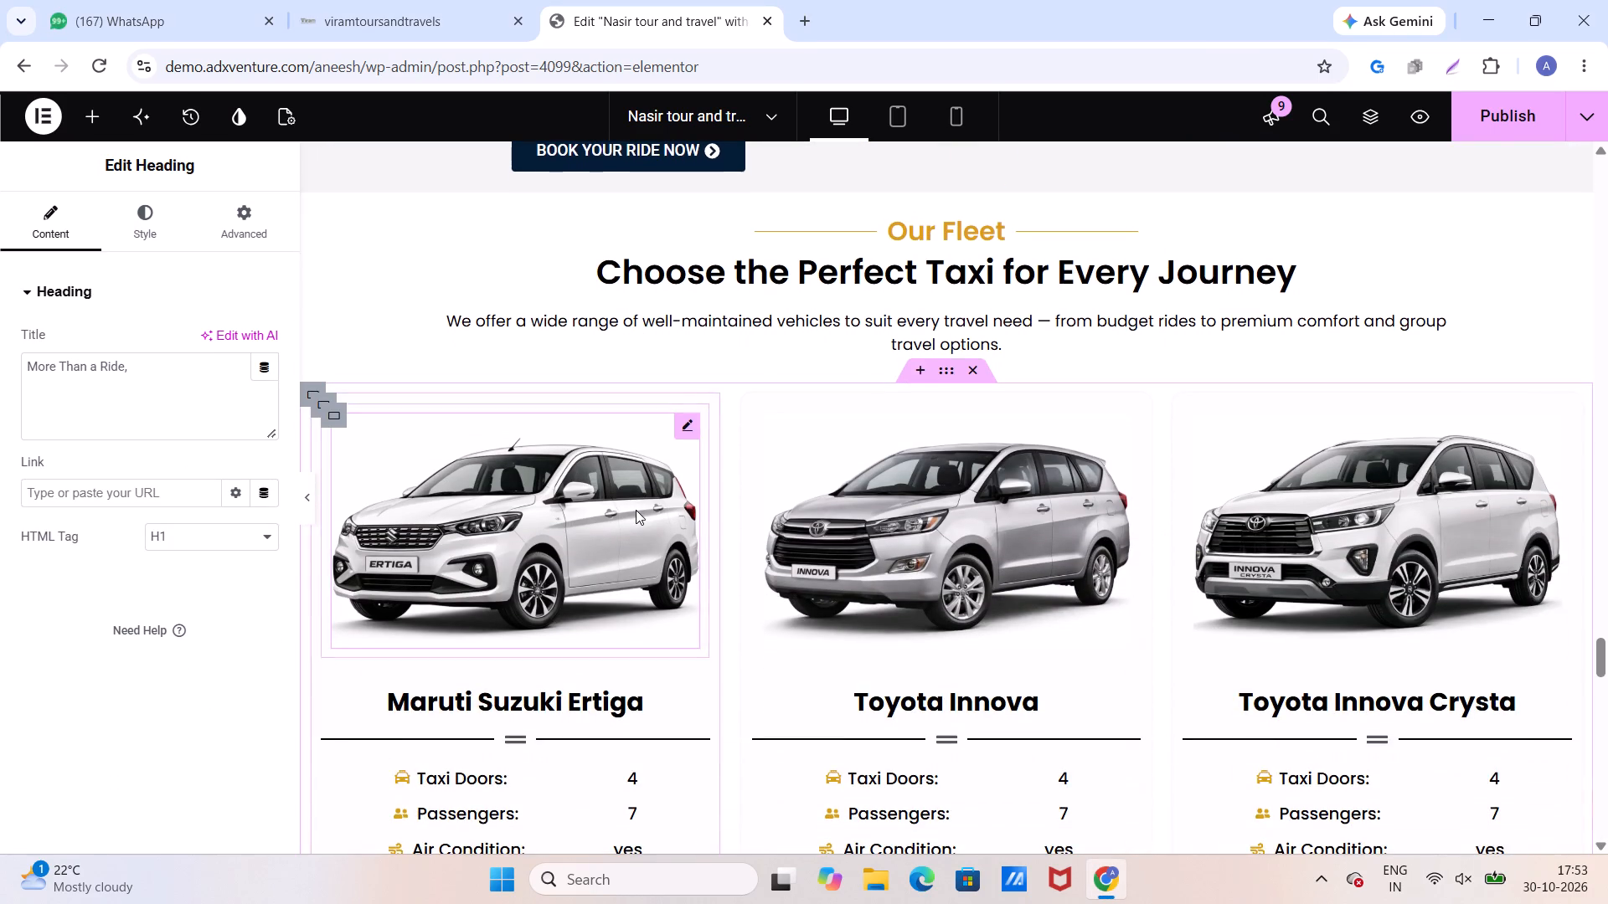
scroll(636, 510, "down", 2)
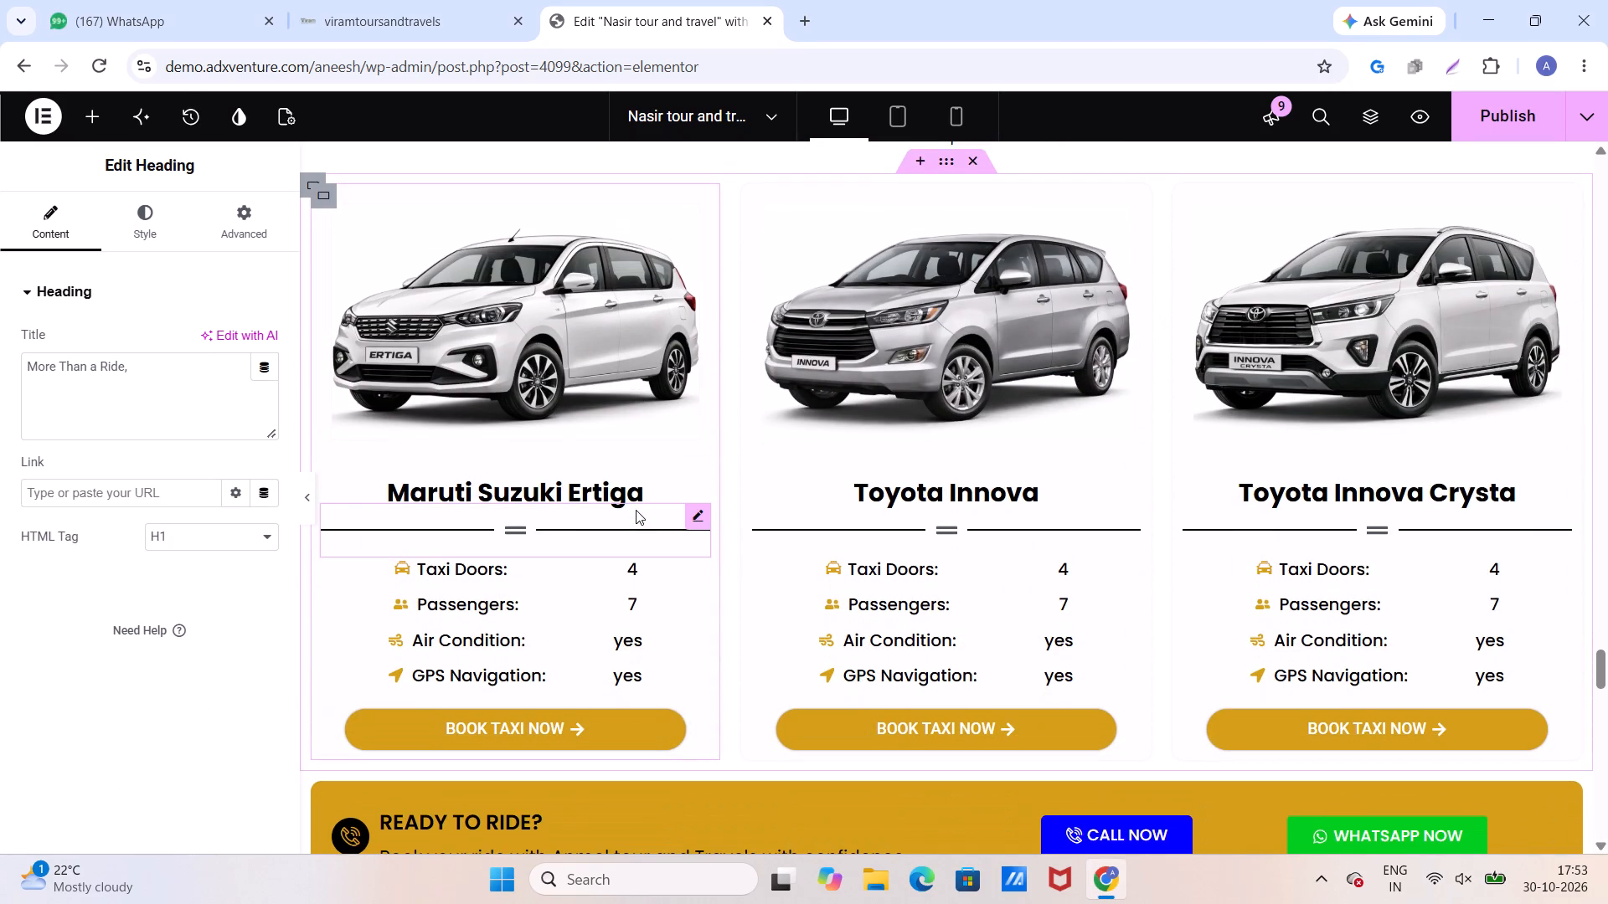
scroll(629, 501, "down", 1)
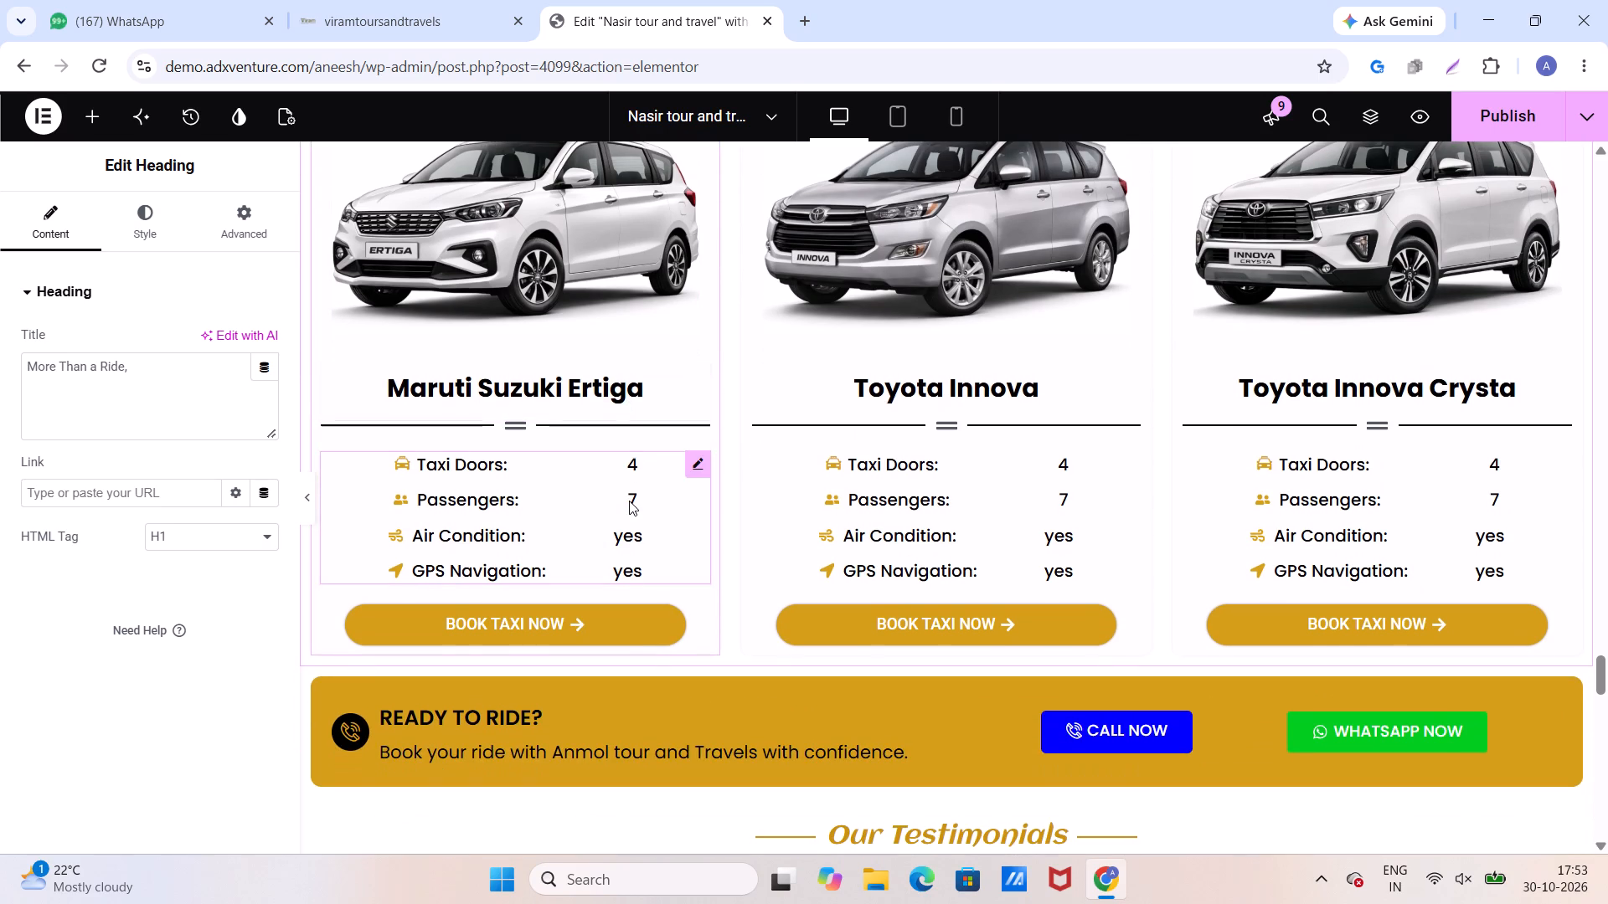
scroll(629, 501, "down", 4)
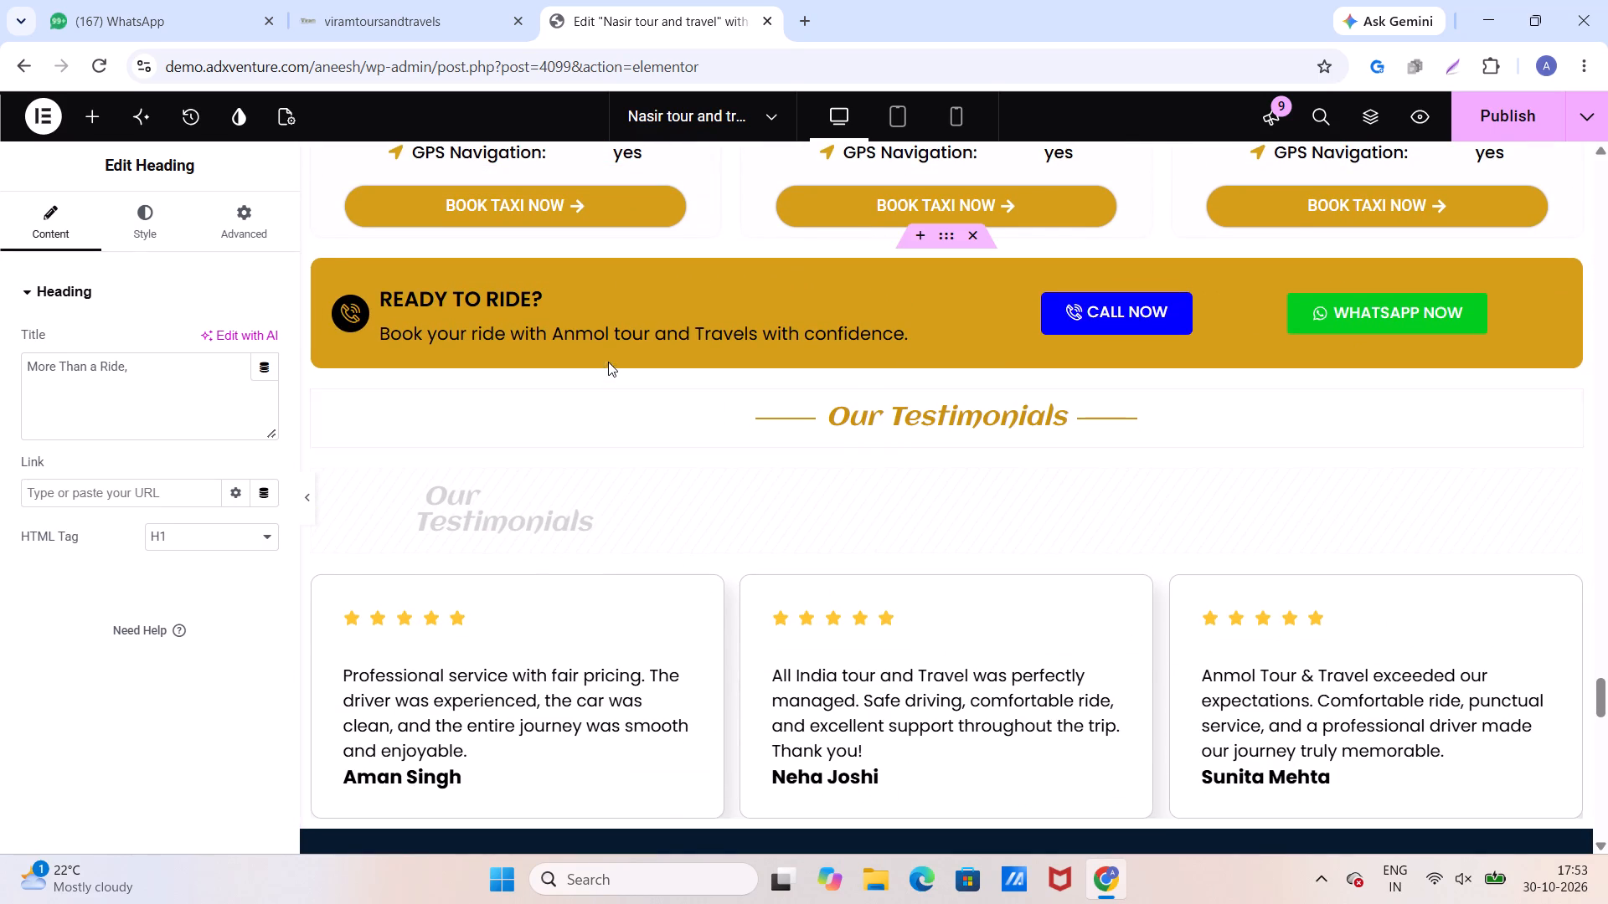
Change the READY TO RIDE? banner description to "Book your ride with Gopi Tour And Travels with confidence.".
left_click(611, 350)
left_click(611, 342)
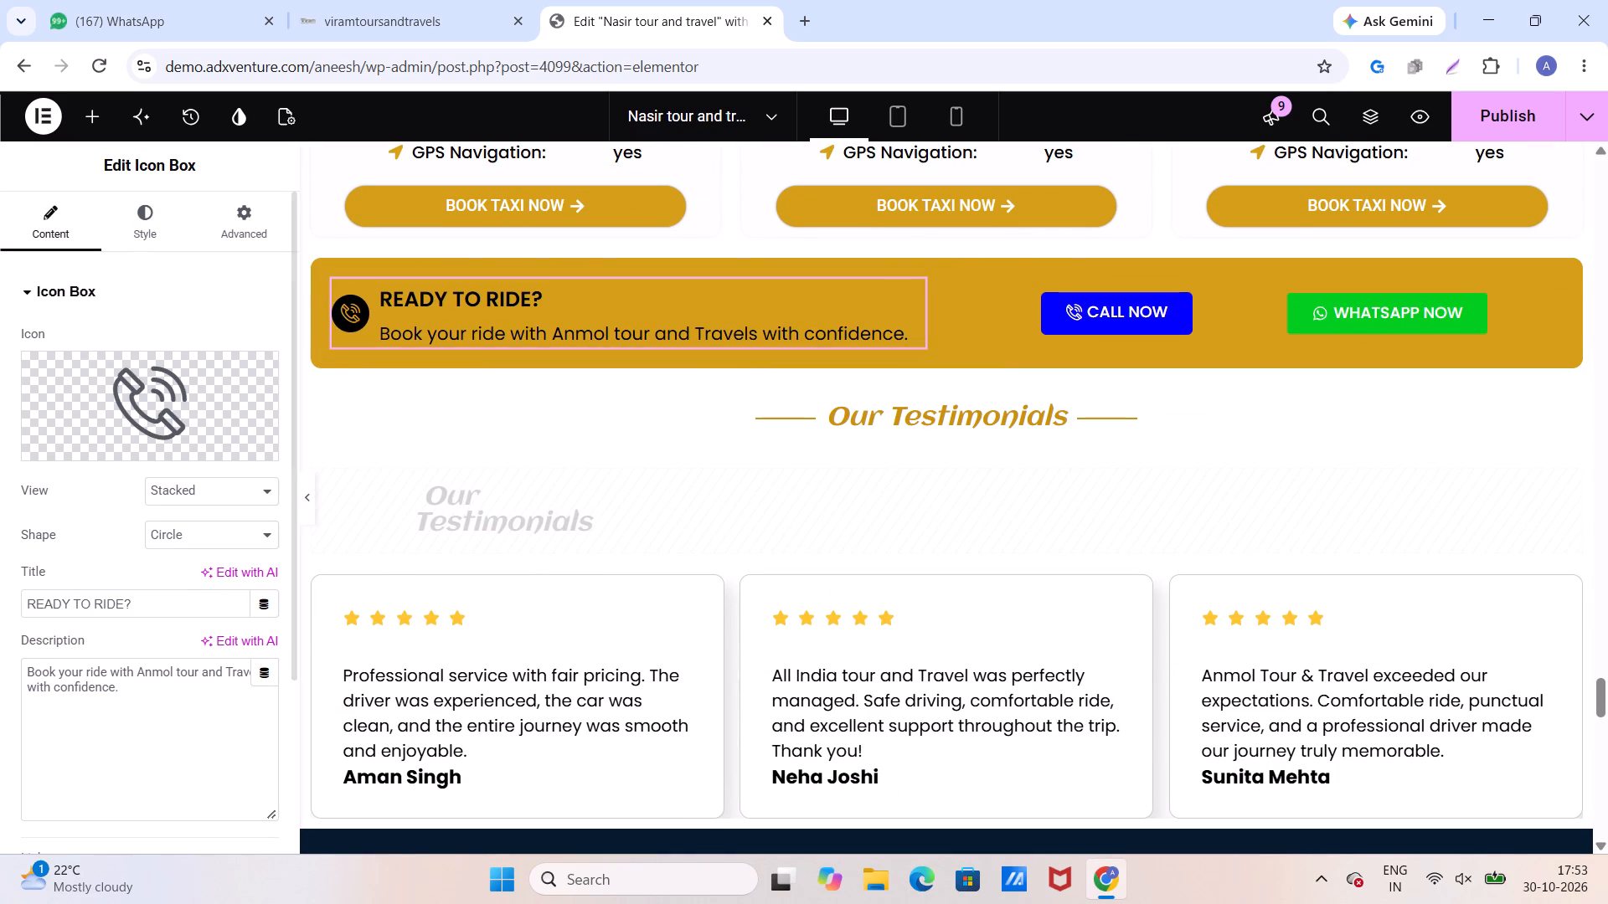
left_click(237, 676)
left_click_drag(269, 672, 142, 650)
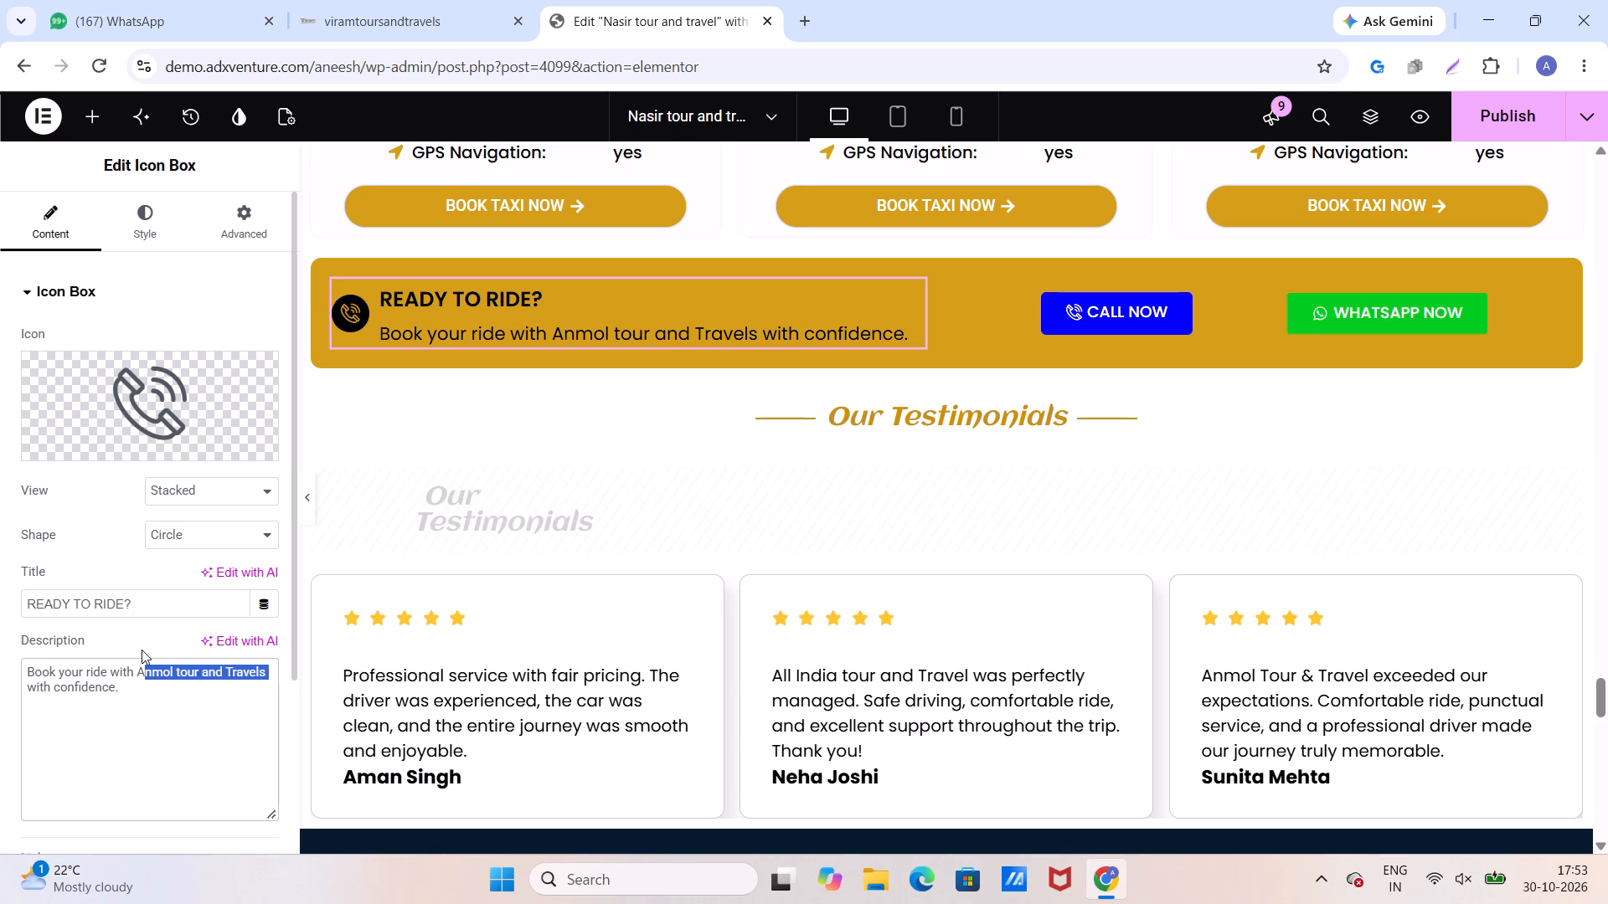
left_click_drag(142, 650, 137, 648)
key("ctrl+v")
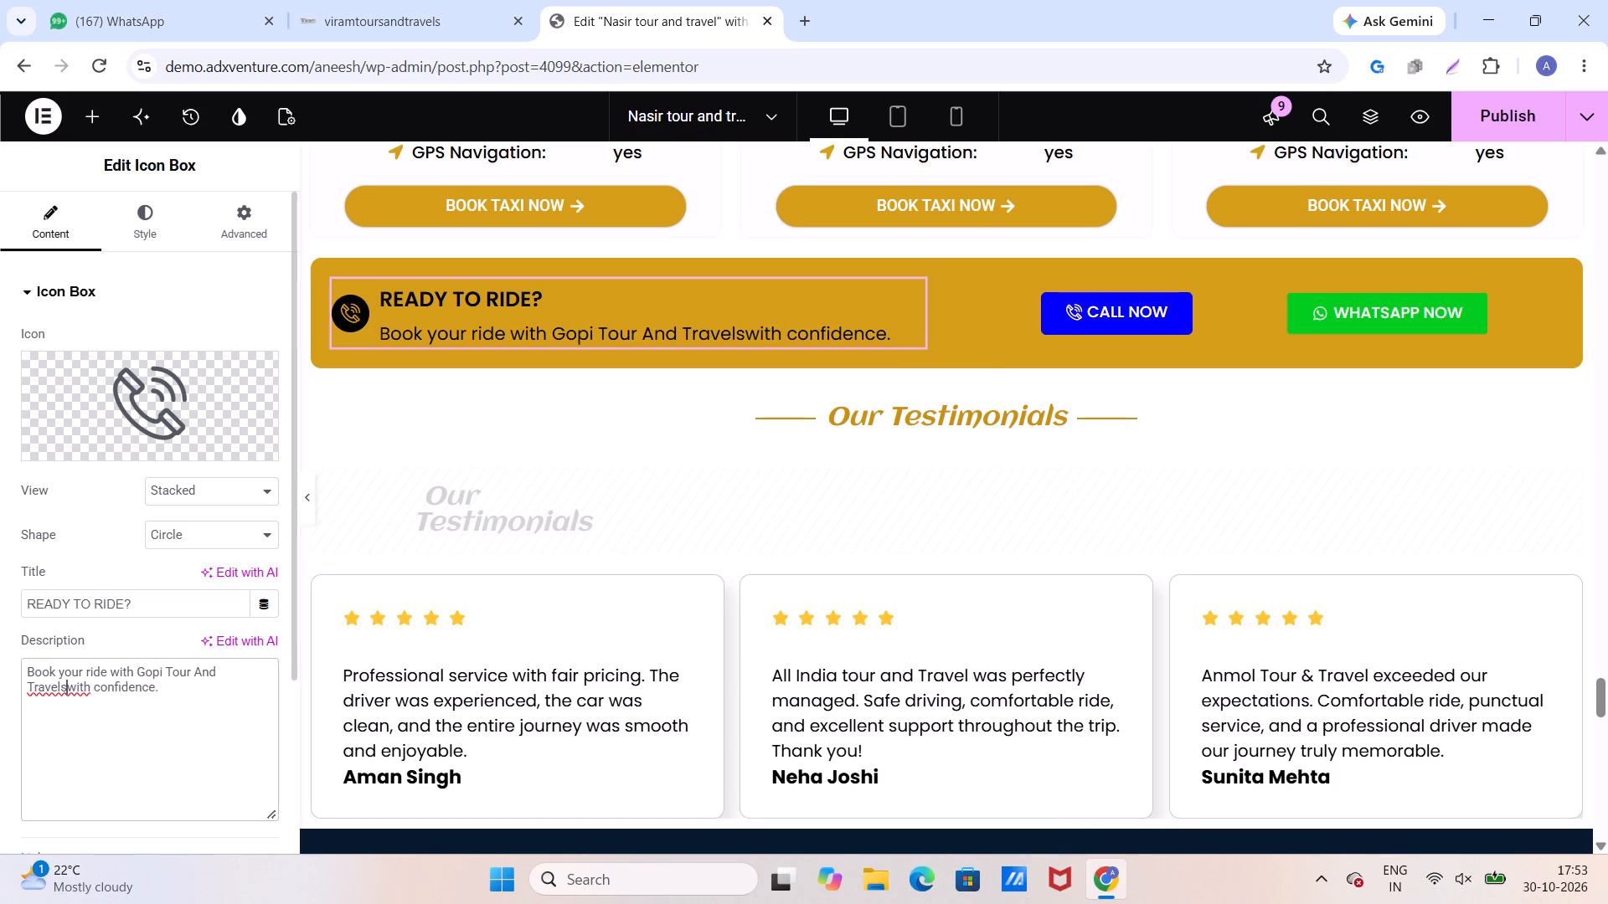
key("space")
In the third testimonial's review, replace "All India tour and Travel" with the copied name "Gopi Tour And Travels".
scroll(938, 628, "down", 1)
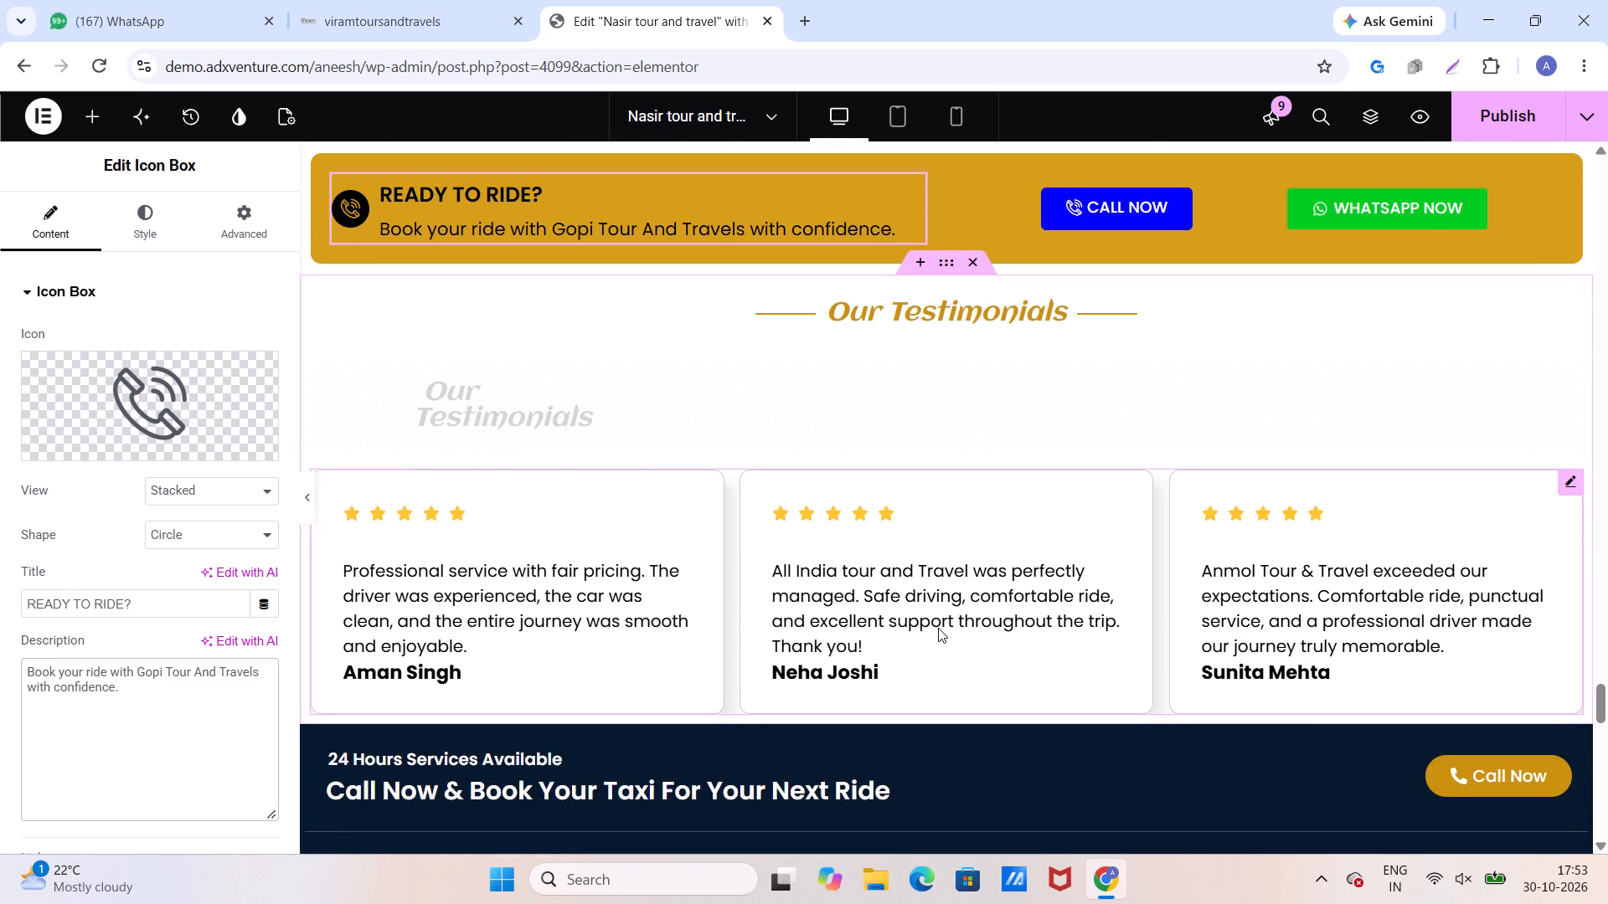
scroll(938, 628, "down", 1)
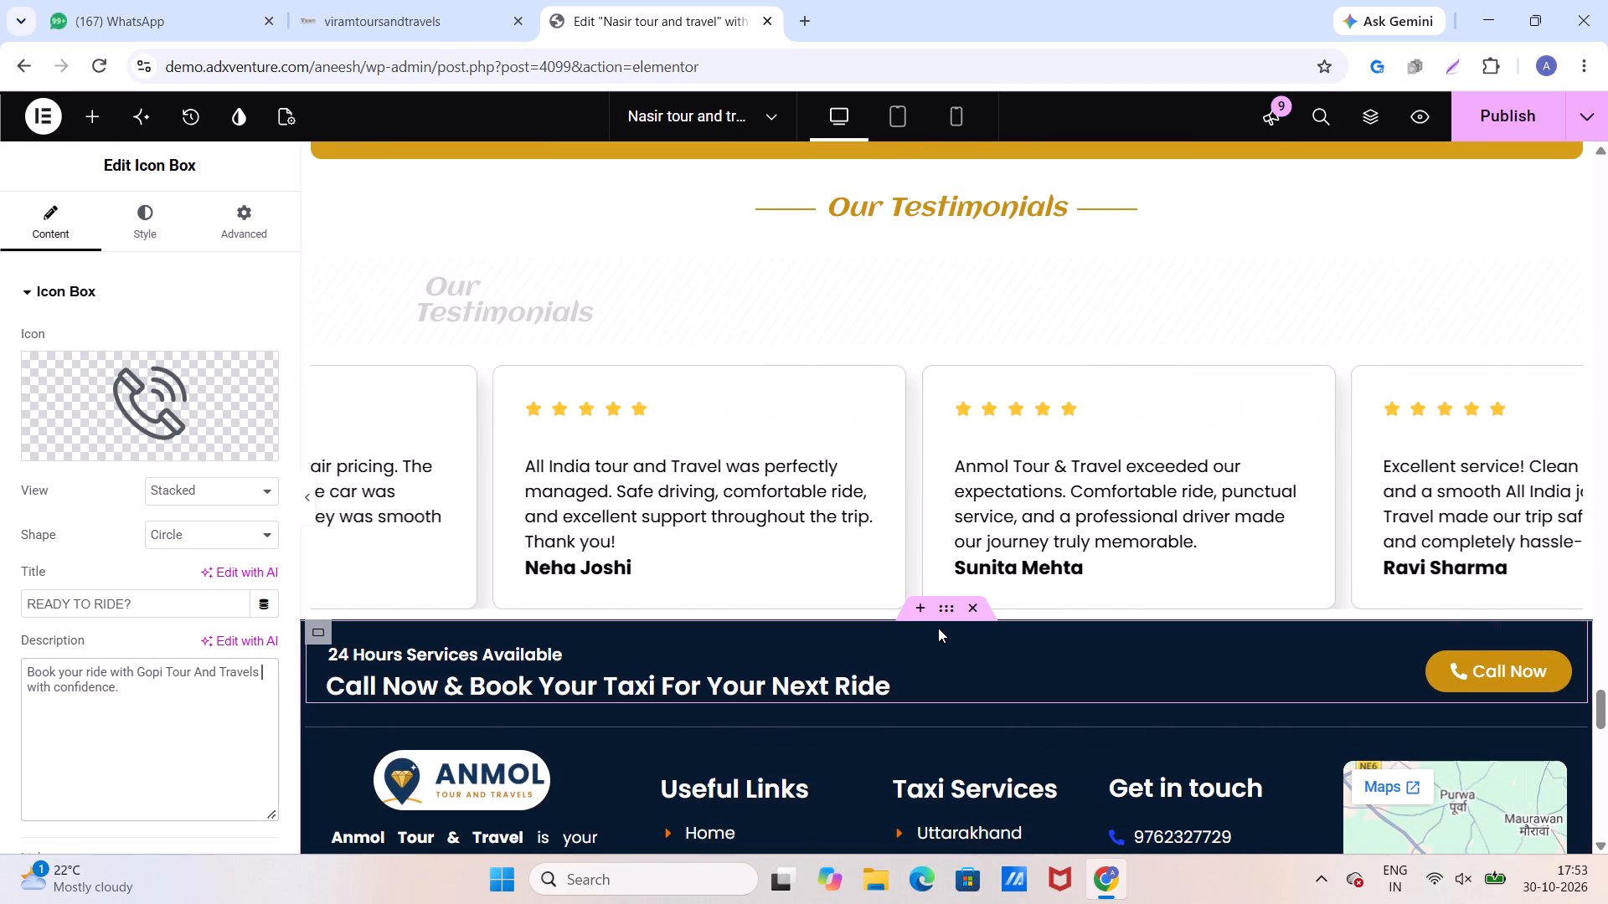
left_click(637, 518)
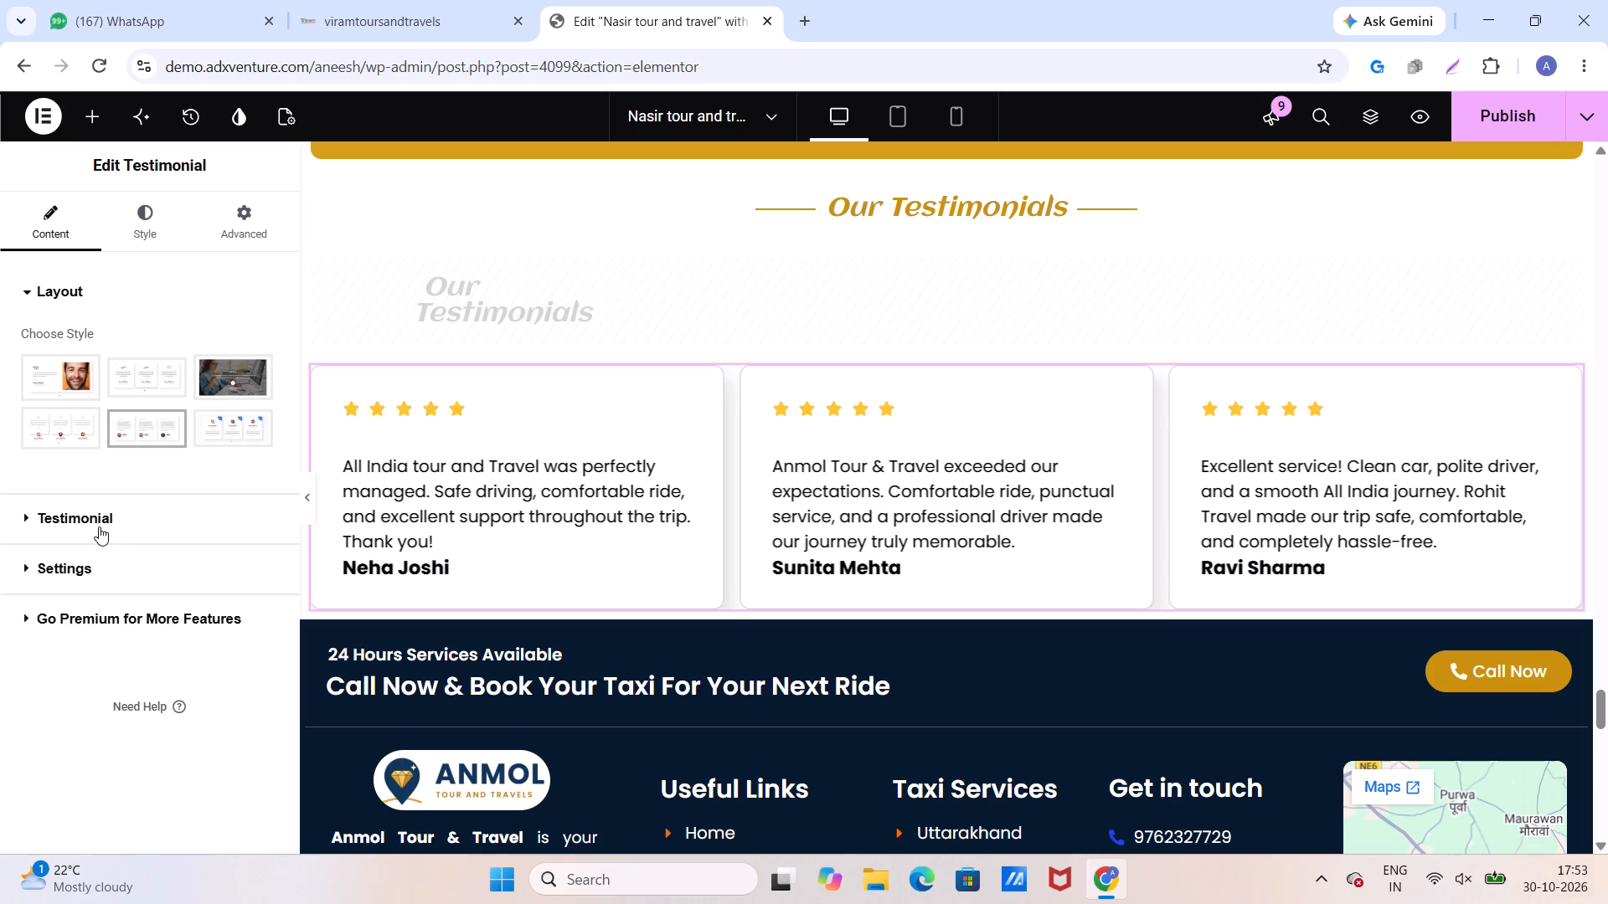
left_click(99, 526)
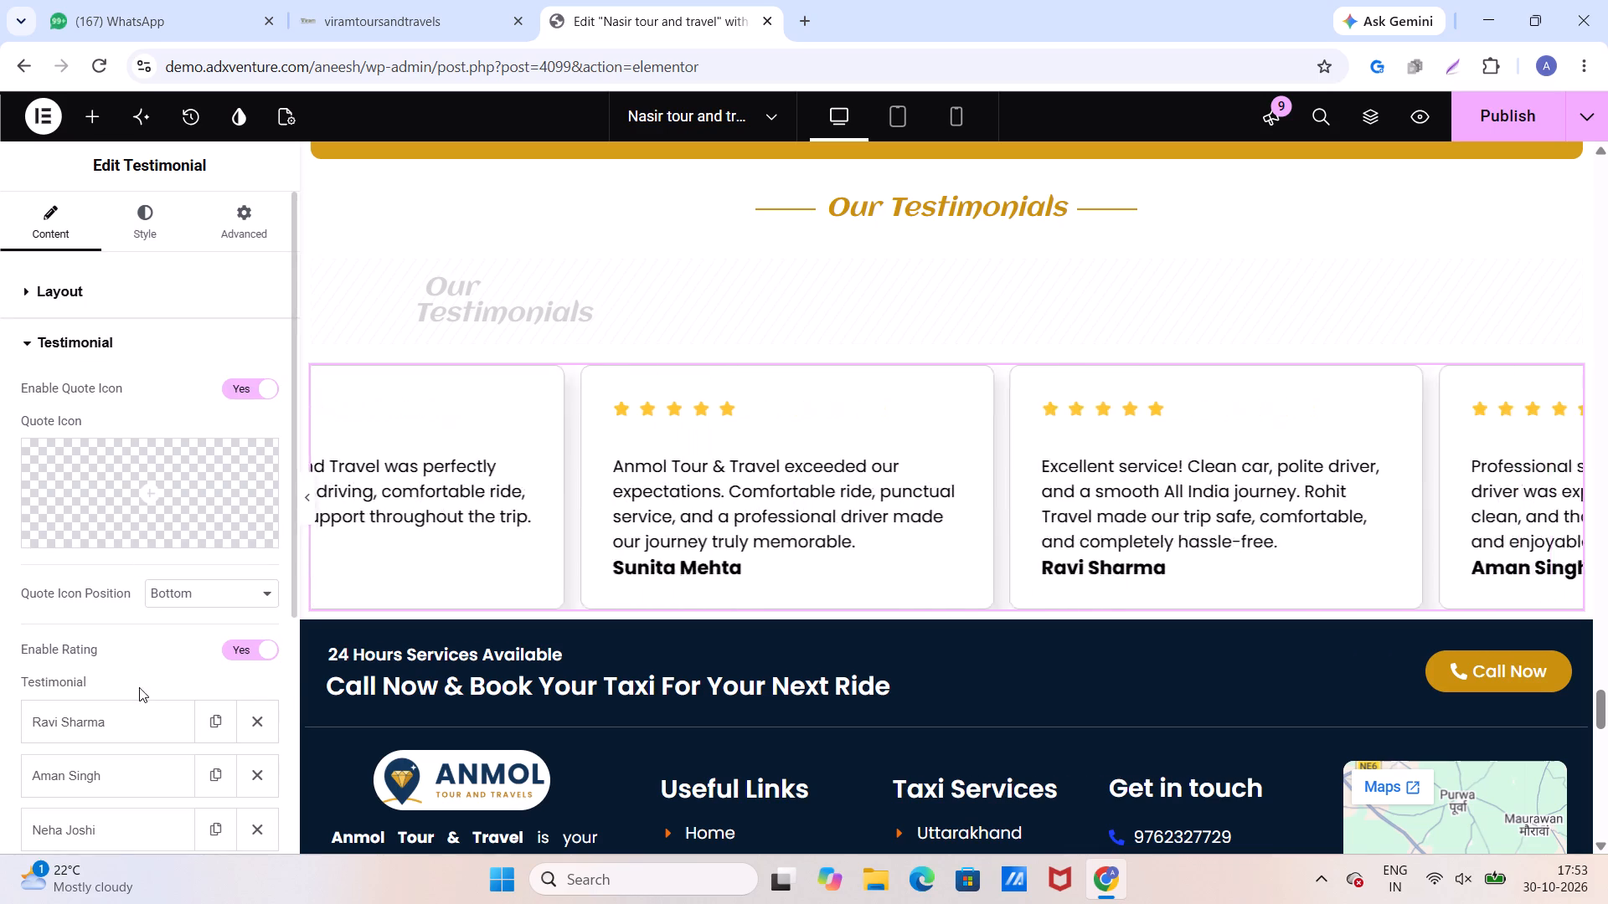
scroll(139, 679, "down", 1)
left_click(125, 675)
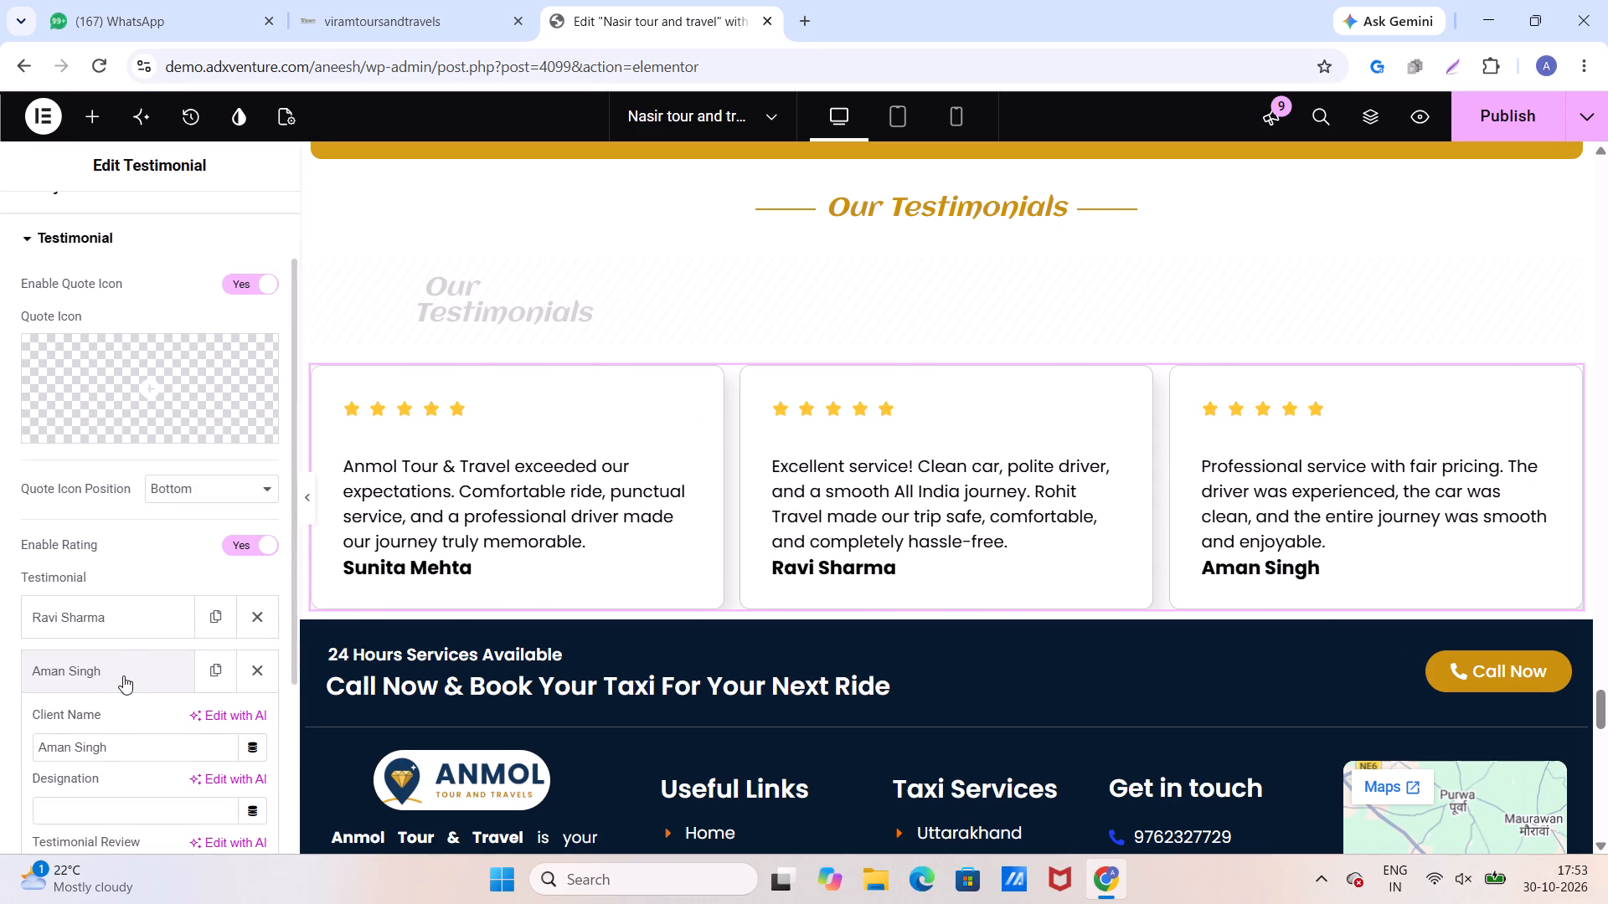
scroll(123, 675, "down", 2)
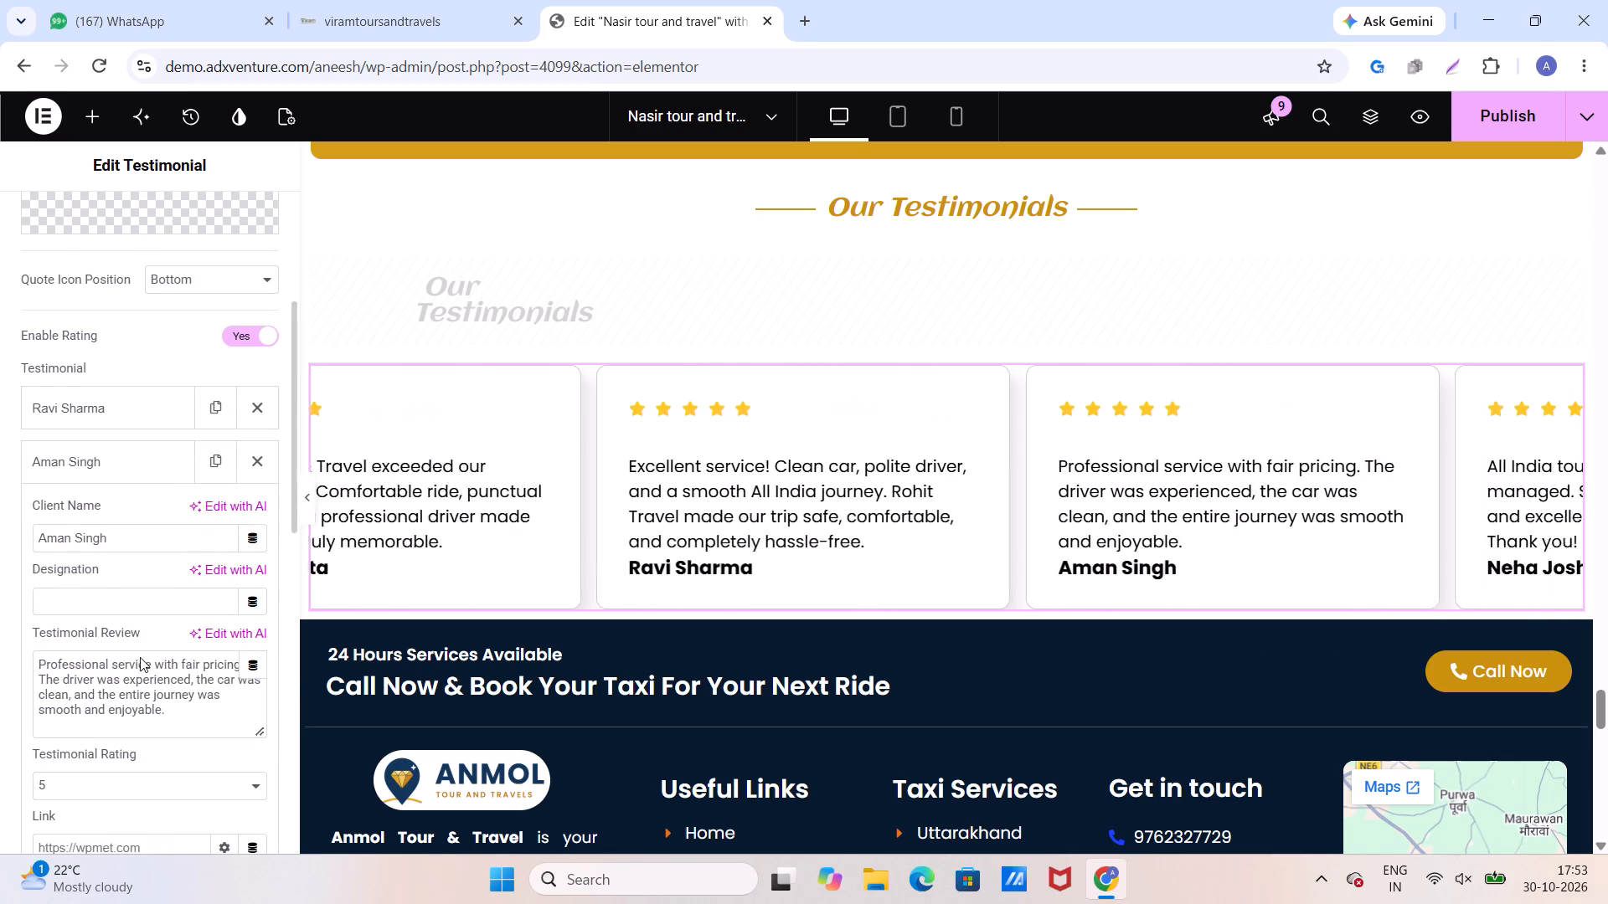
left_click(118, 473)
left_click(117, 517)
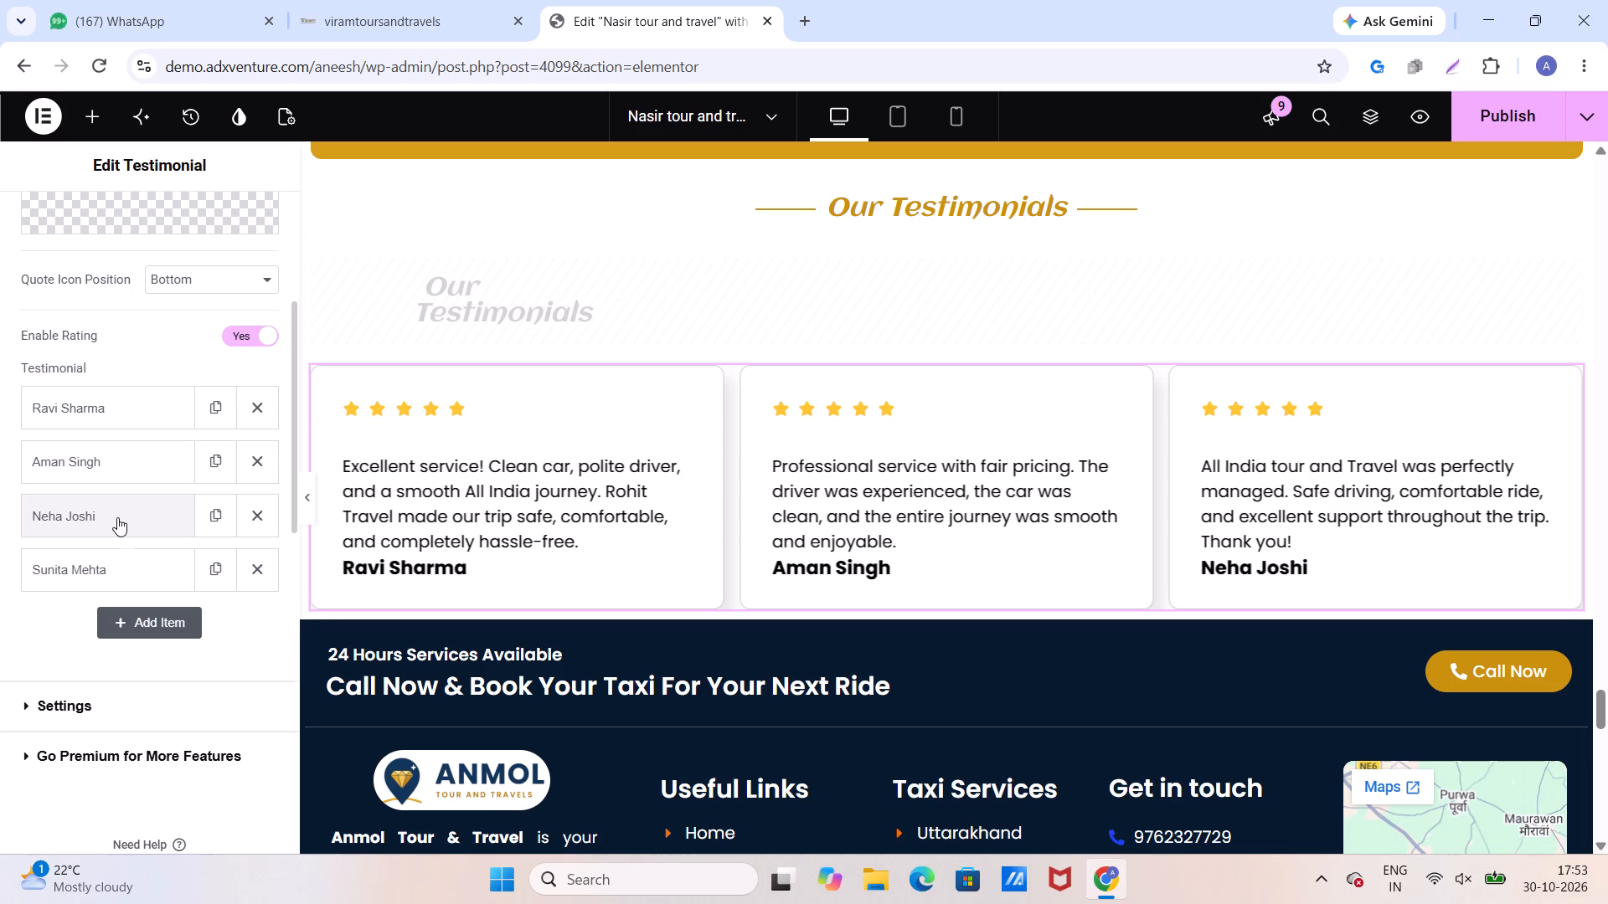
left_click_drag(167, 717, 121, 709)
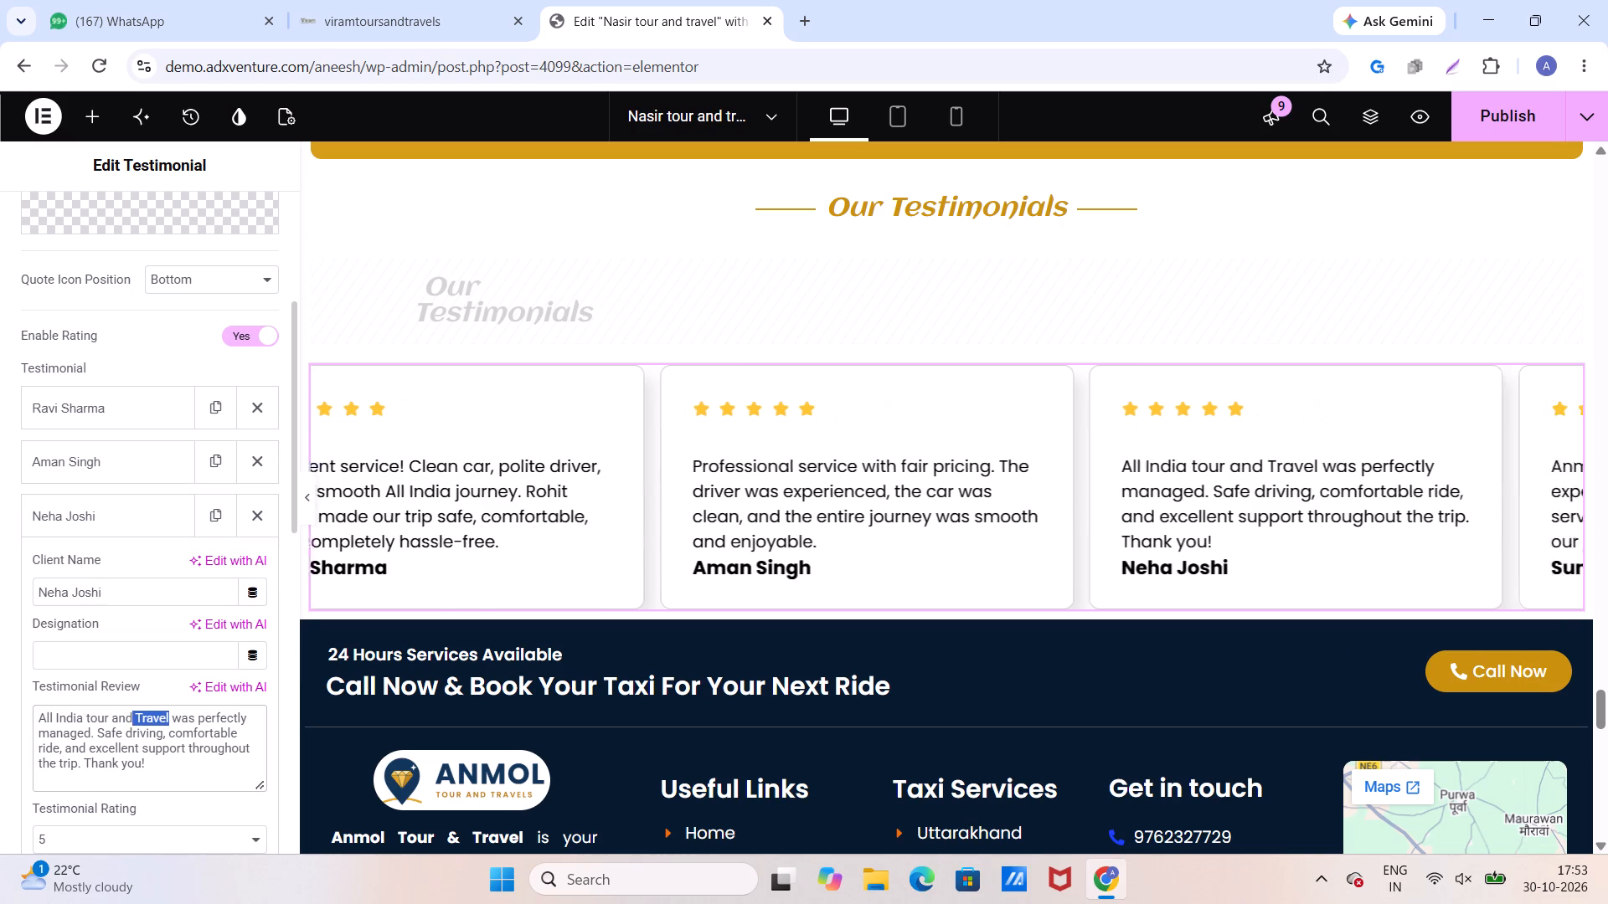
left_click_drag(121, 709, 10, 708)
key("ctrl+v")
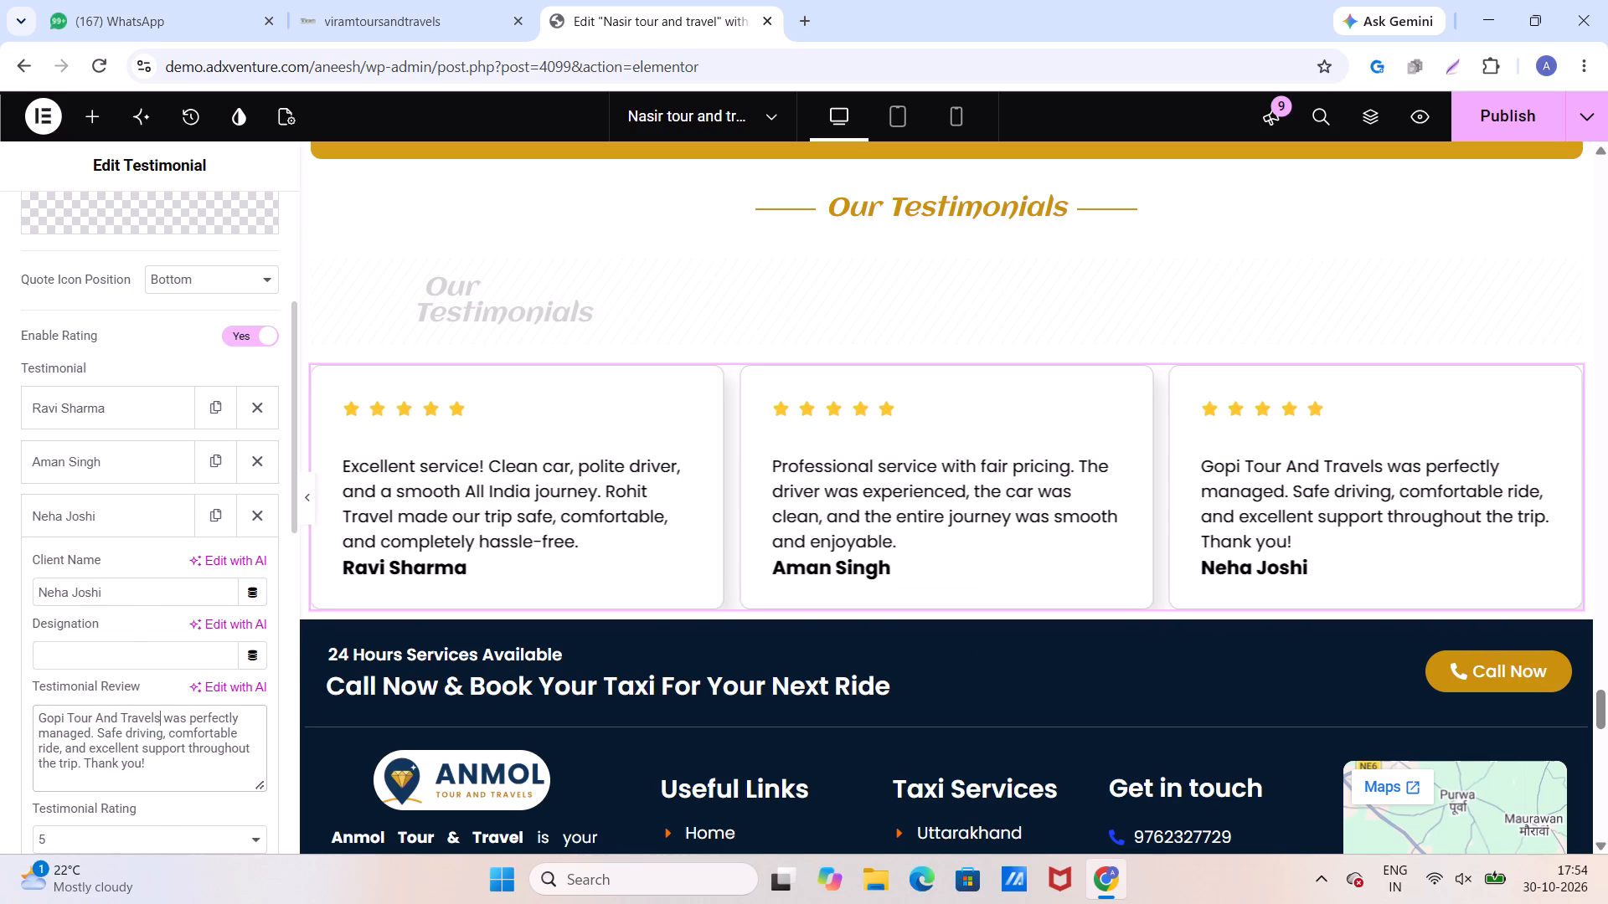
Replace "Anmol Tour & Travel" with "Gopi Tour And Travels" in the fourth testimonial's review and publish the page.
left_click(116, 521)
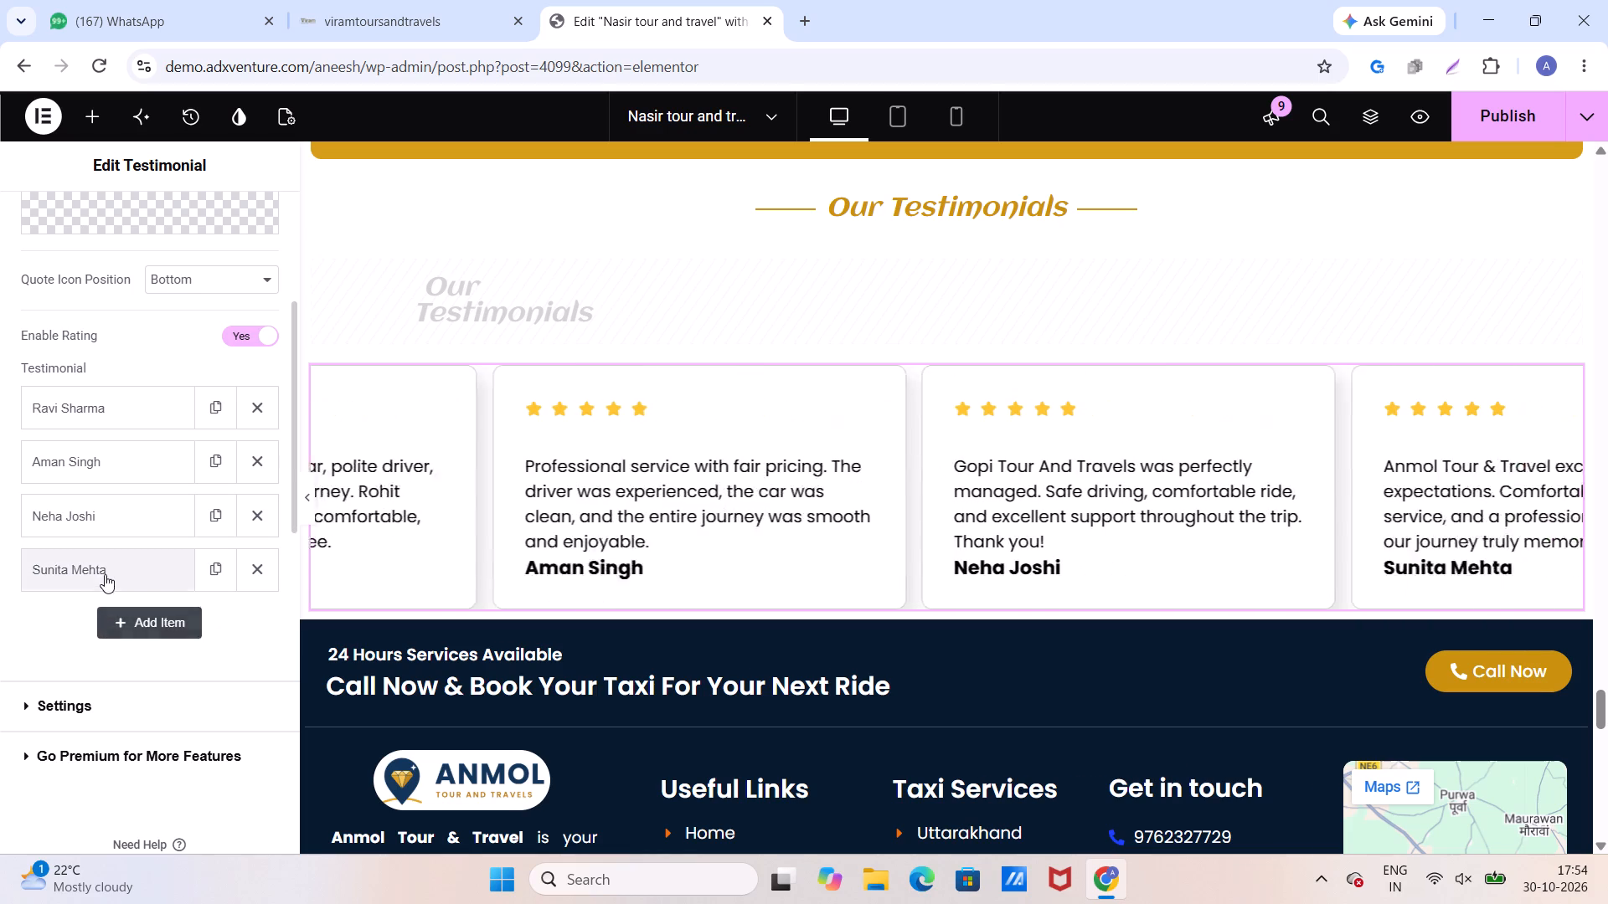
left_click(103, 569)
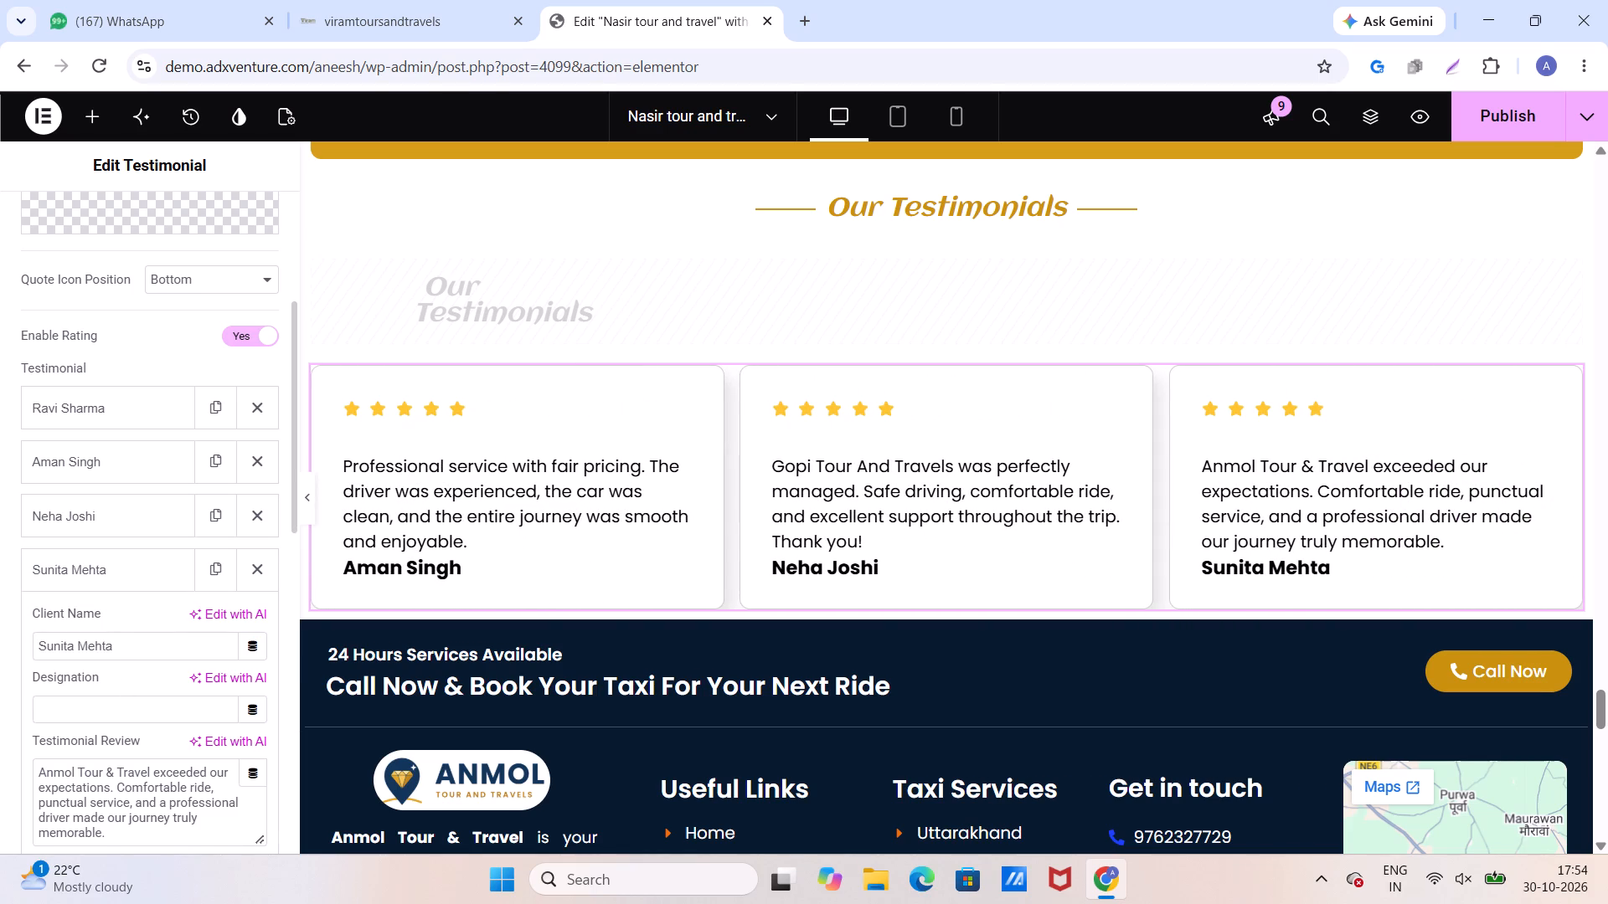
left_click_drag(151, 774, 19, 760)
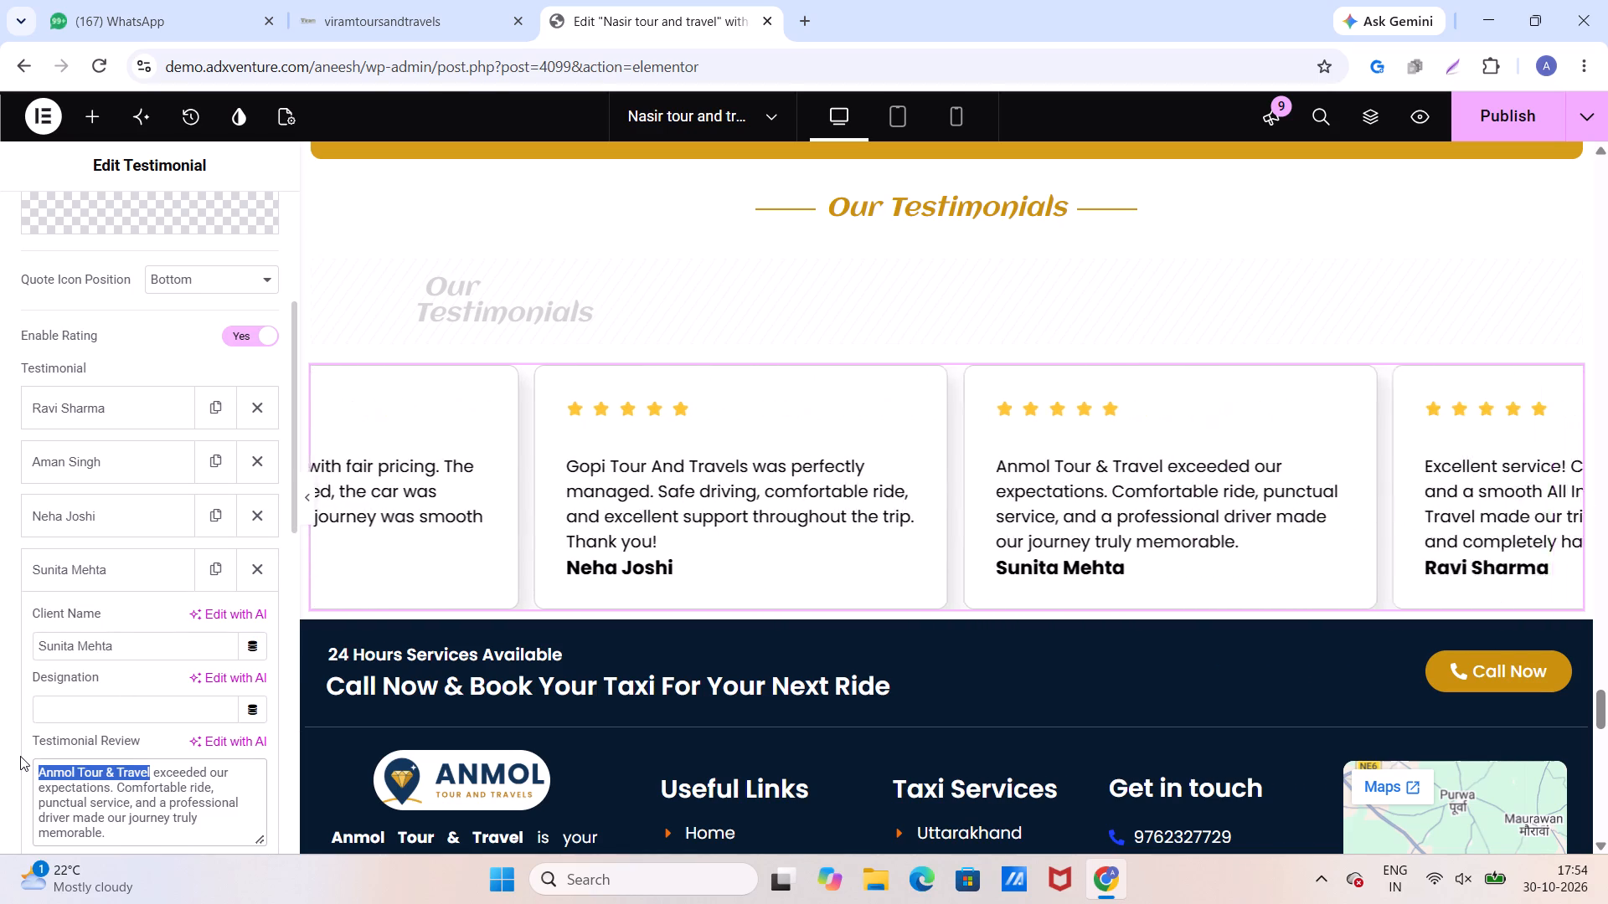
key("ctrl+v")
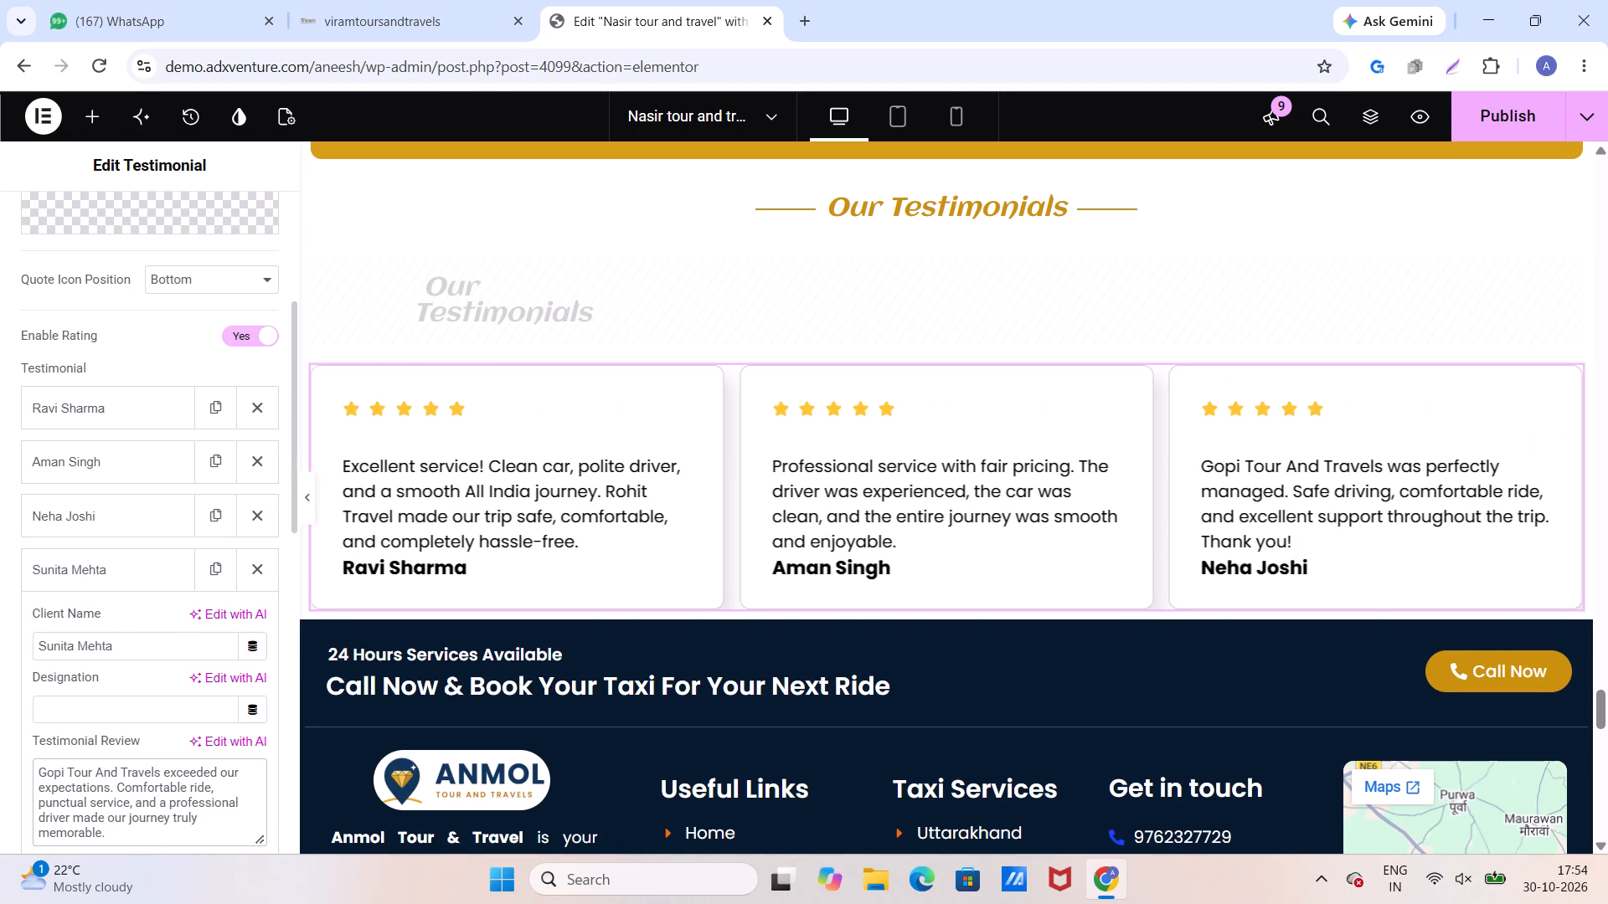
left_click(1487, 120)
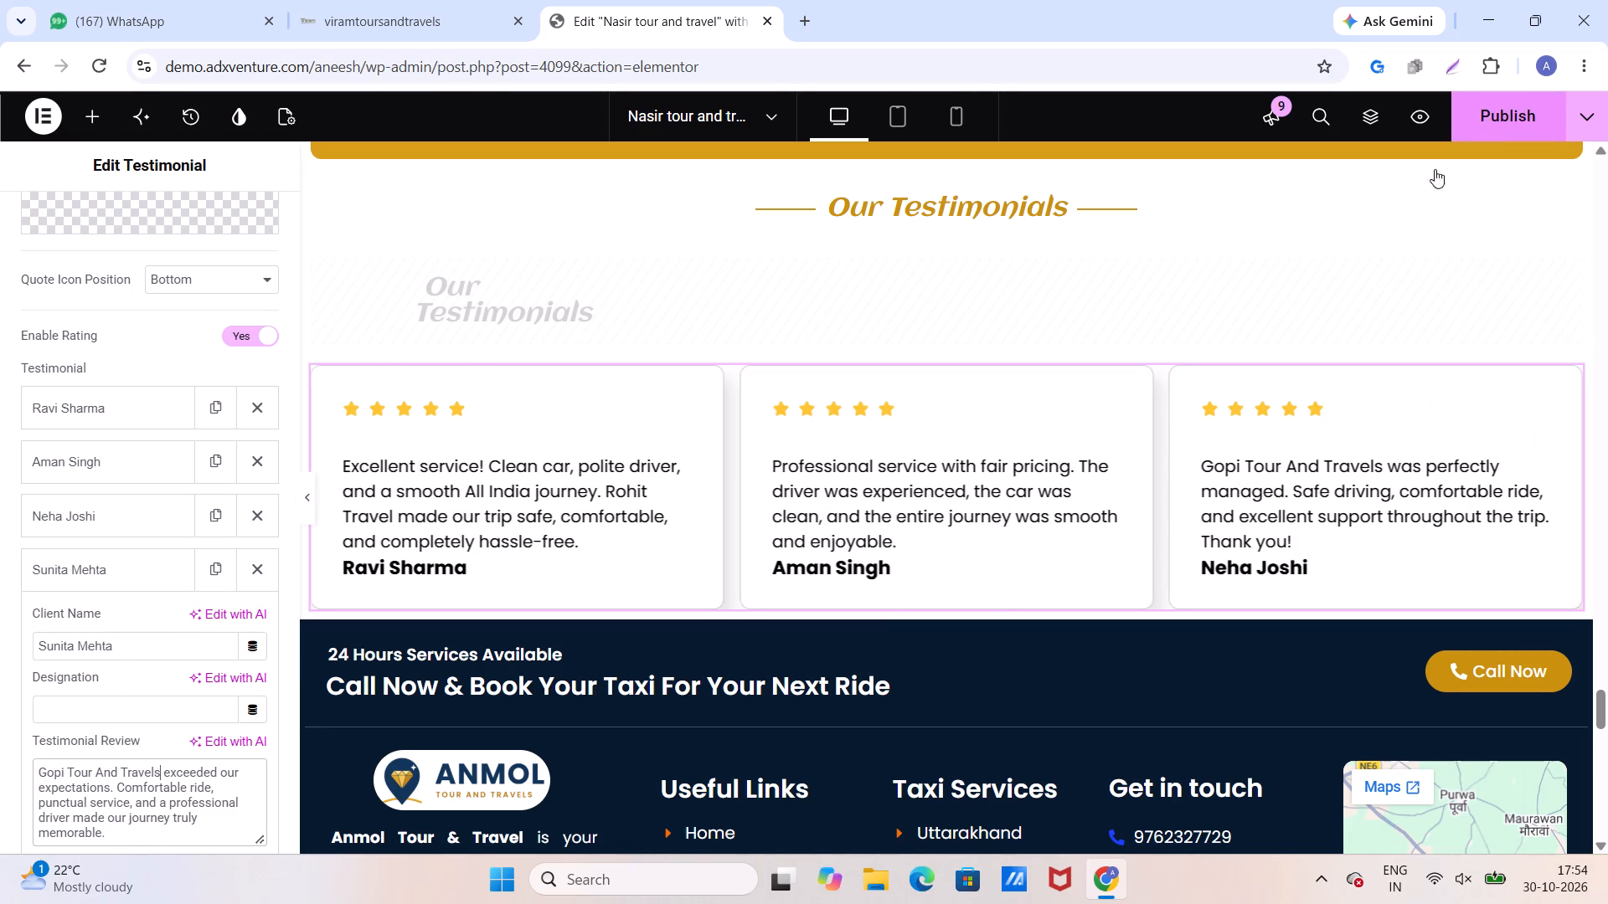
Replace "Anmol Tour & Travel" with "Gopi Tour And Travels" at the start of the footer description.
scroll(945, 434, "down", 4)
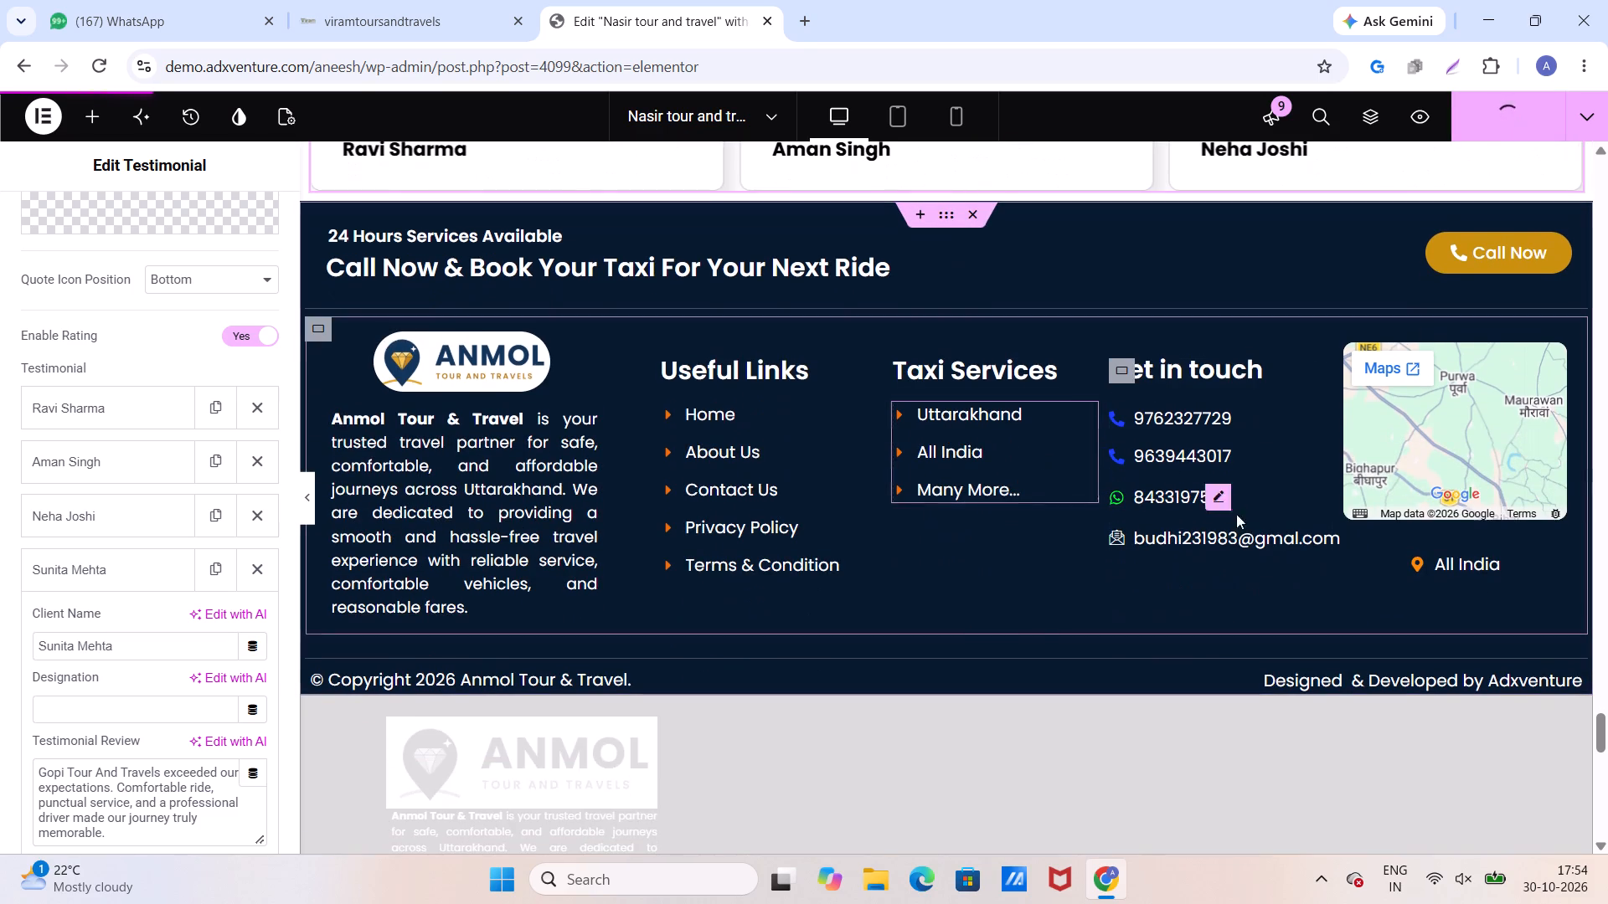
left_click(482, 434)
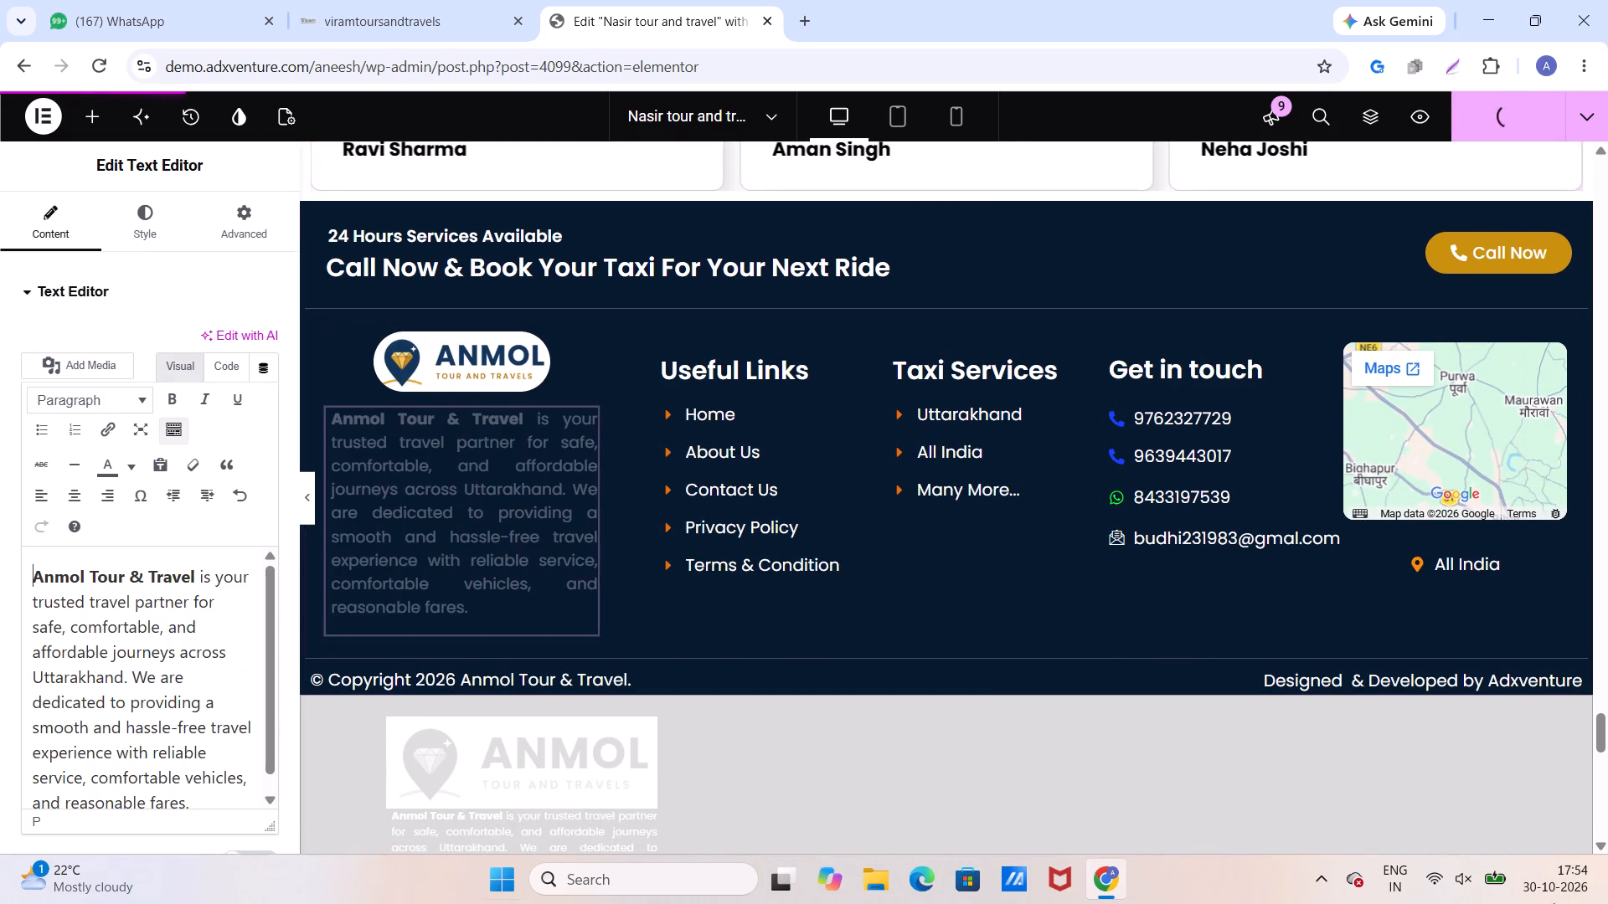
left_click_drag(196, 581, 25, 558)
key("ctrl+v")
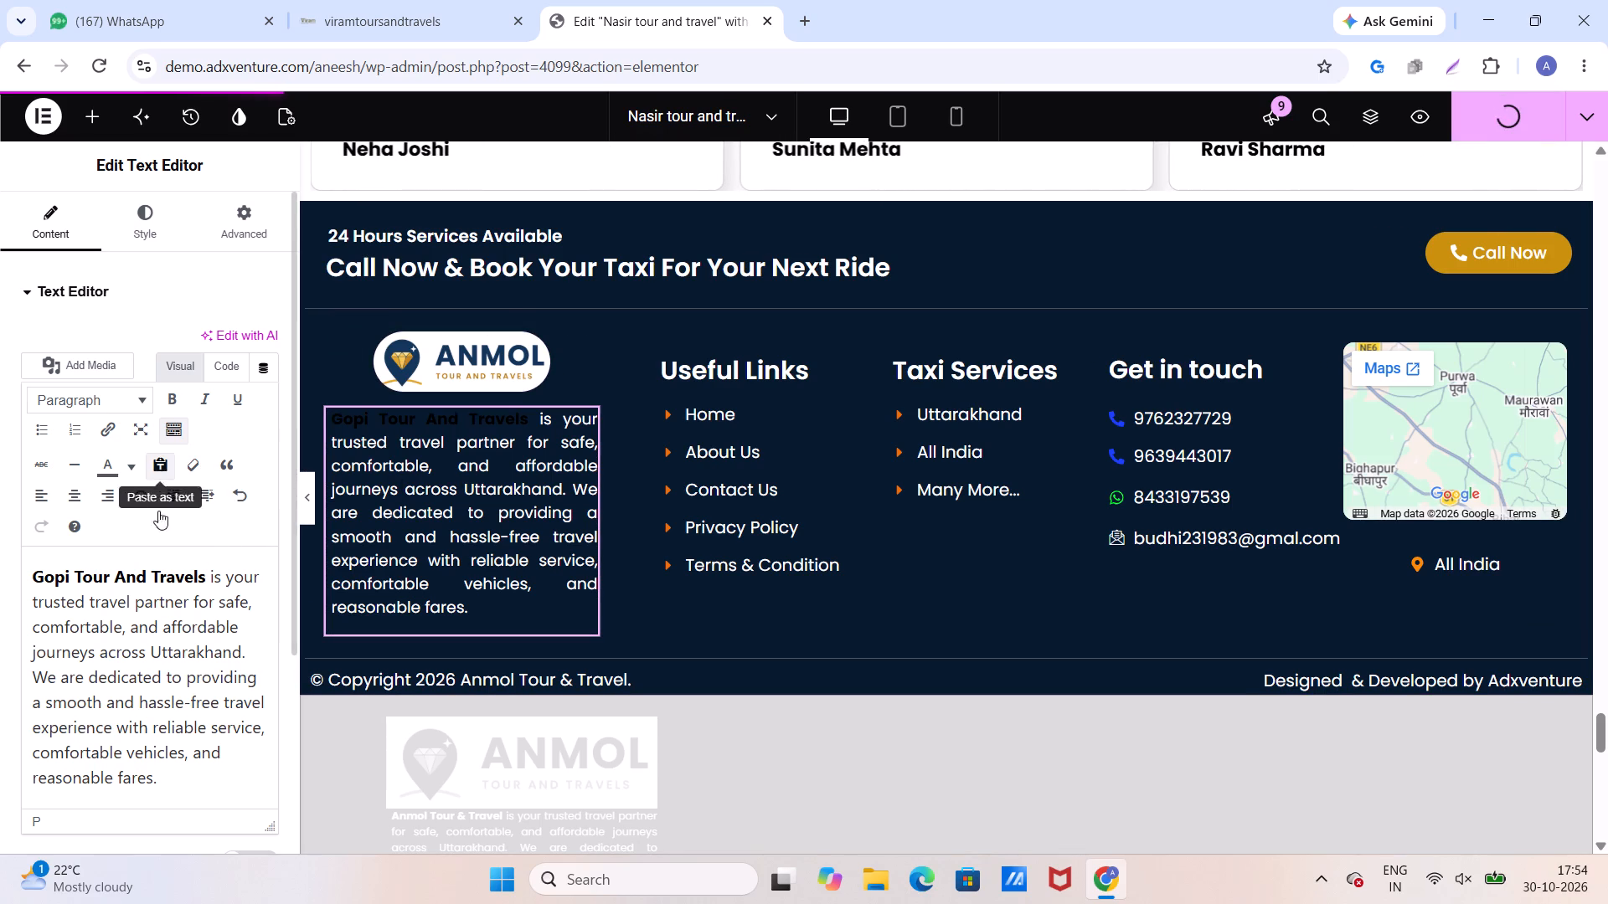
Set the text colour of "Gopi Tour And Travels" in the footer description to white.
left_click_drag(203, 577, 0, 567)
left_click(126, 456)
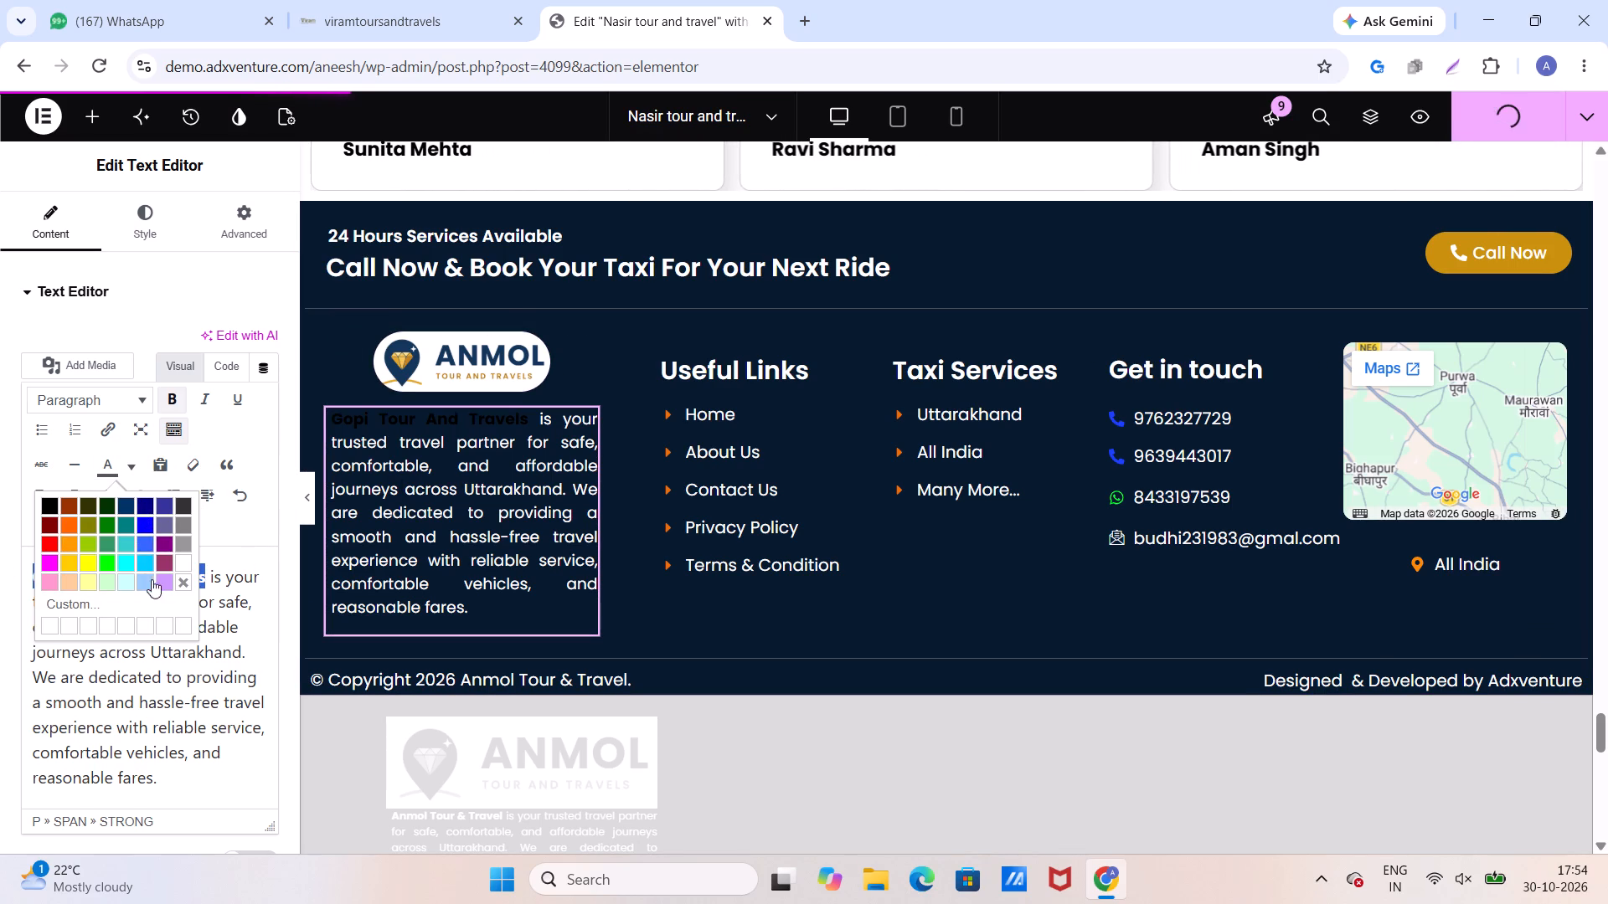
left_click(176, 562)
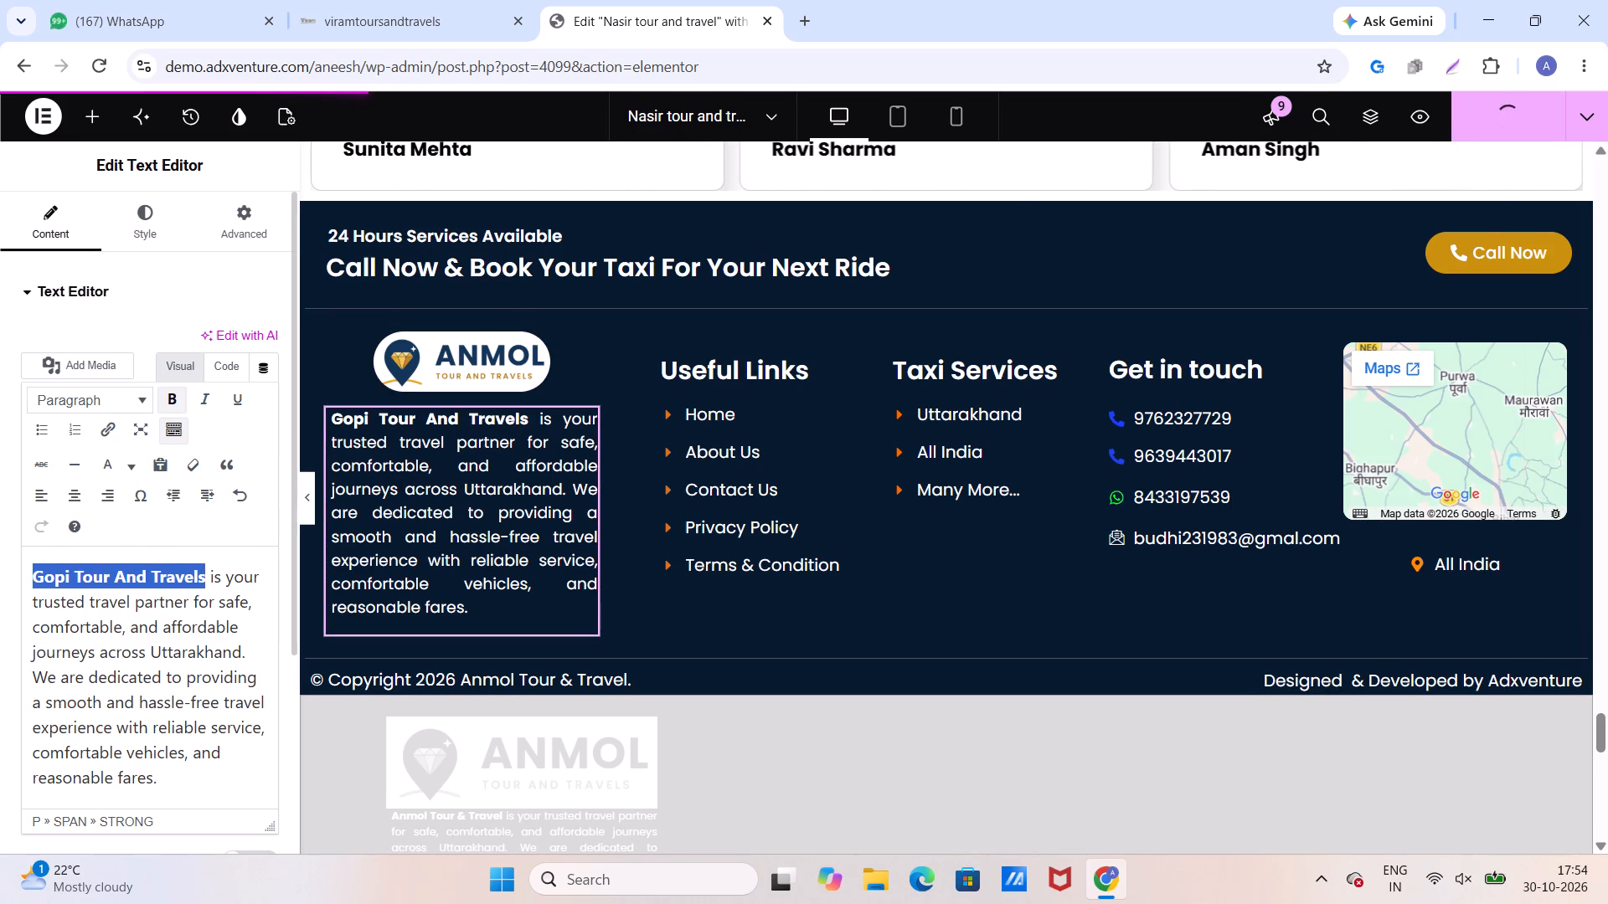
left_click(206, 525)
Change the footer copyright heading to "© Copyright 2026 Gopi Tour And Travels.".
left_click(444, 682)
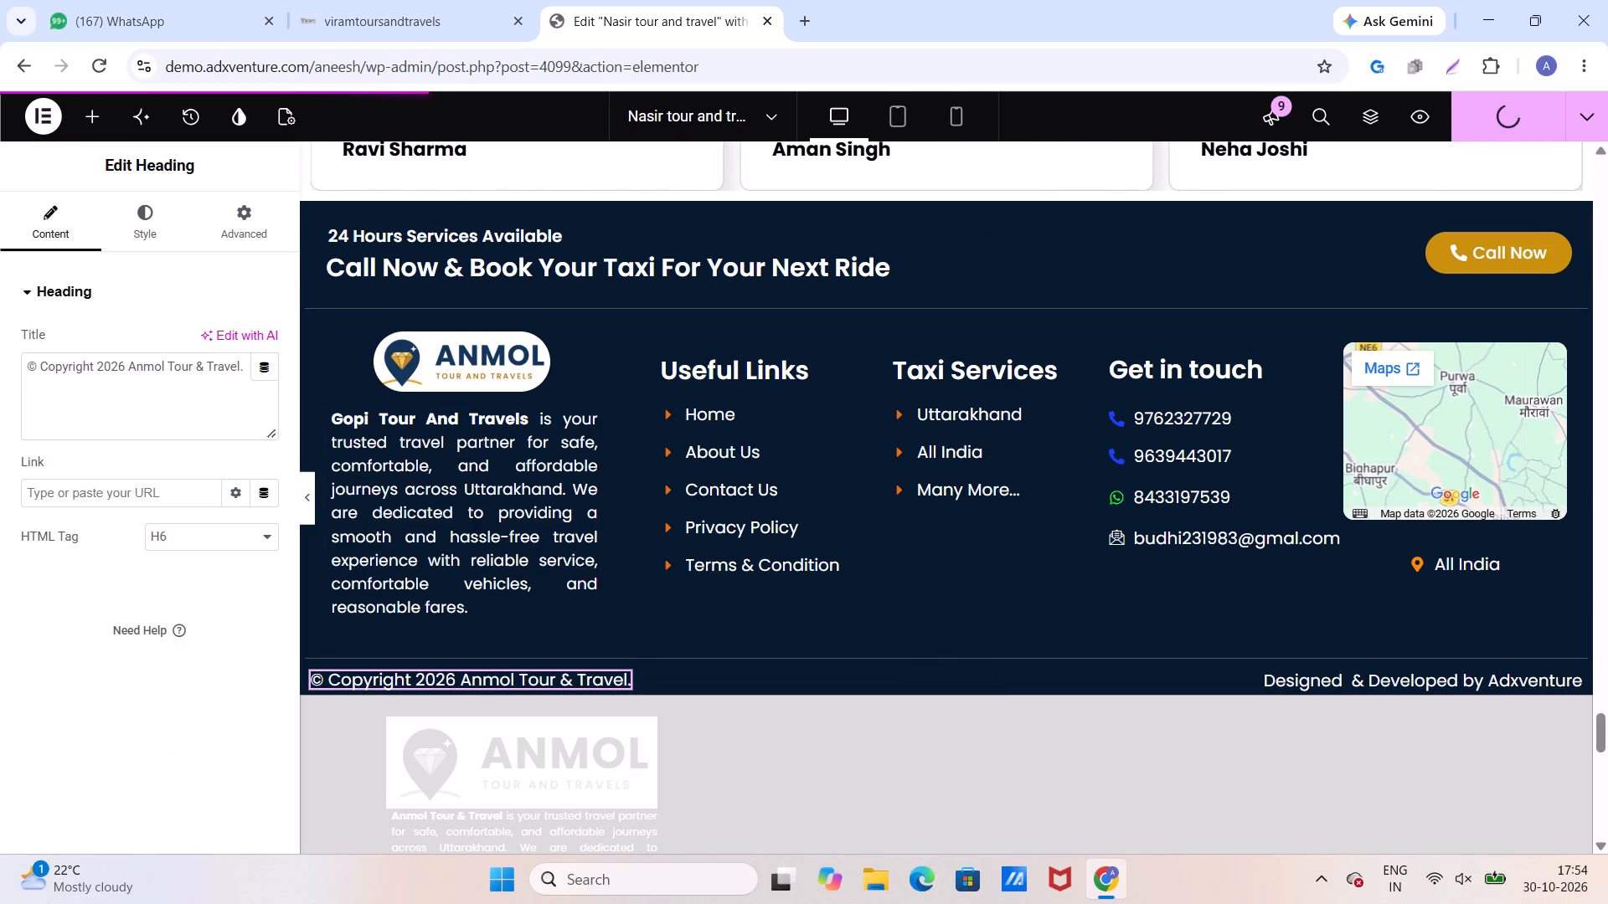
left_click_drag(244, 373, 127, 371)
key("ctrl+v")
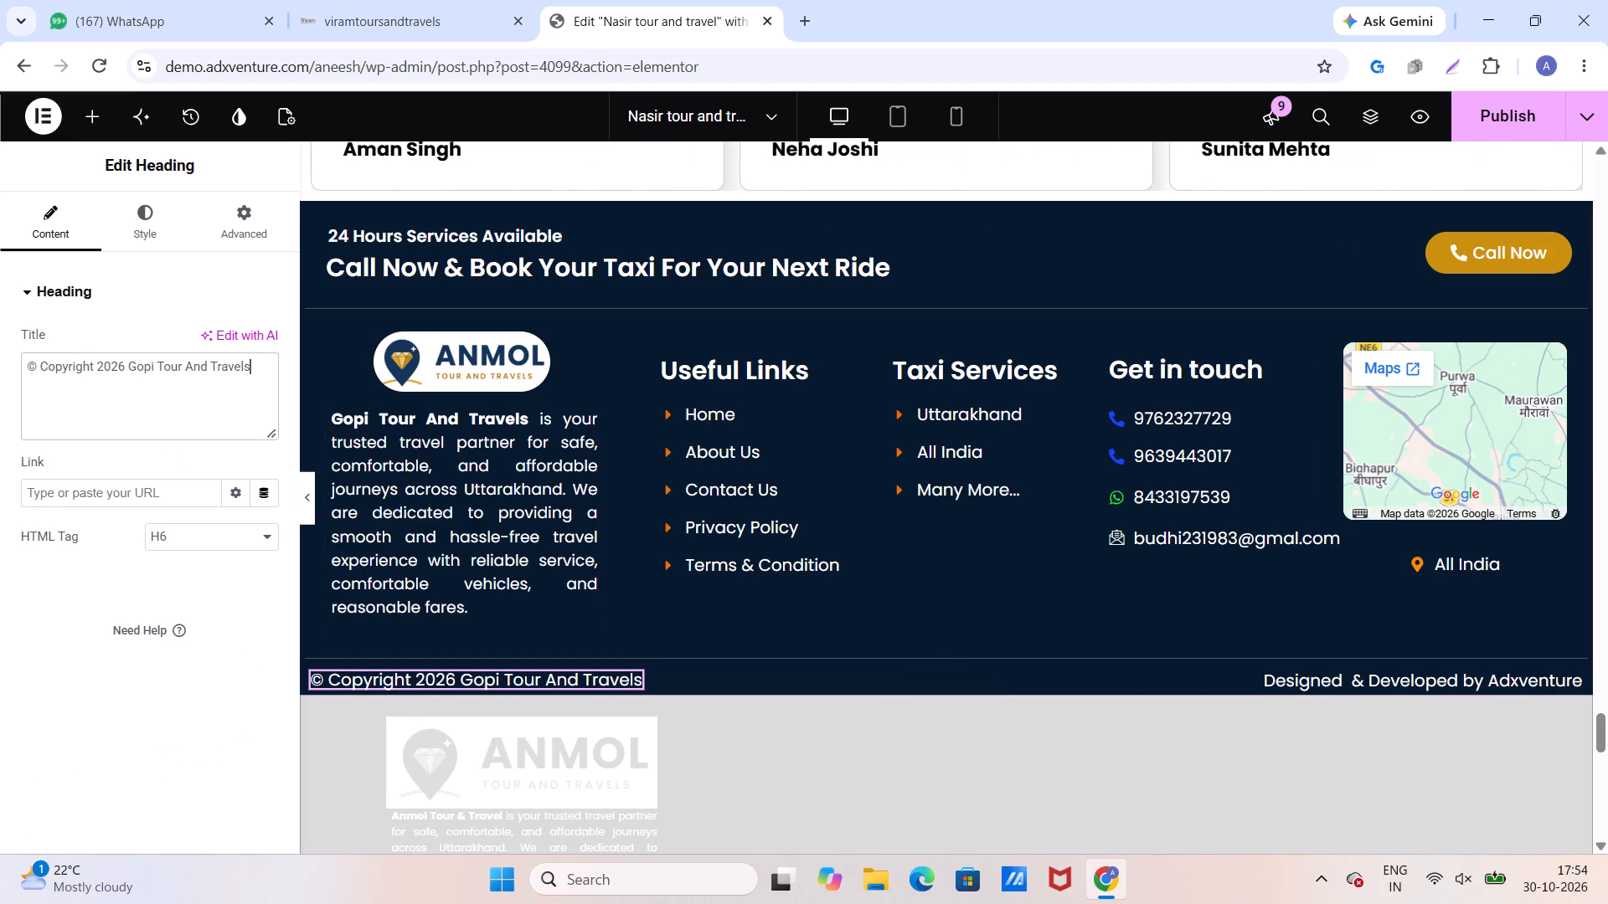
key("period")
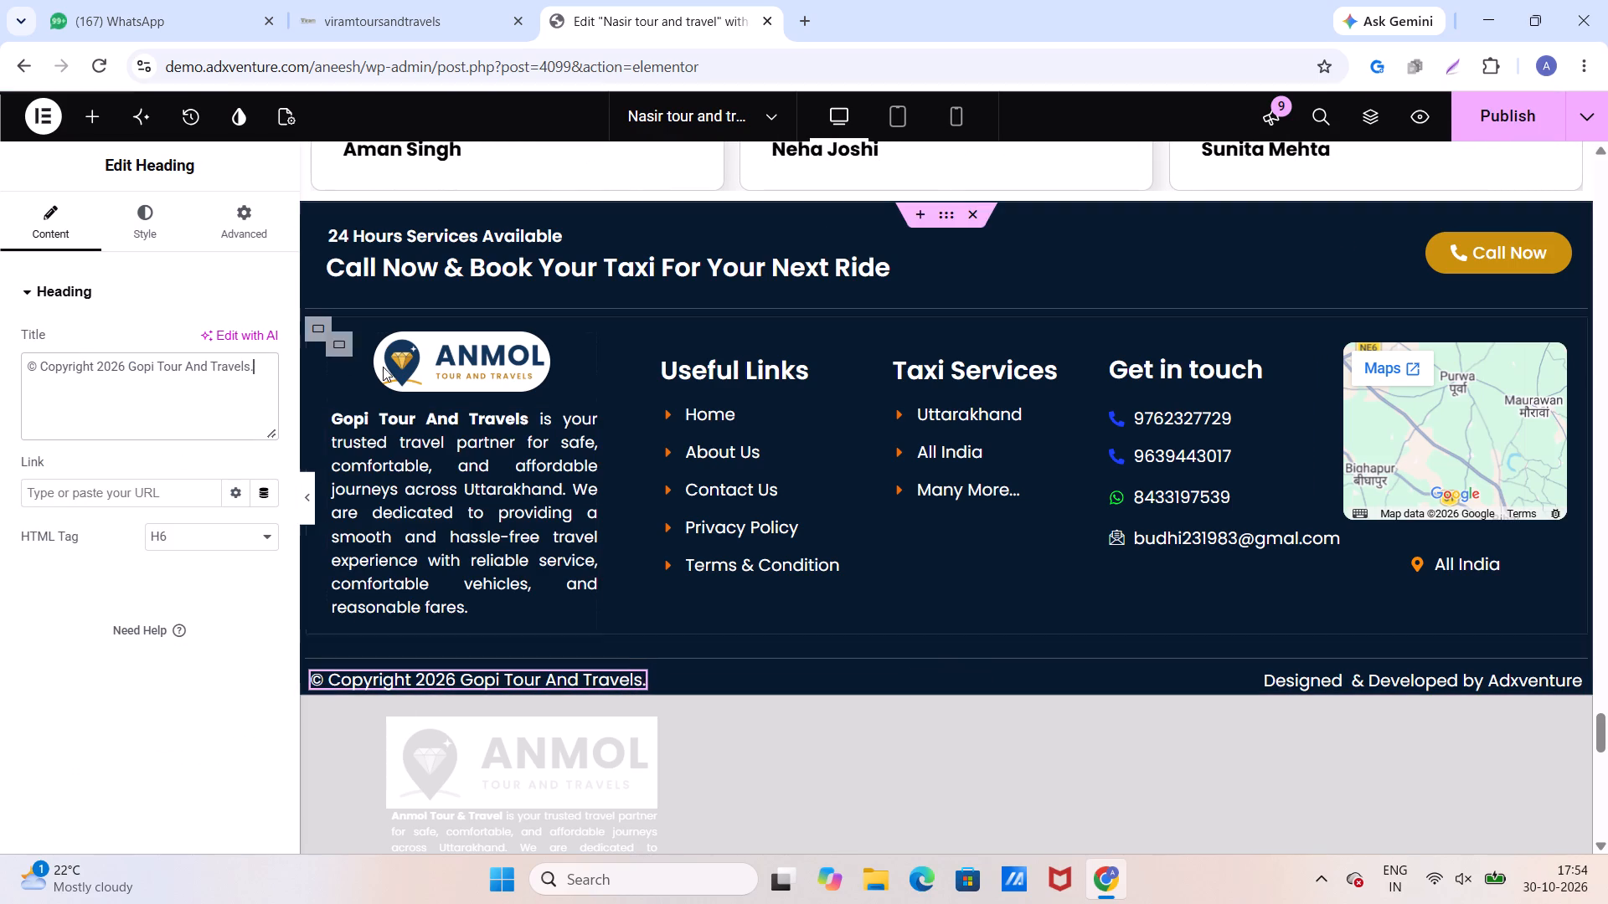
Replace the ANMOL logo above the footer description with the round DEMO logo from the media library.
left_click(415, 361)
left_click(193, 402)
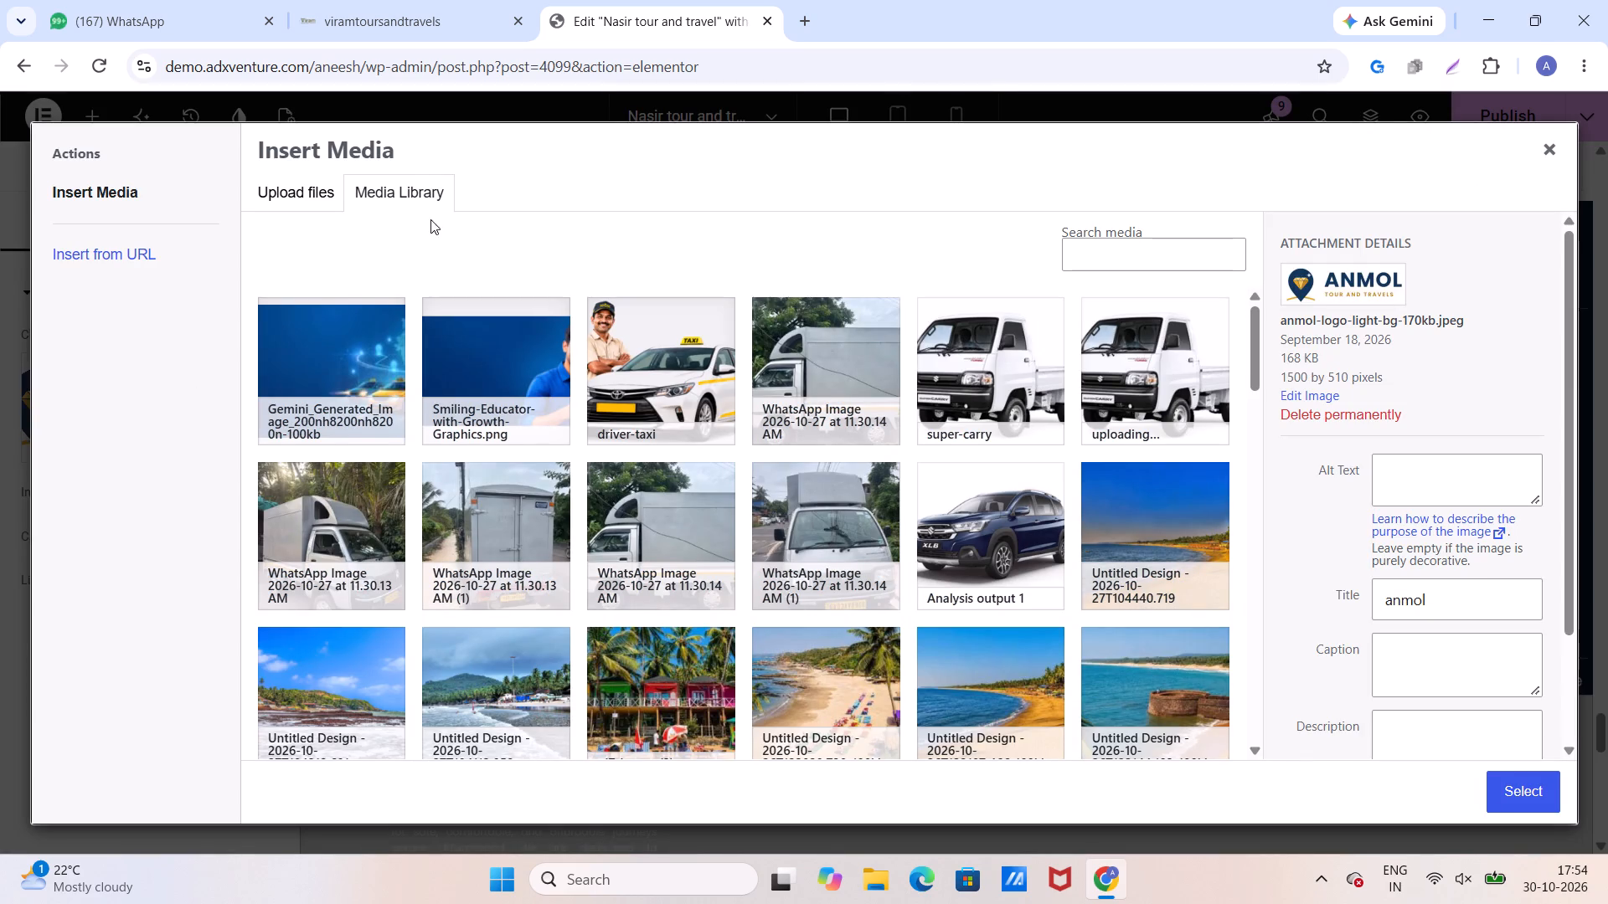
scroll(518, 447, "down", 2)
scroll(518, 445, "up", 1)
scroll(518, 445, "down", 1)
scroll(518, 445, "up", 1)
scroll(518, 445, "down", 3)
scroll(511, 439, "up", 1)
scroll(511, 439, "down", 5)
scroll(511, 439, "up", 1)
scroll(511, 439, "down", 9)
scroll(527, 438, "up", 1)
scroll(527, 438, "down", 9)
scroll(528, 439, "up", 1)
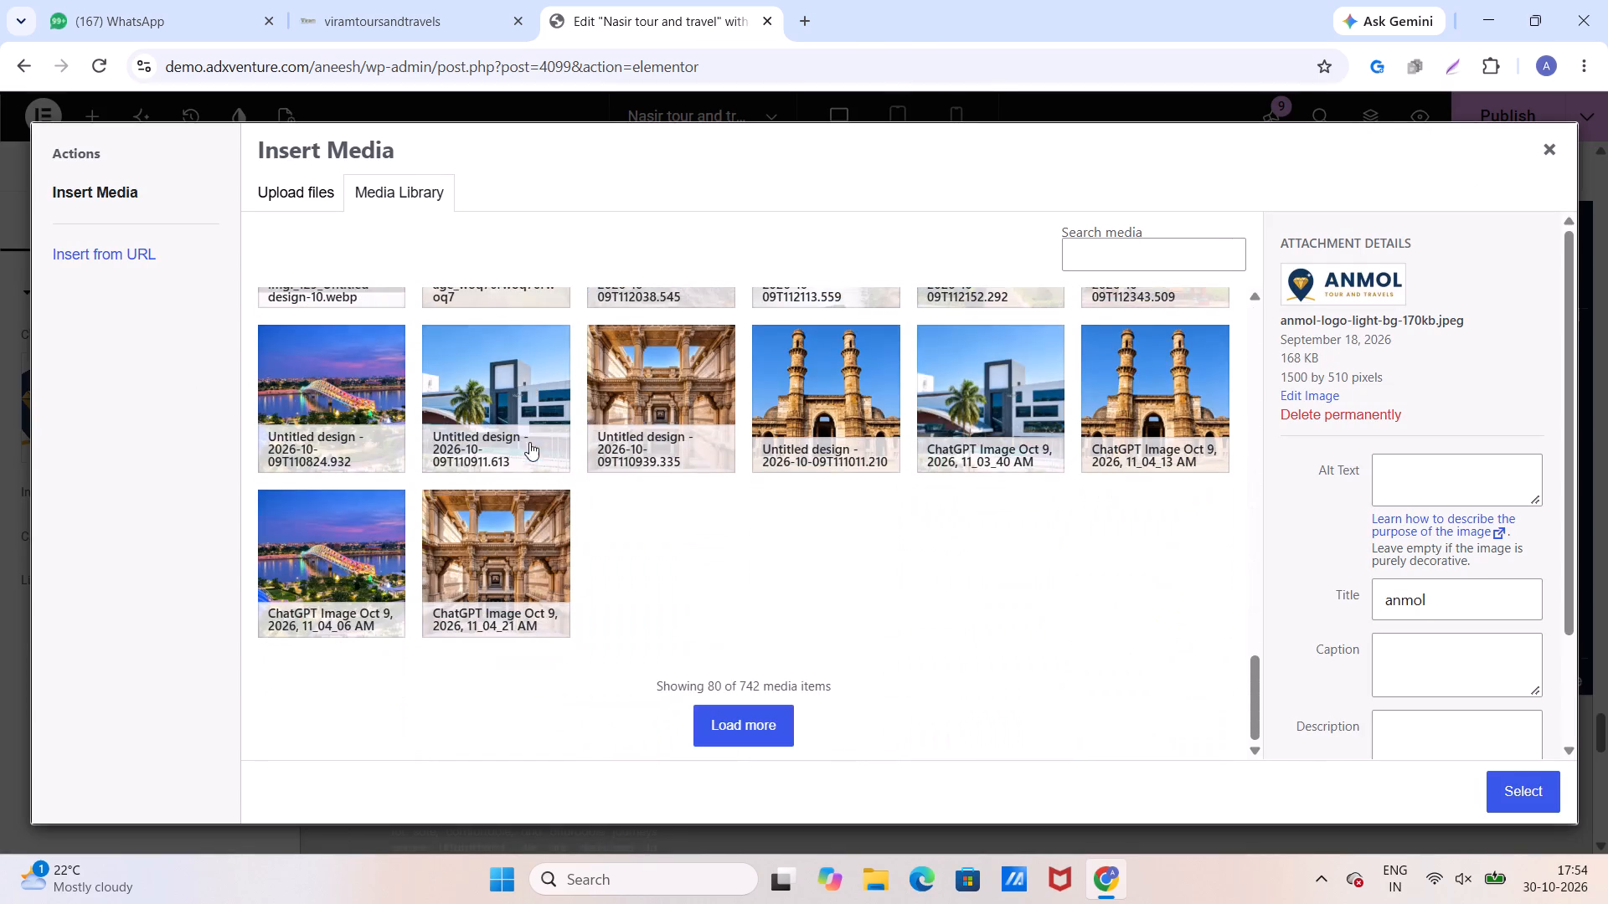
left_click(736, 722)
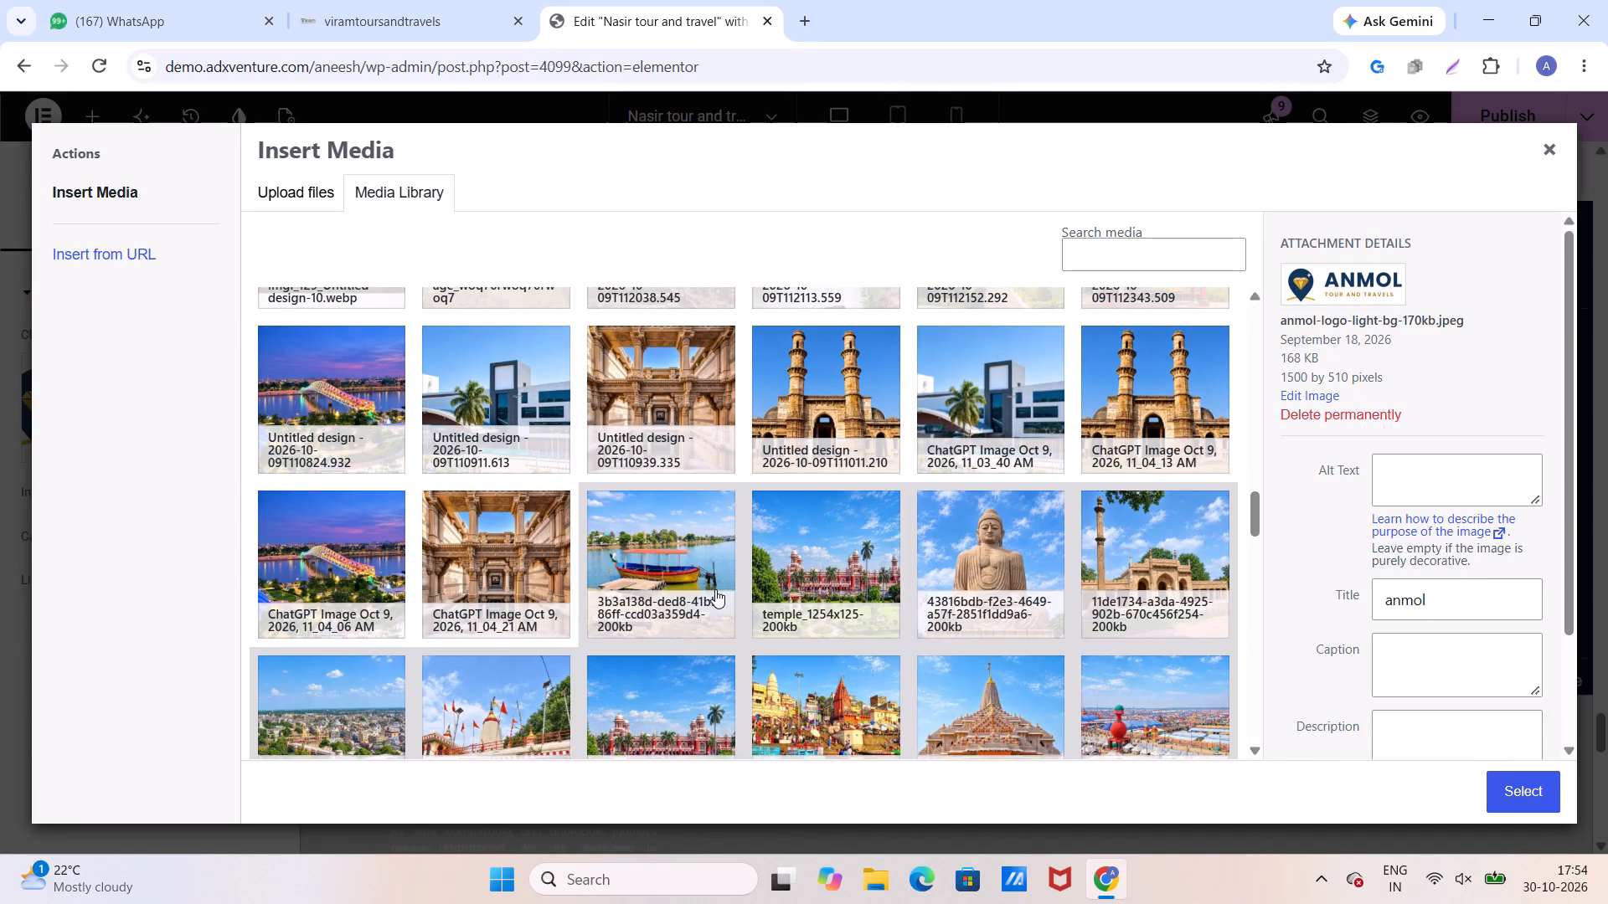
scroll(715, 589, "down", 20)
scroll(715, 589, "down", 3)
scroll(709, 588, "up", 1)
scroll(709, 588, "down", 9)
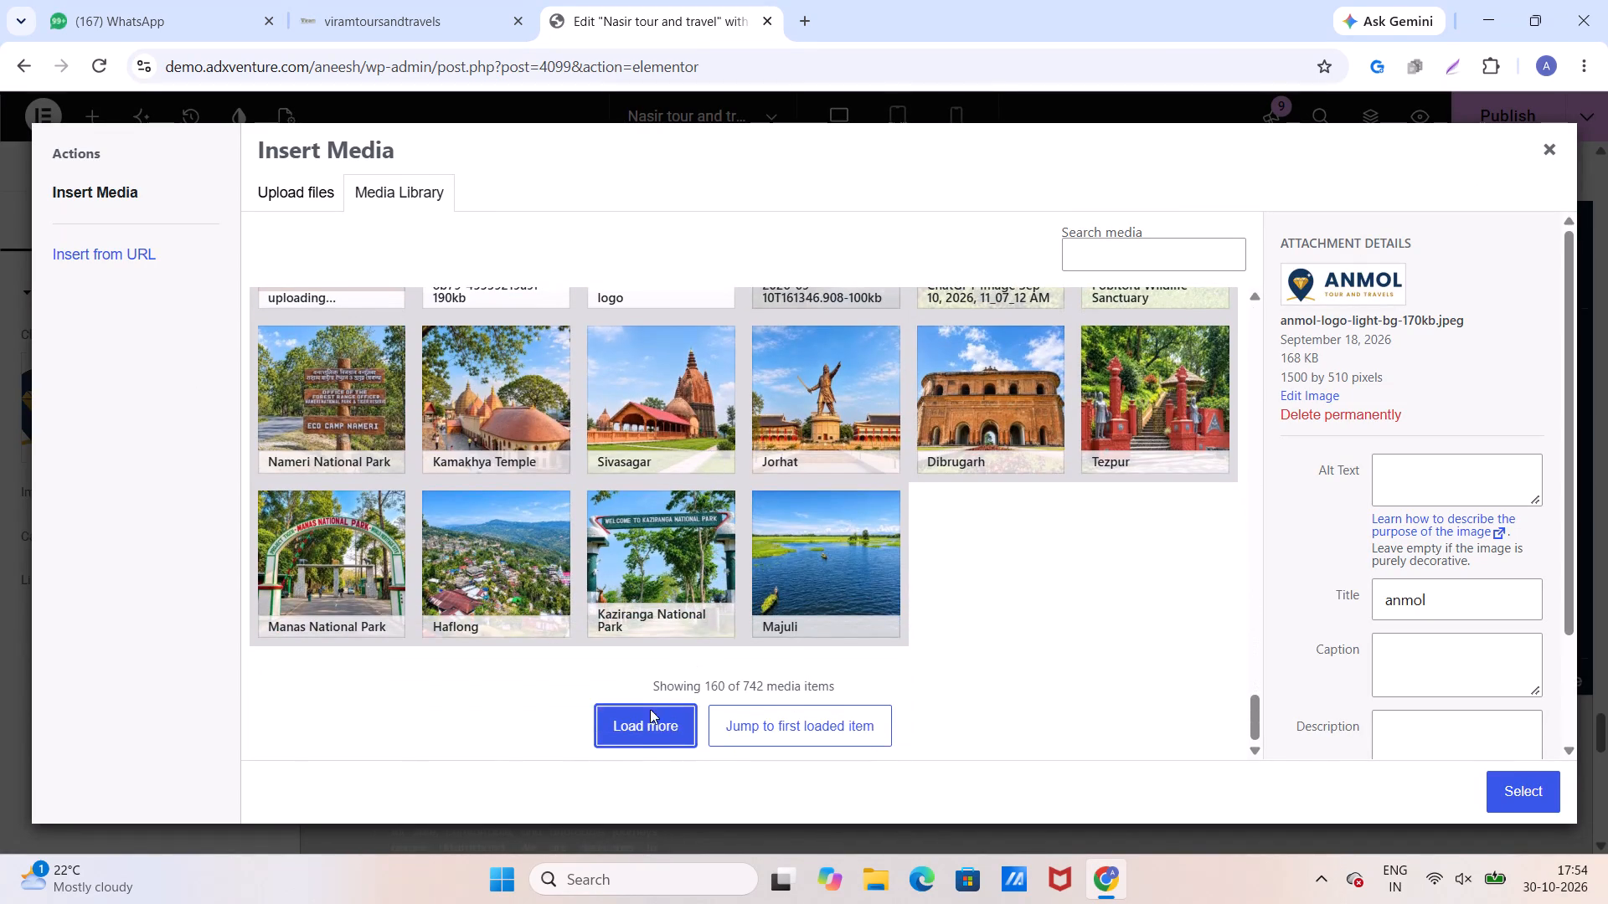
left_click(643, 738)
scroll(647, 619, "down", 14)
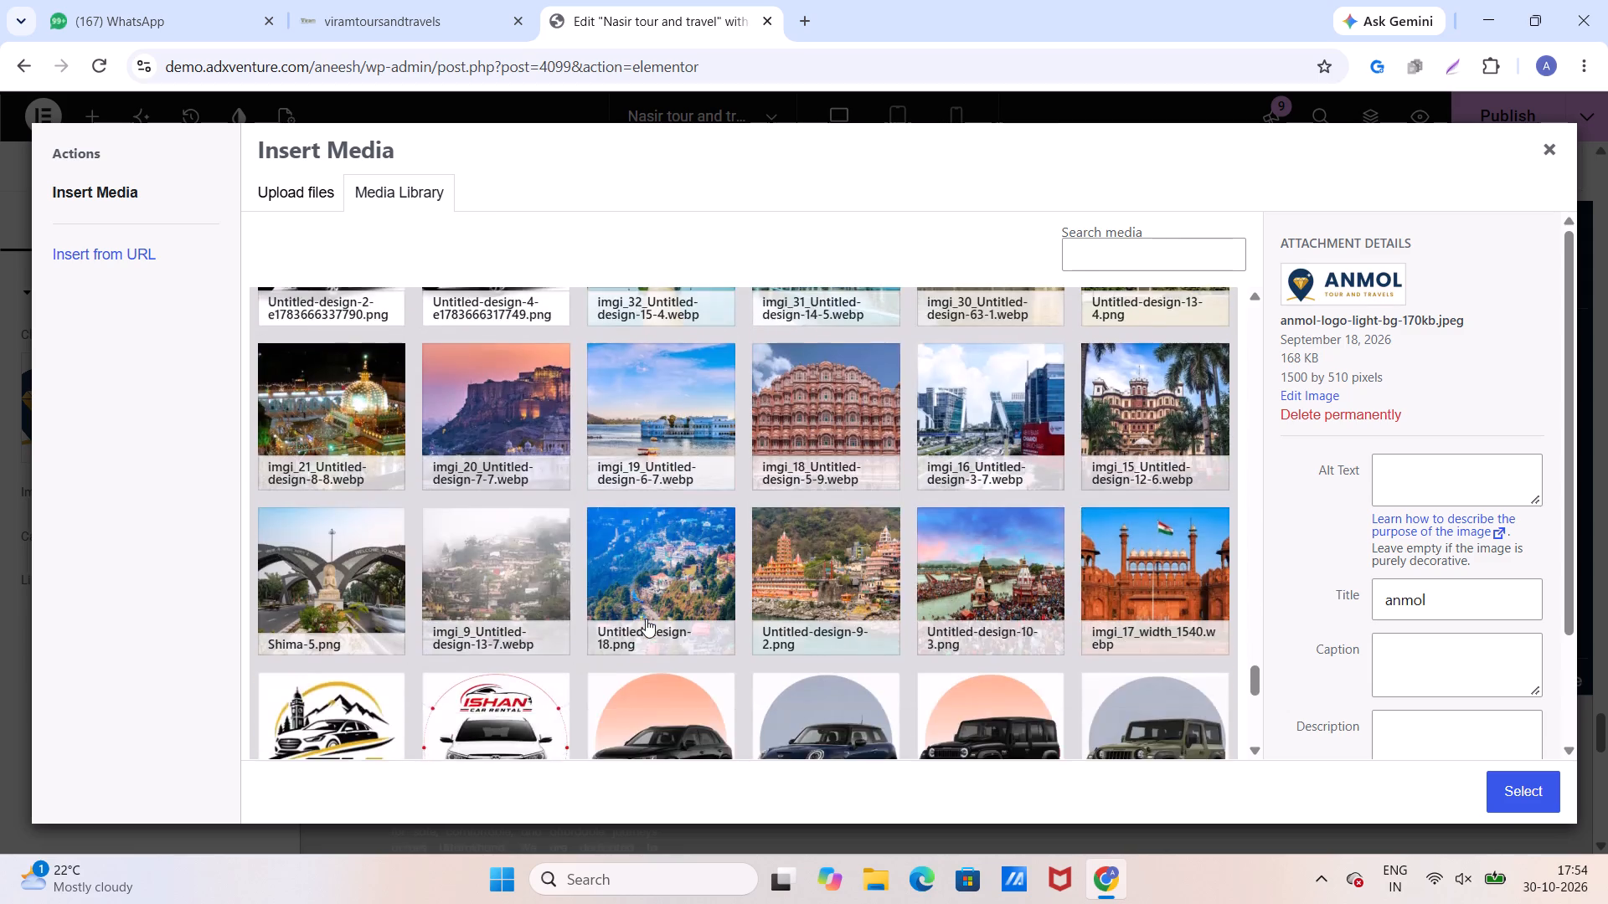
scroll(646, 619, "down", 13)
left_click(622, 732)
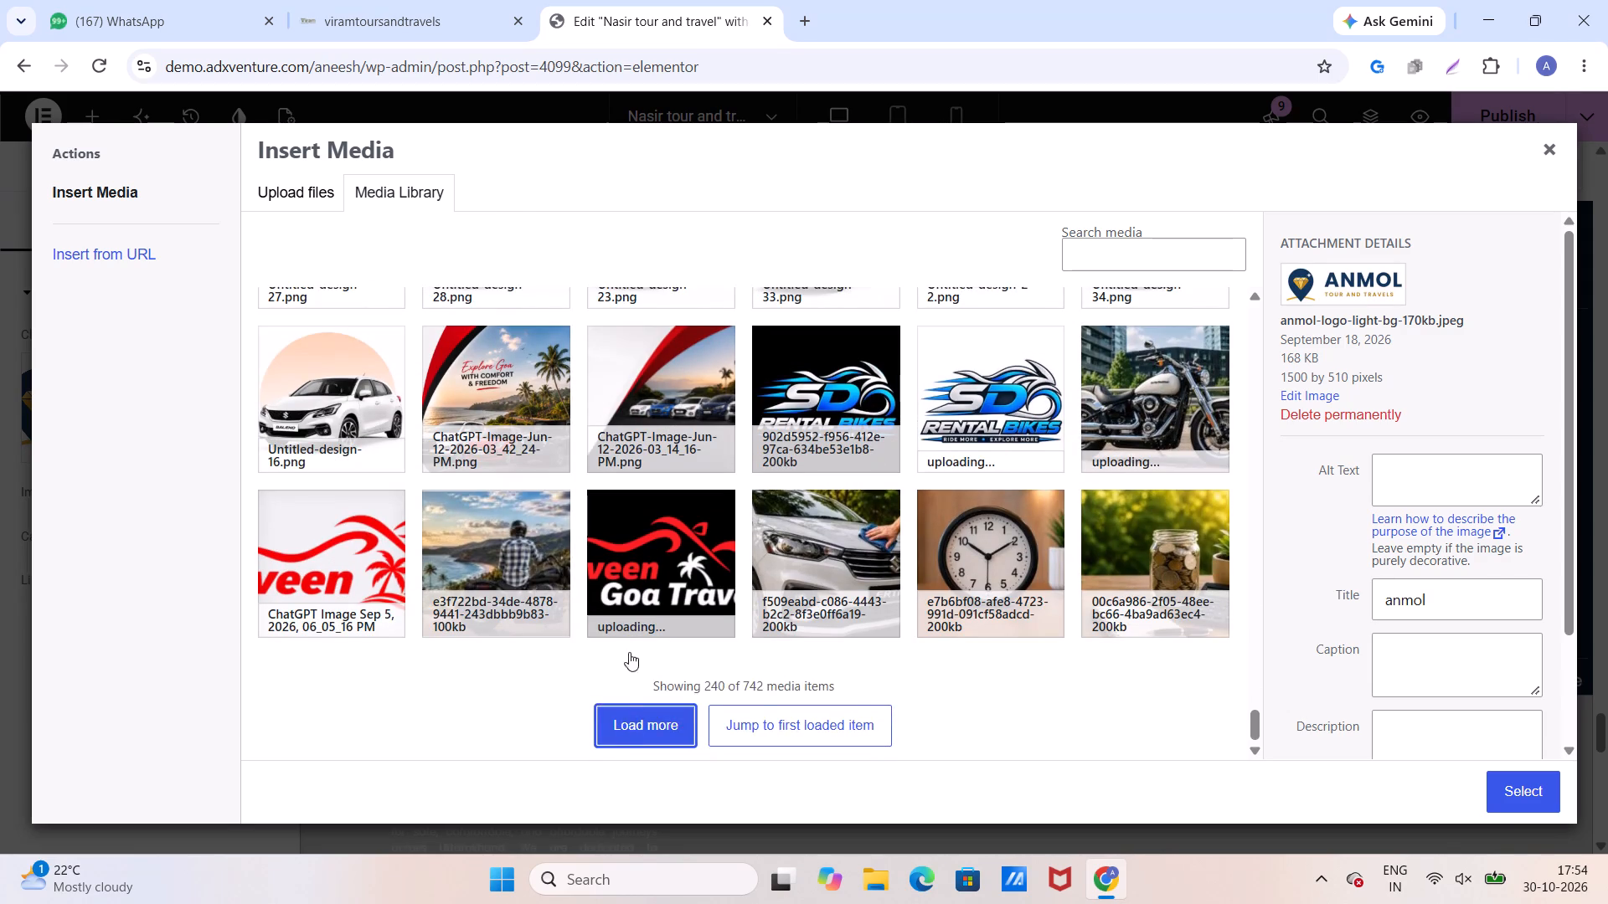
scroll(629, 639, "down", 13)
scroll(629, 639, "down", 13)
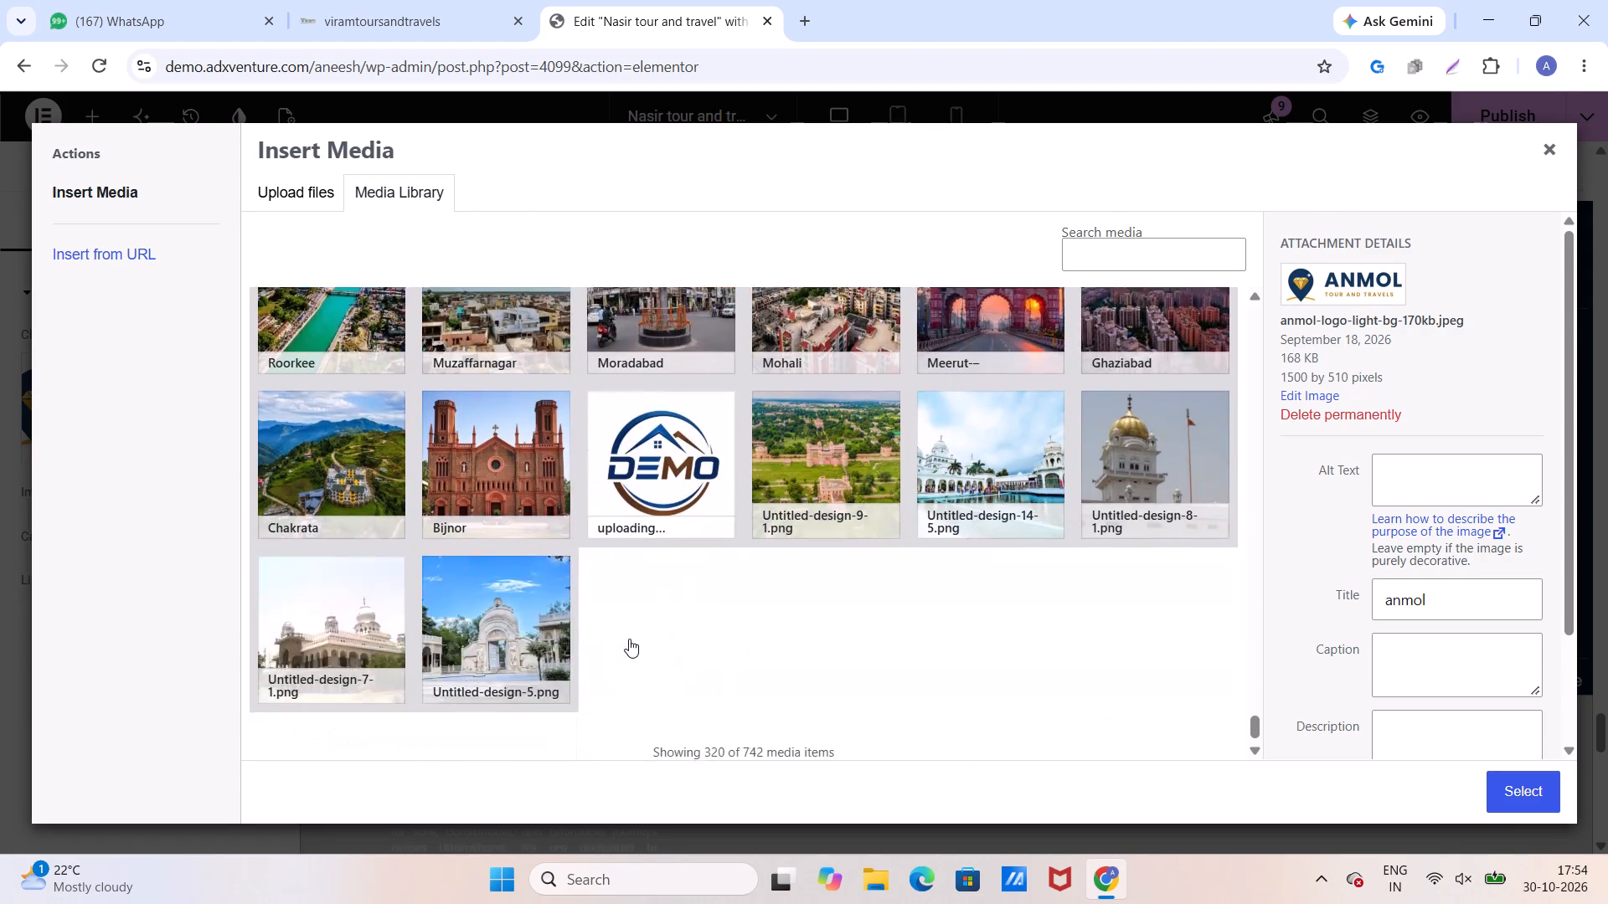
left_click(652, 471)
left_click(1492, 783)
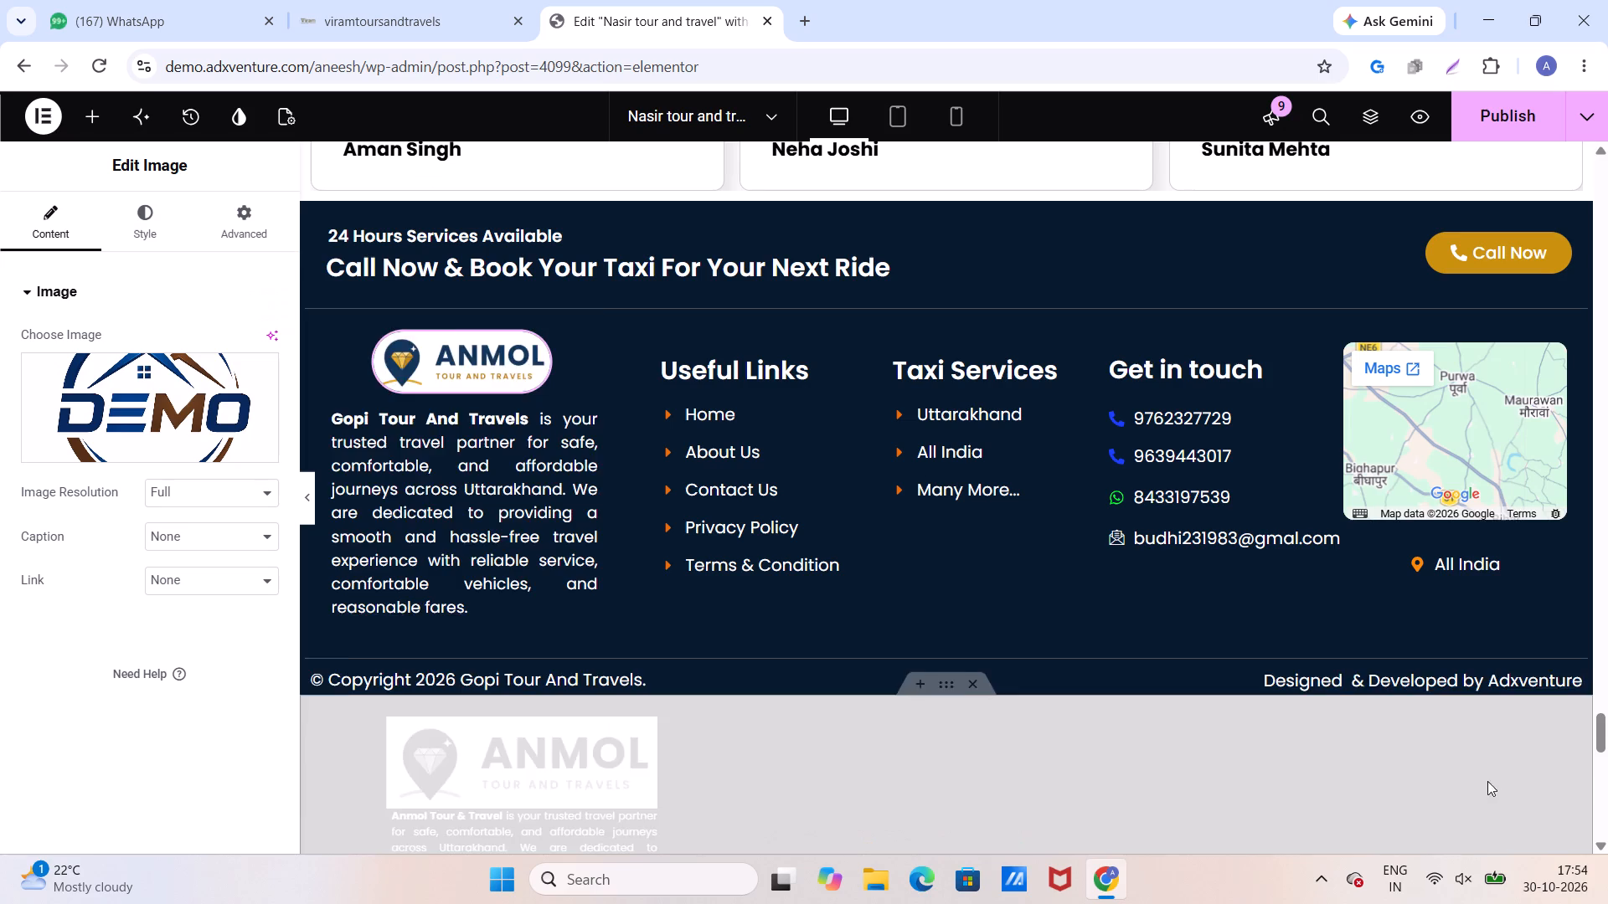
left_click_drag(531, 475, 520, 470)
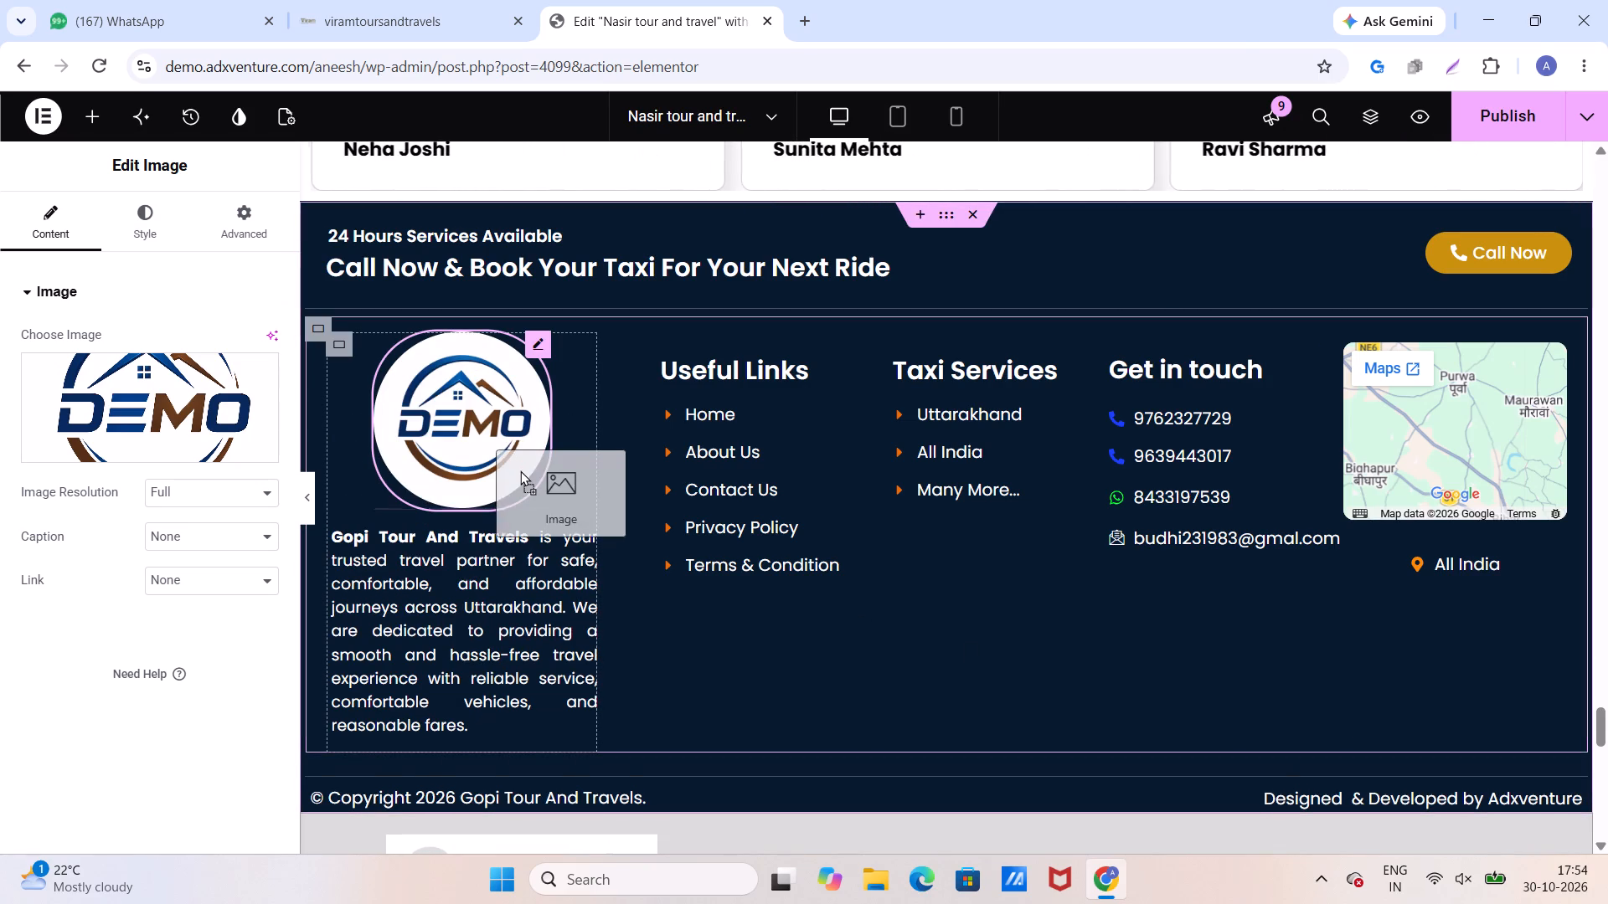
left_click_drag(520, 470, 0, 521)
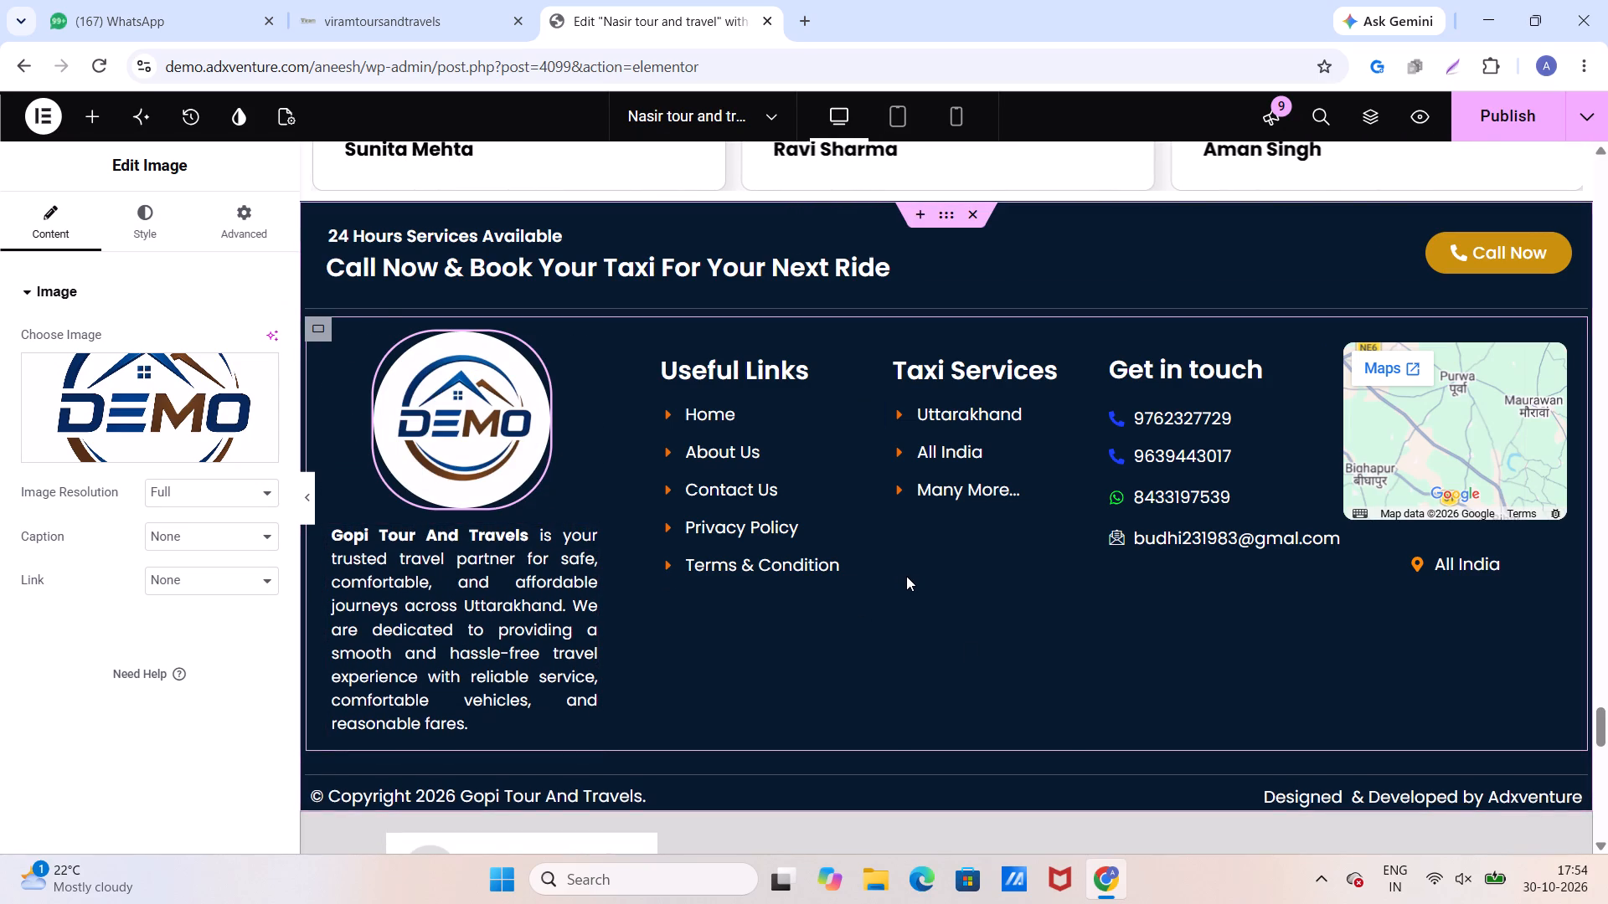
Clear the border radius of the DEMO logo above the footer description so its corners are square.
left_click(420, 420)
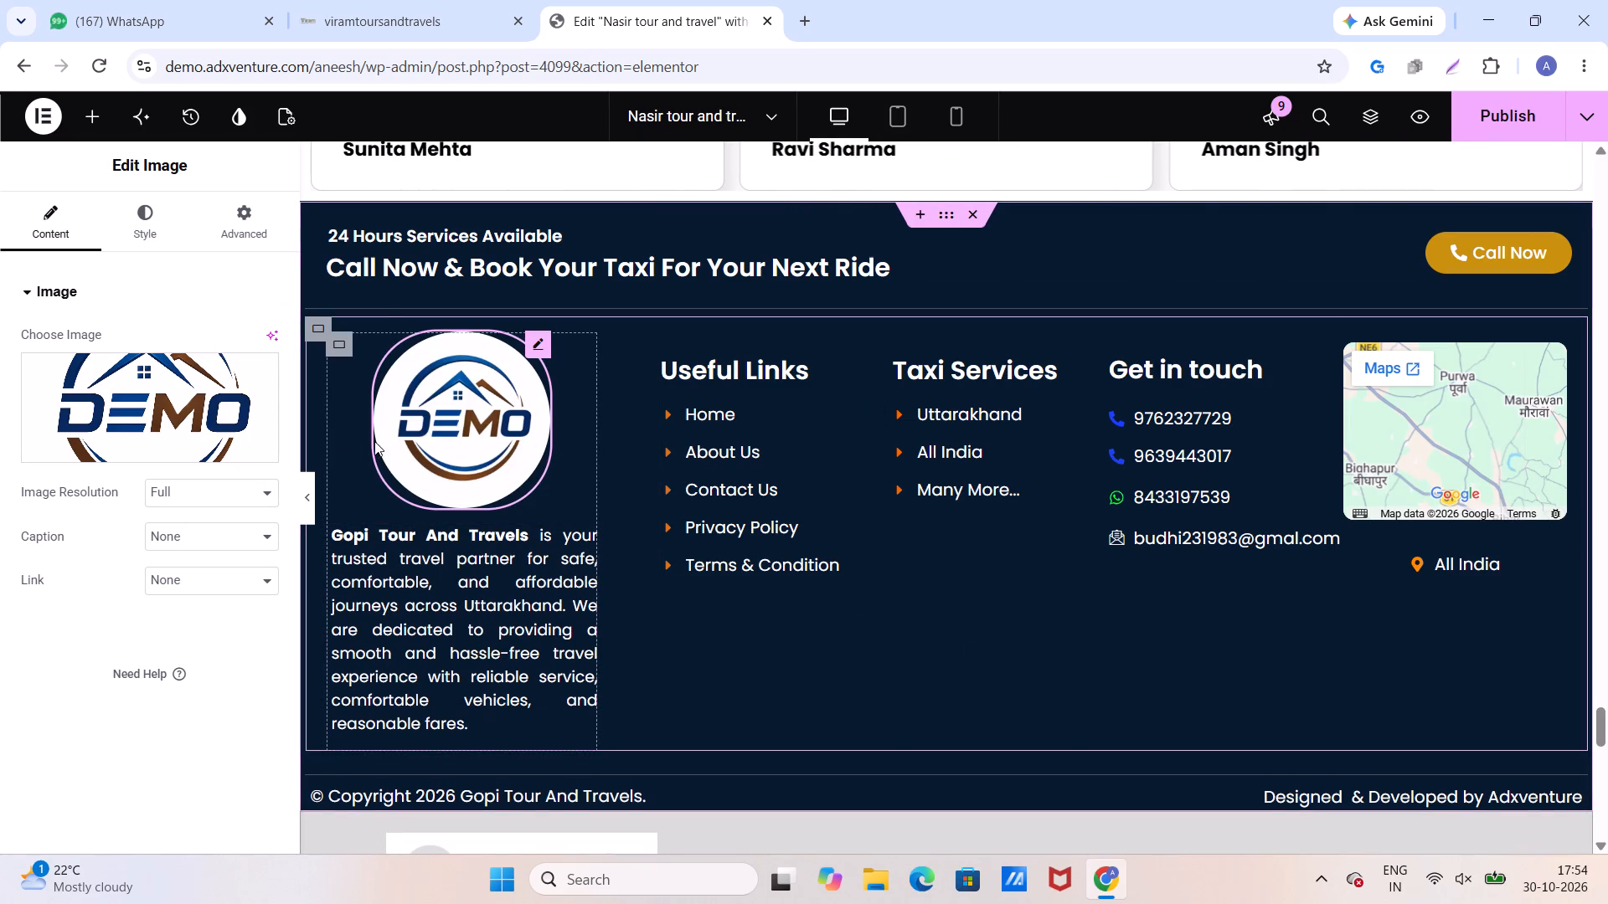
left_click(140, 233)
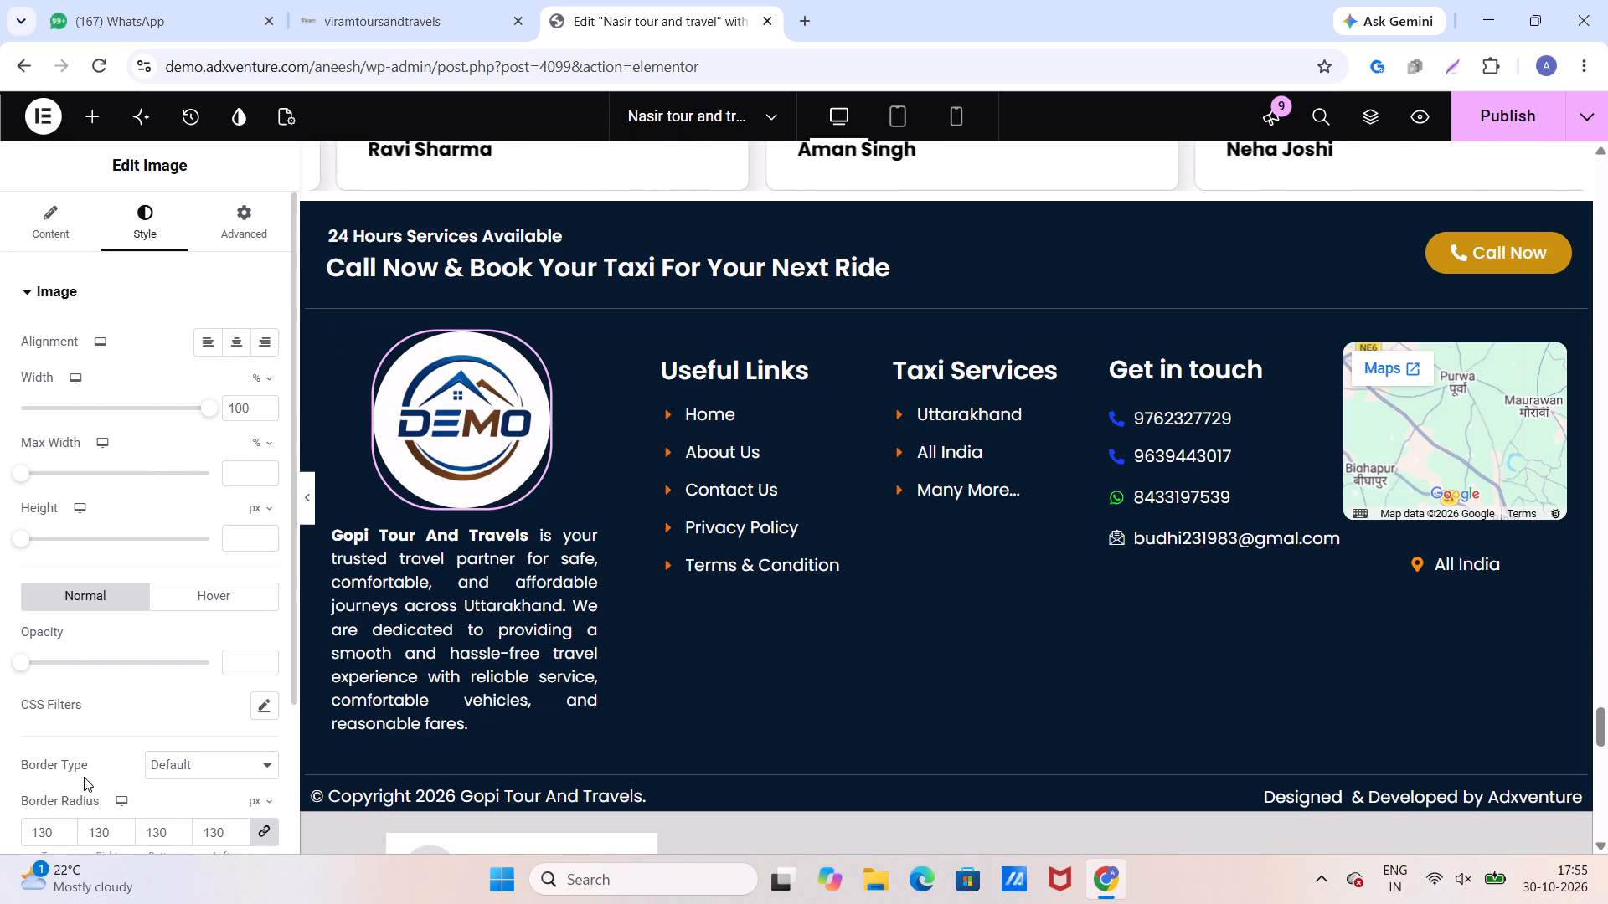
left_click(57, 826)
key("BackSpace")
key("BackSpace")
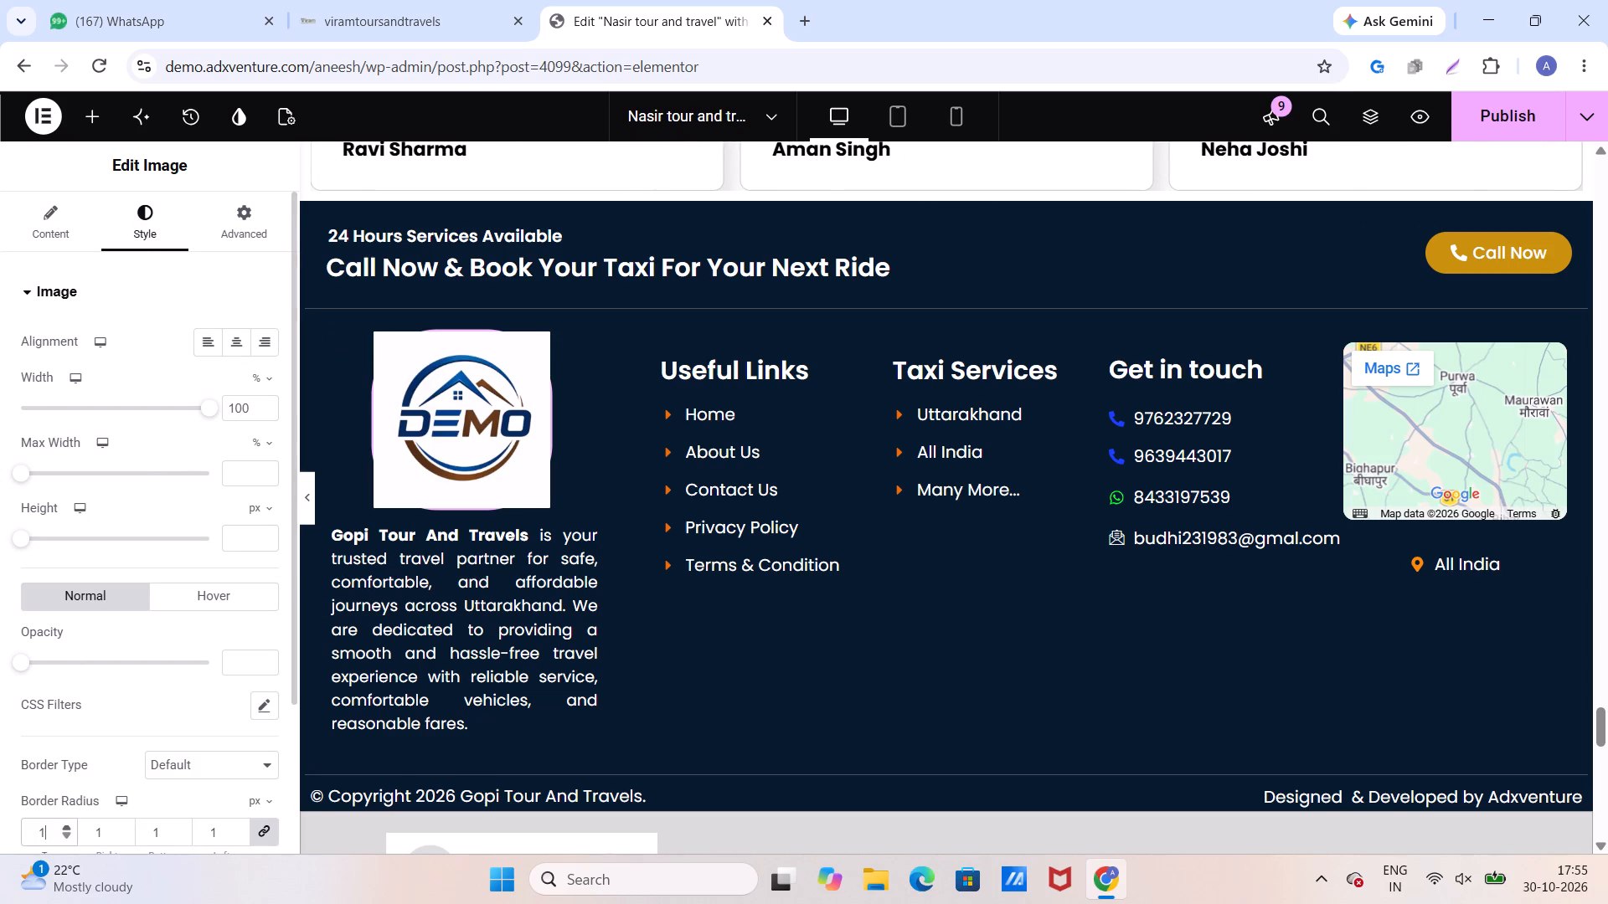
key("BackSpace")
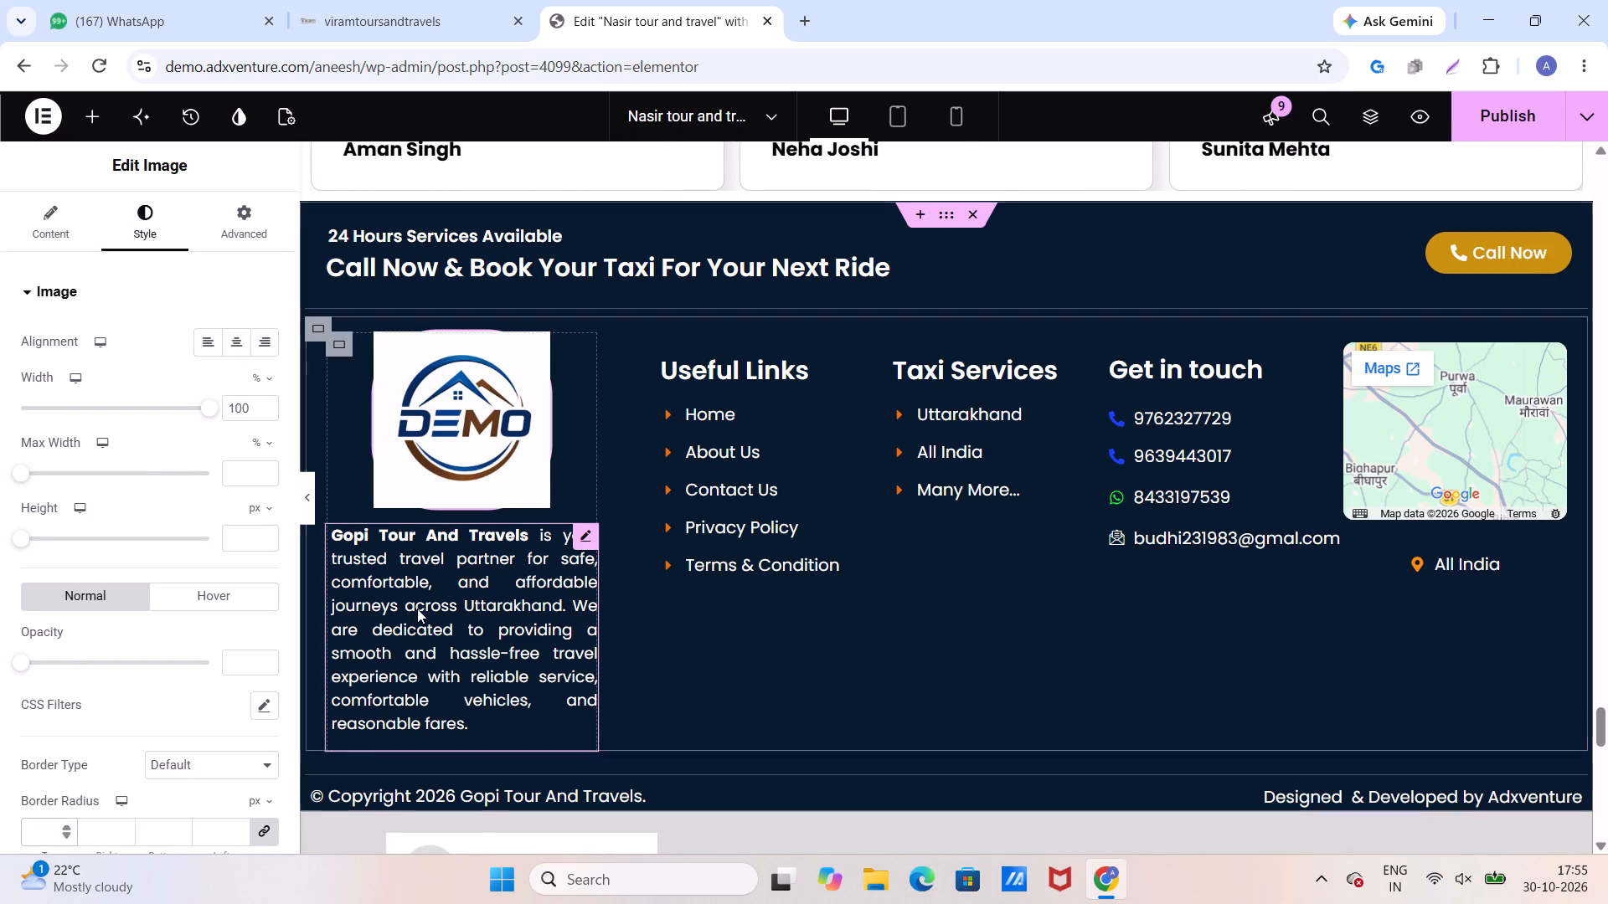
Shrink the footer's DEMO logo to about half its size above the description text.
left_click_drag(546, 496, 521, 486)
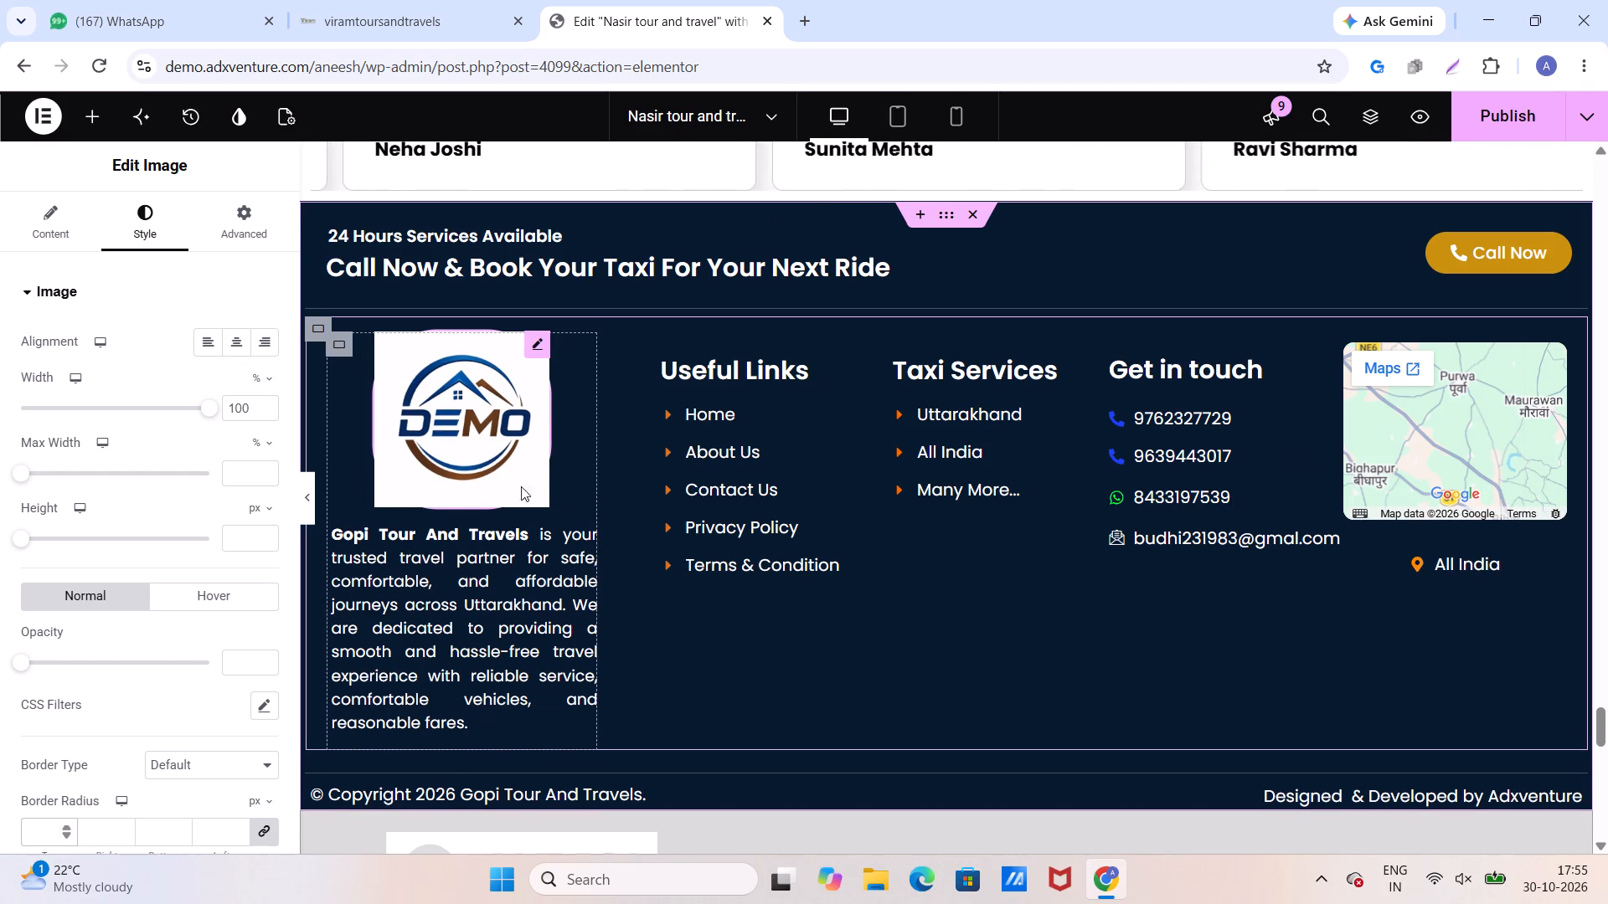
left_click_drag(521, 486, 471, 460)
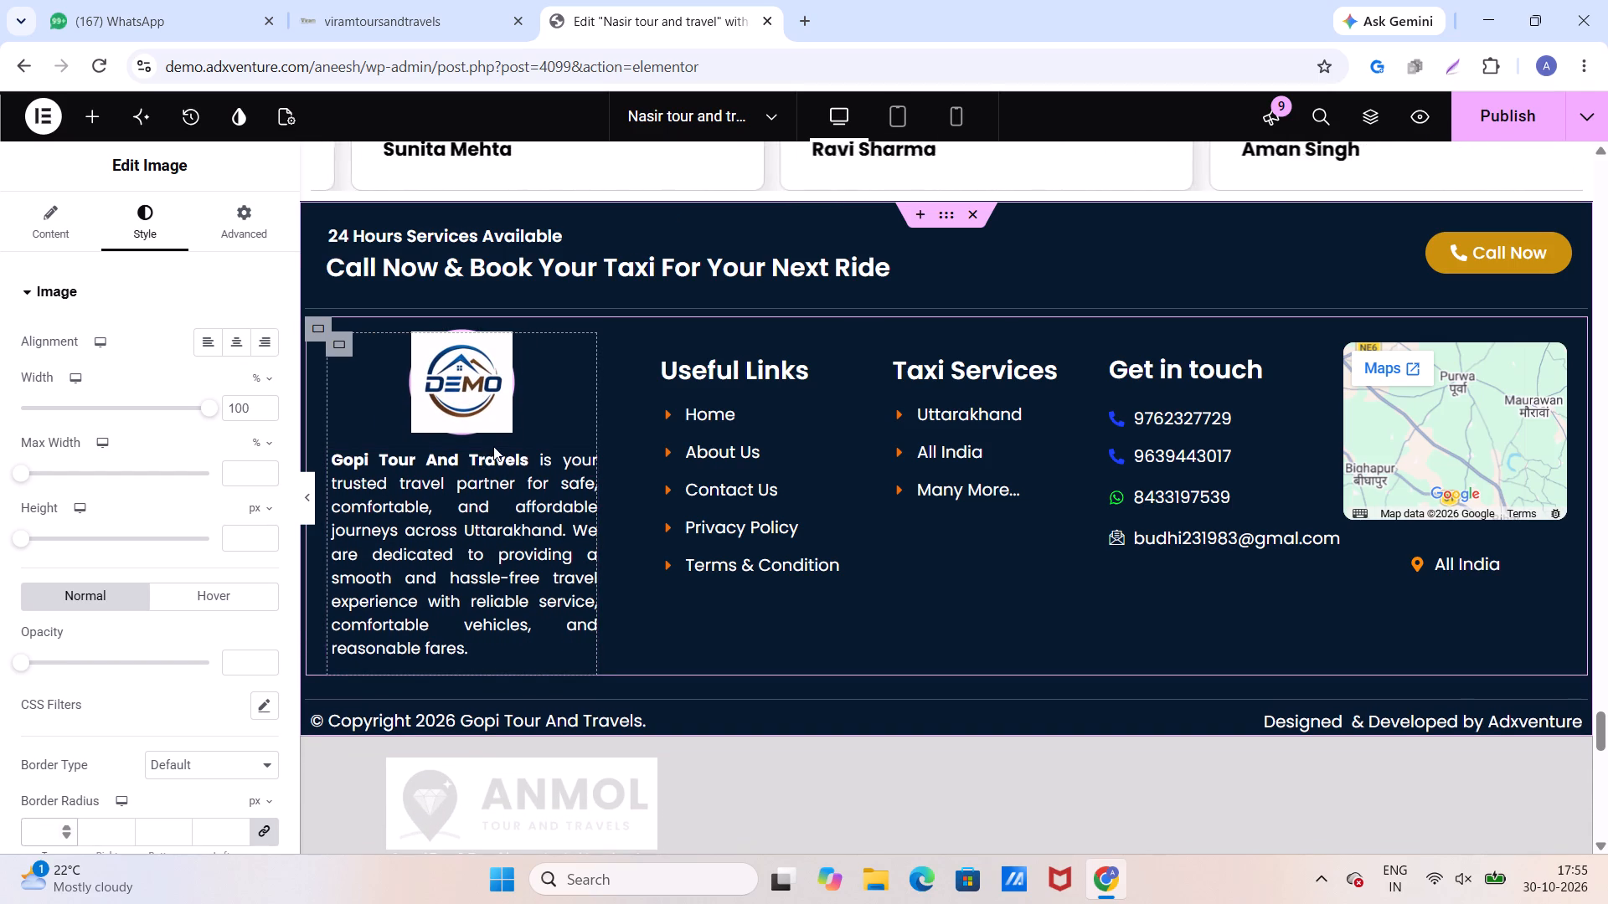
left_click_drag(508, 424, 497, 421)
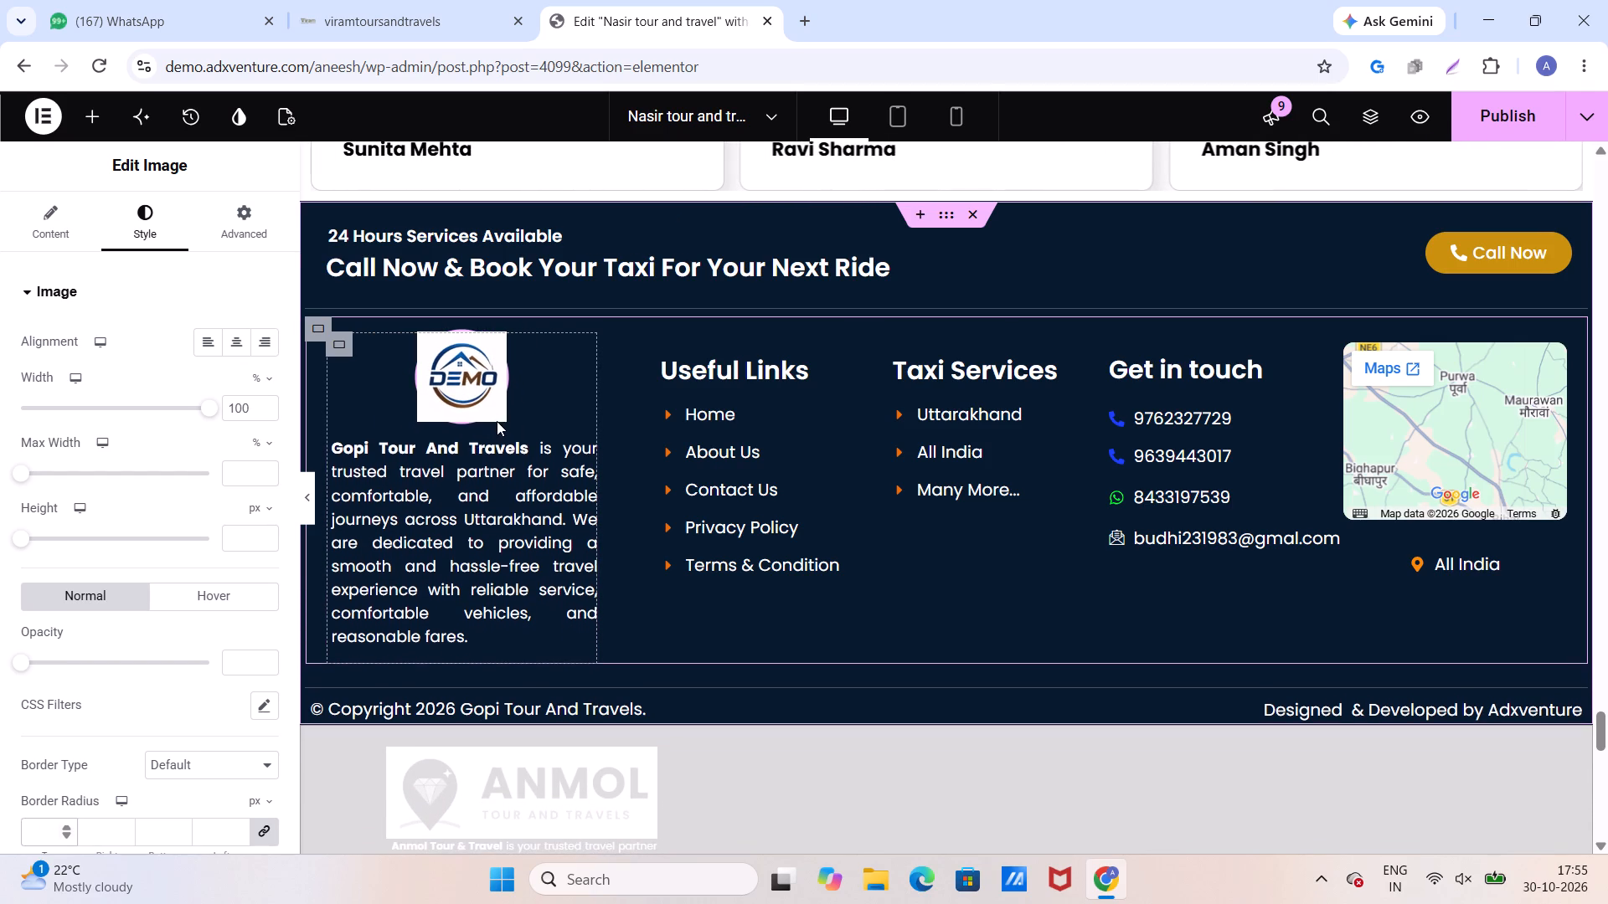
Rearrange the footer's Taxi Services list as All India, Uttarakhand, Many More..., duplicating and deleting entries so each appears once.
left_click(774, 452)
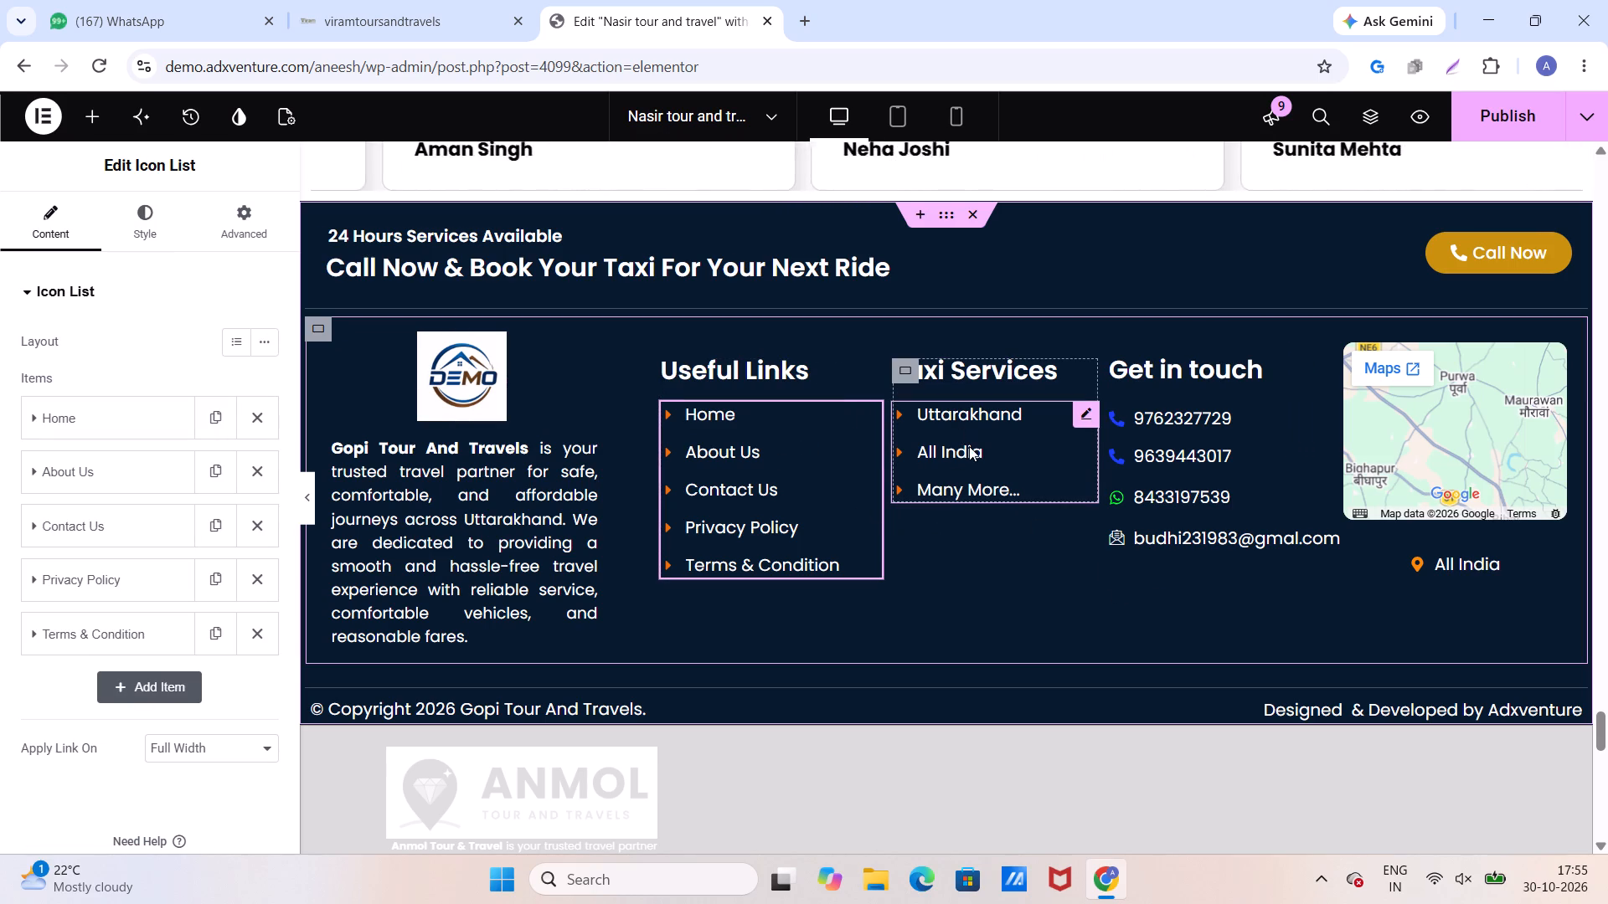
left_click_drag(963, 454, 963, 419)
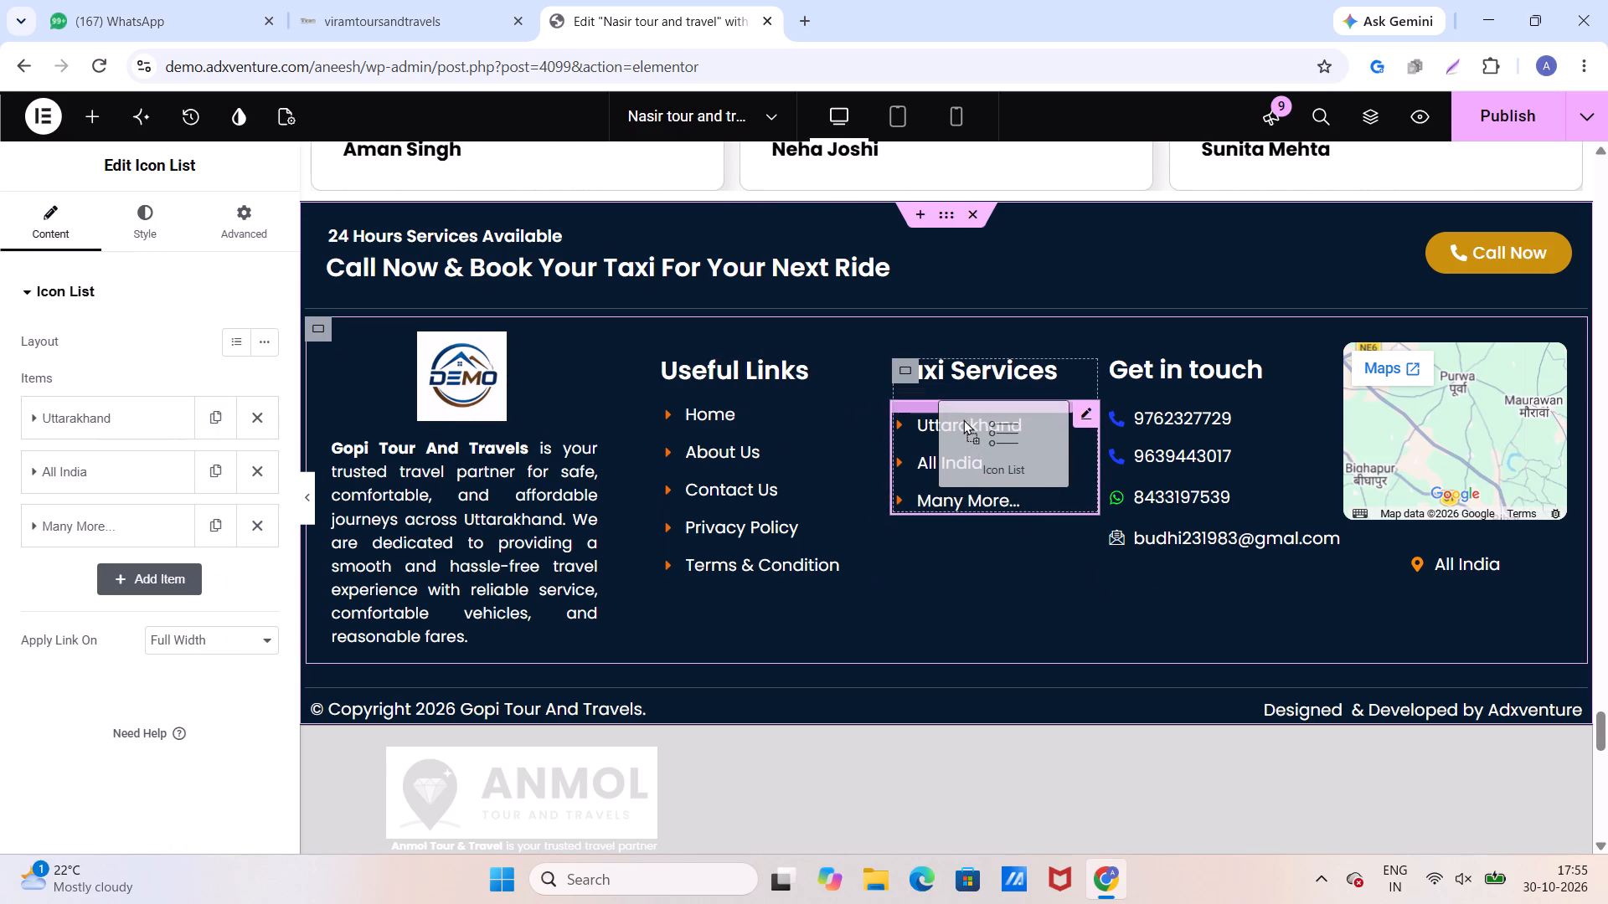
left_click_drag(963, 419, 0, 496)
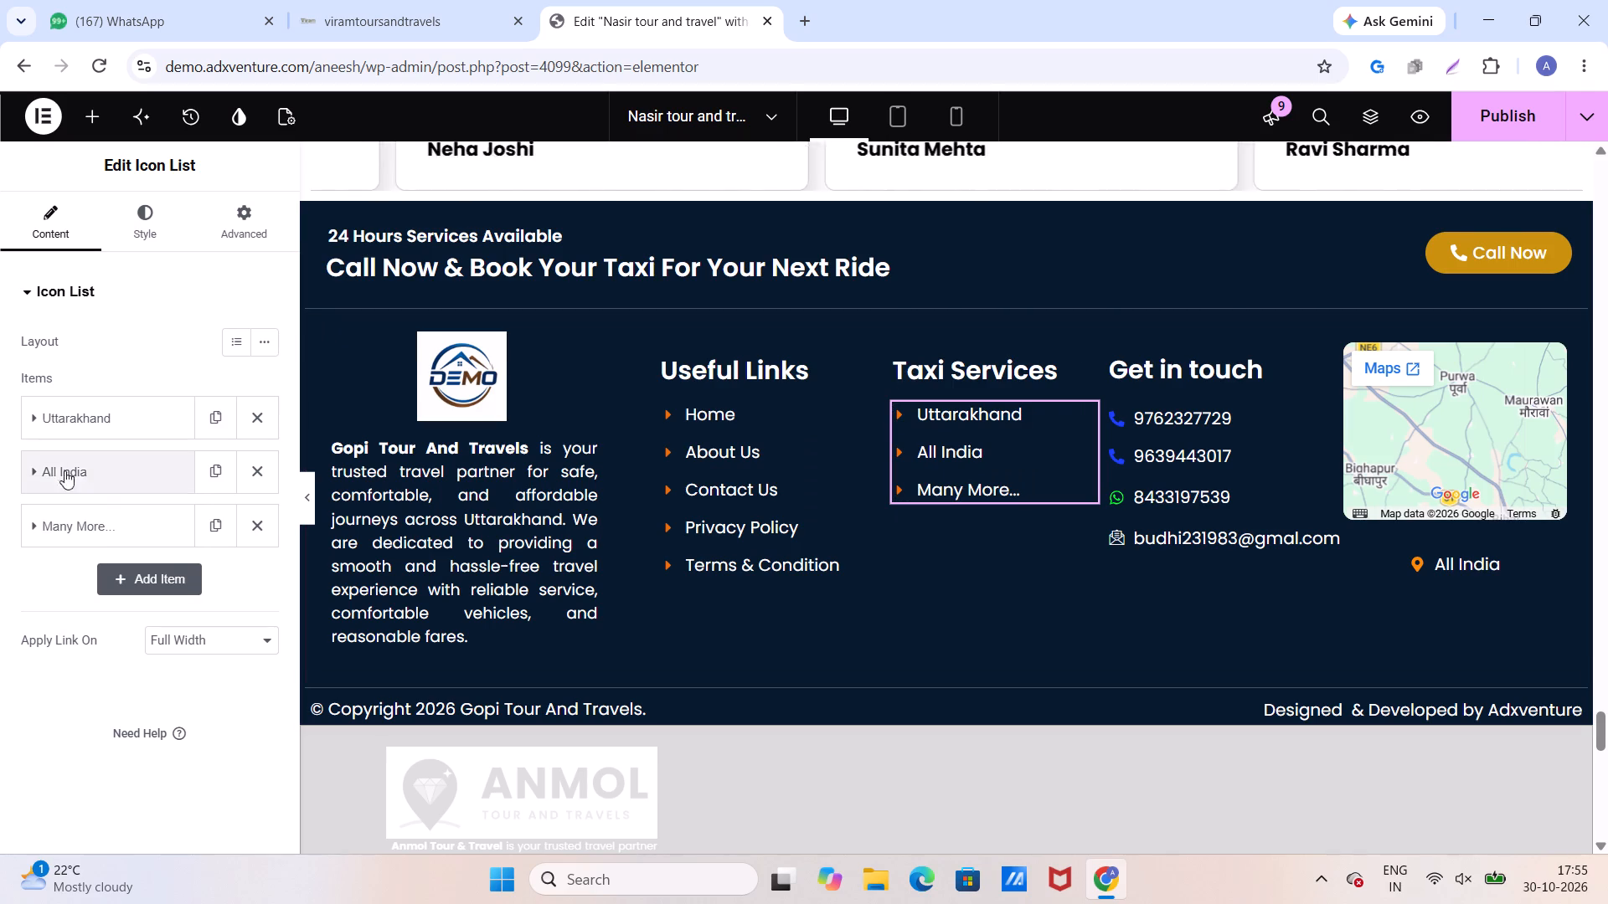
left_click(209, 472)
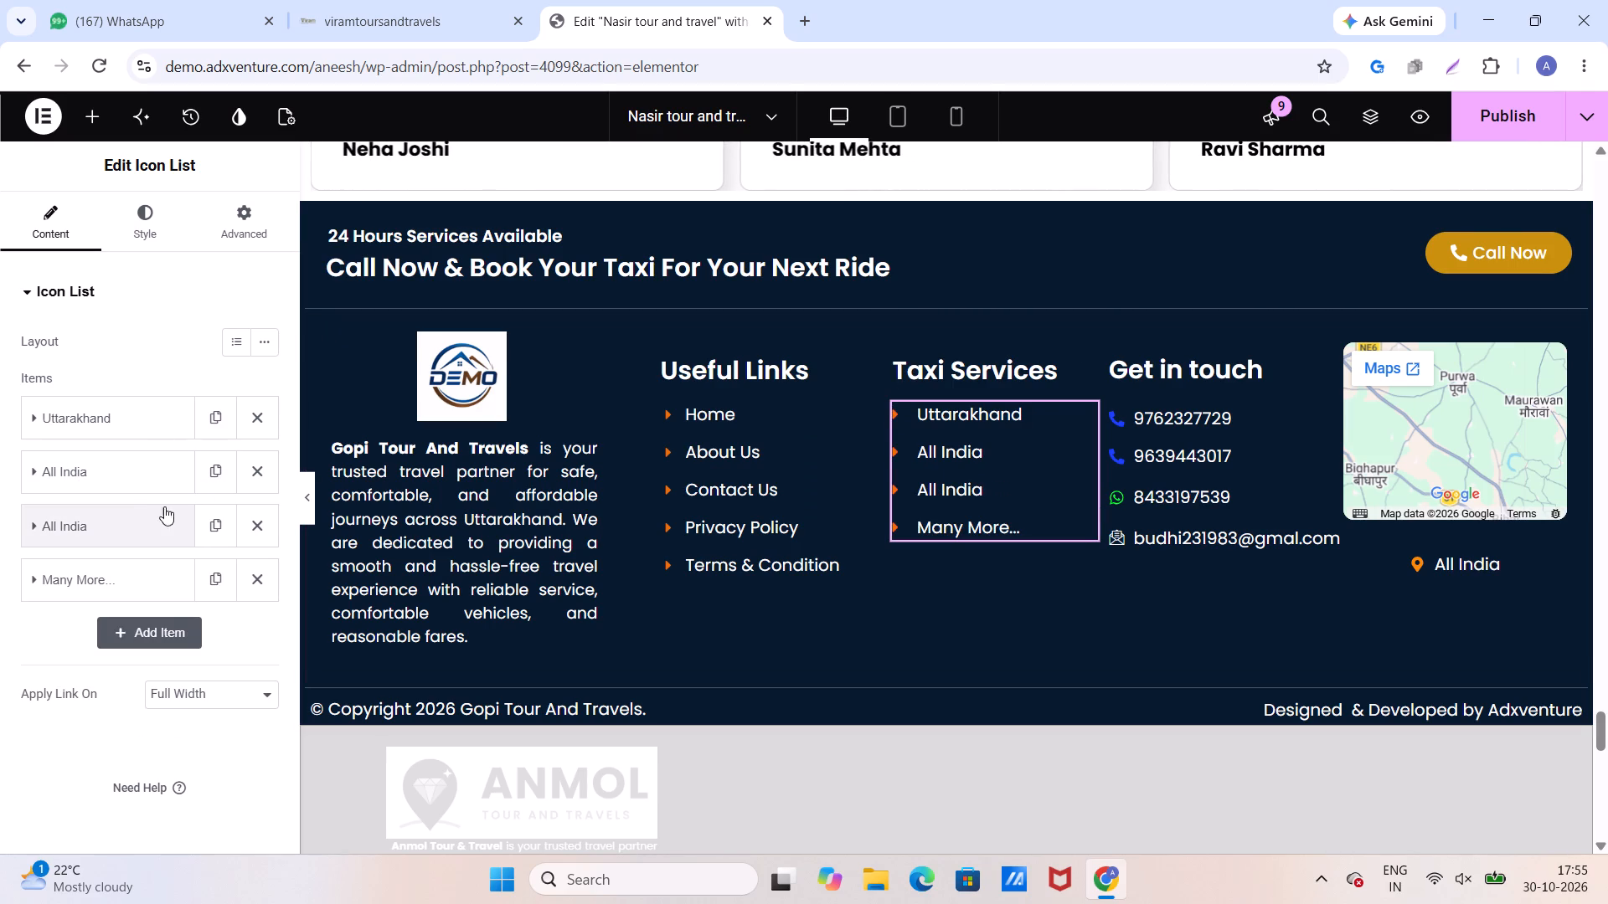
left_click(214, 418)
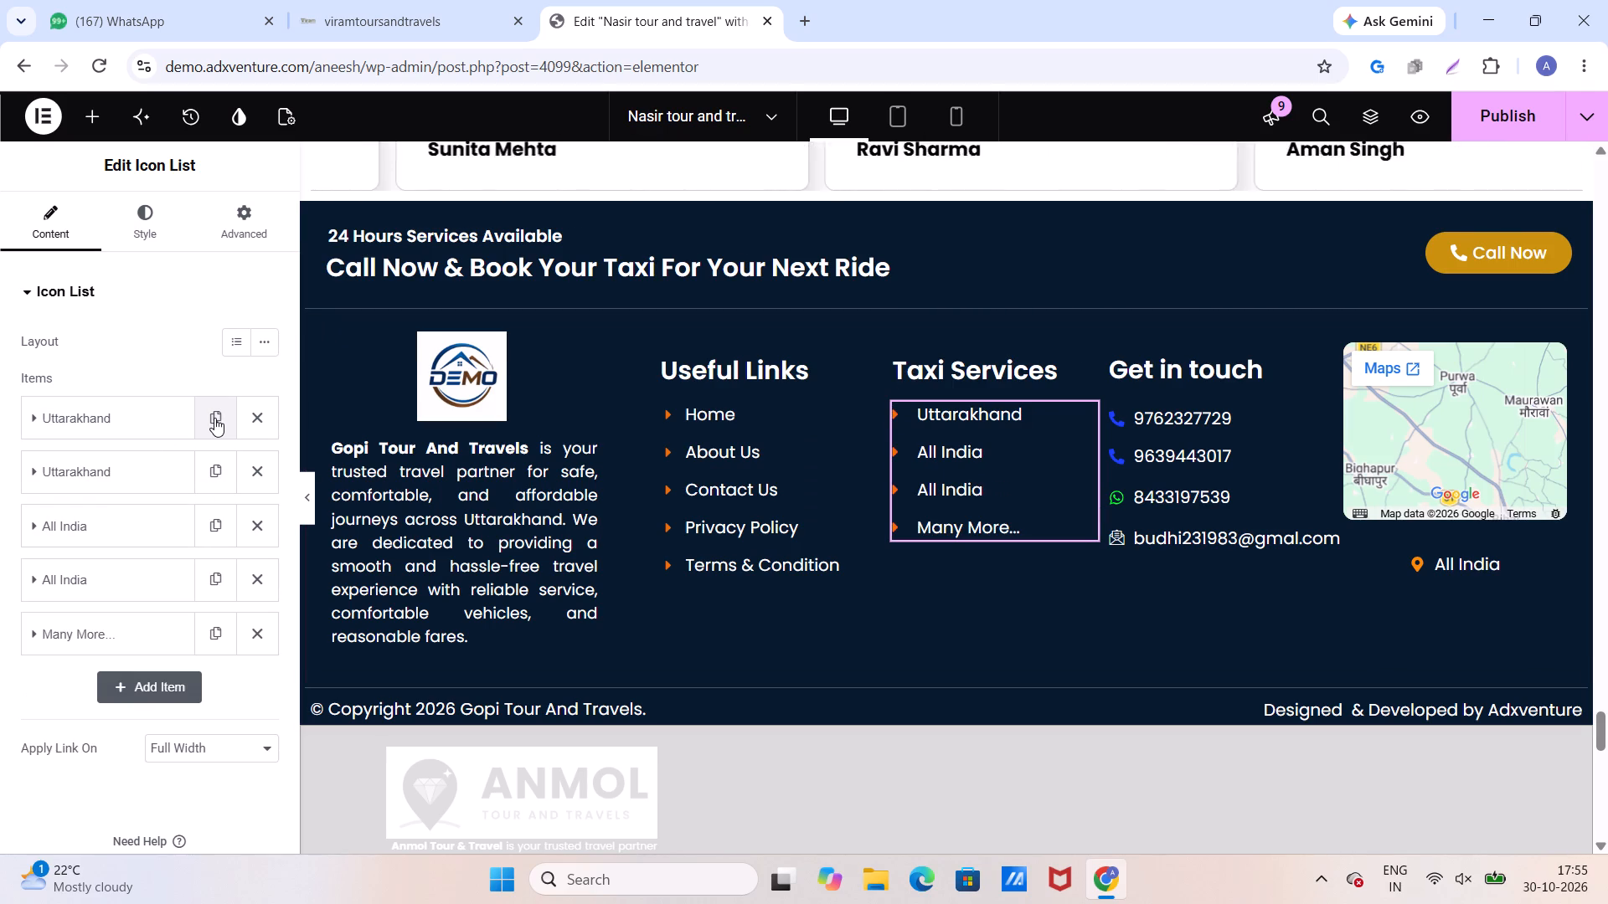
left_click_drag(132, 522, 135, 420)
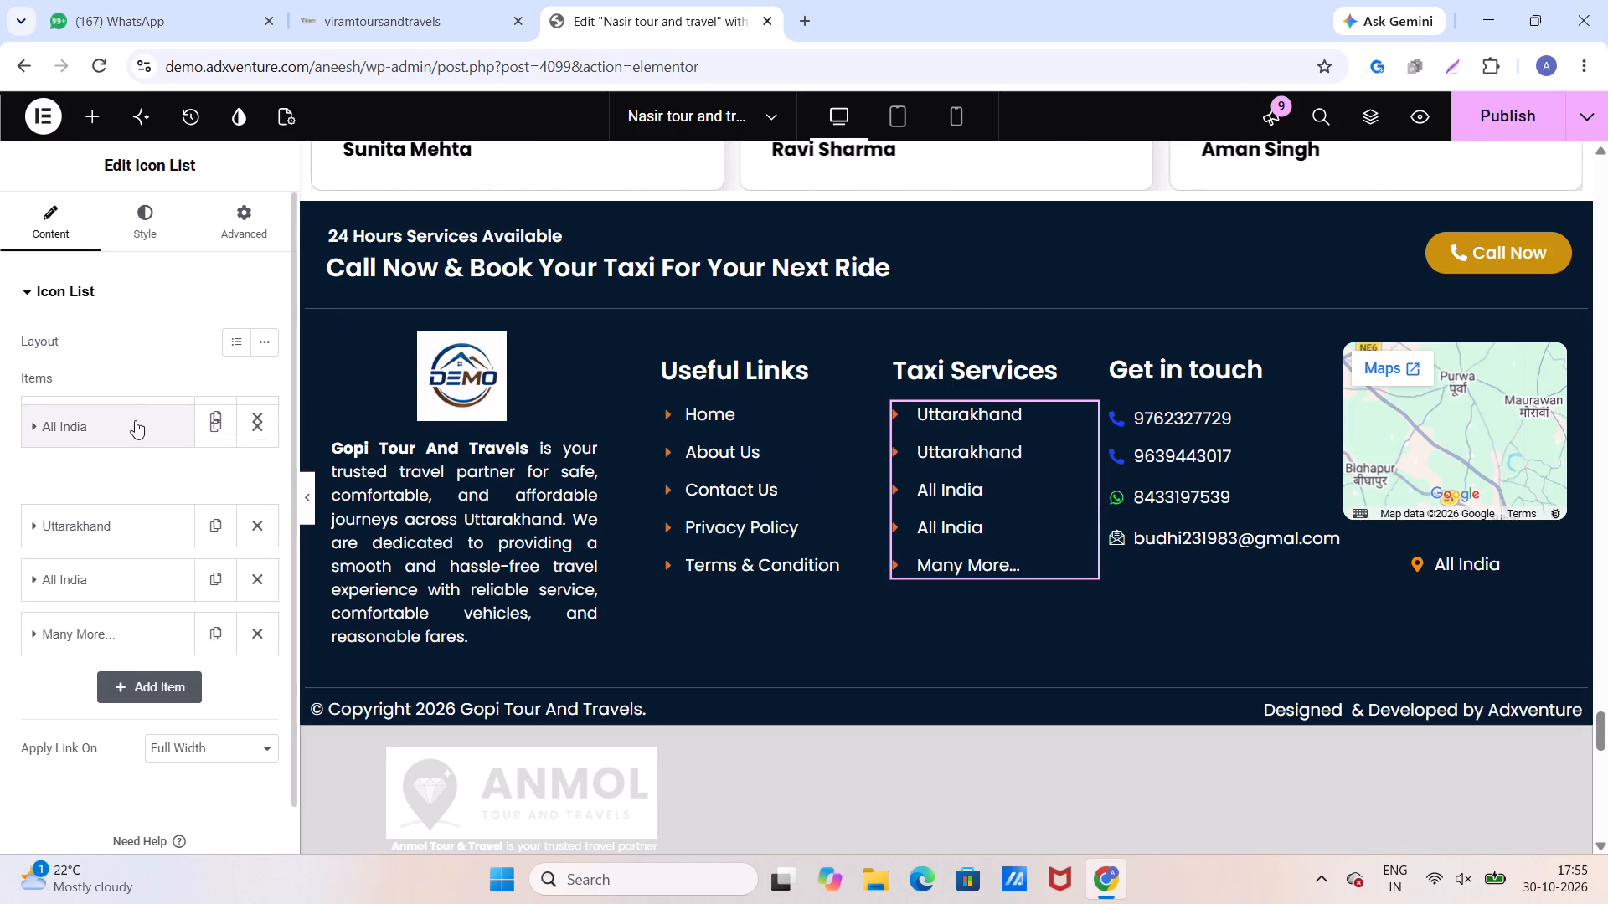
left_click_drag(135, 420, 135, 413)
left_click(247, 522)
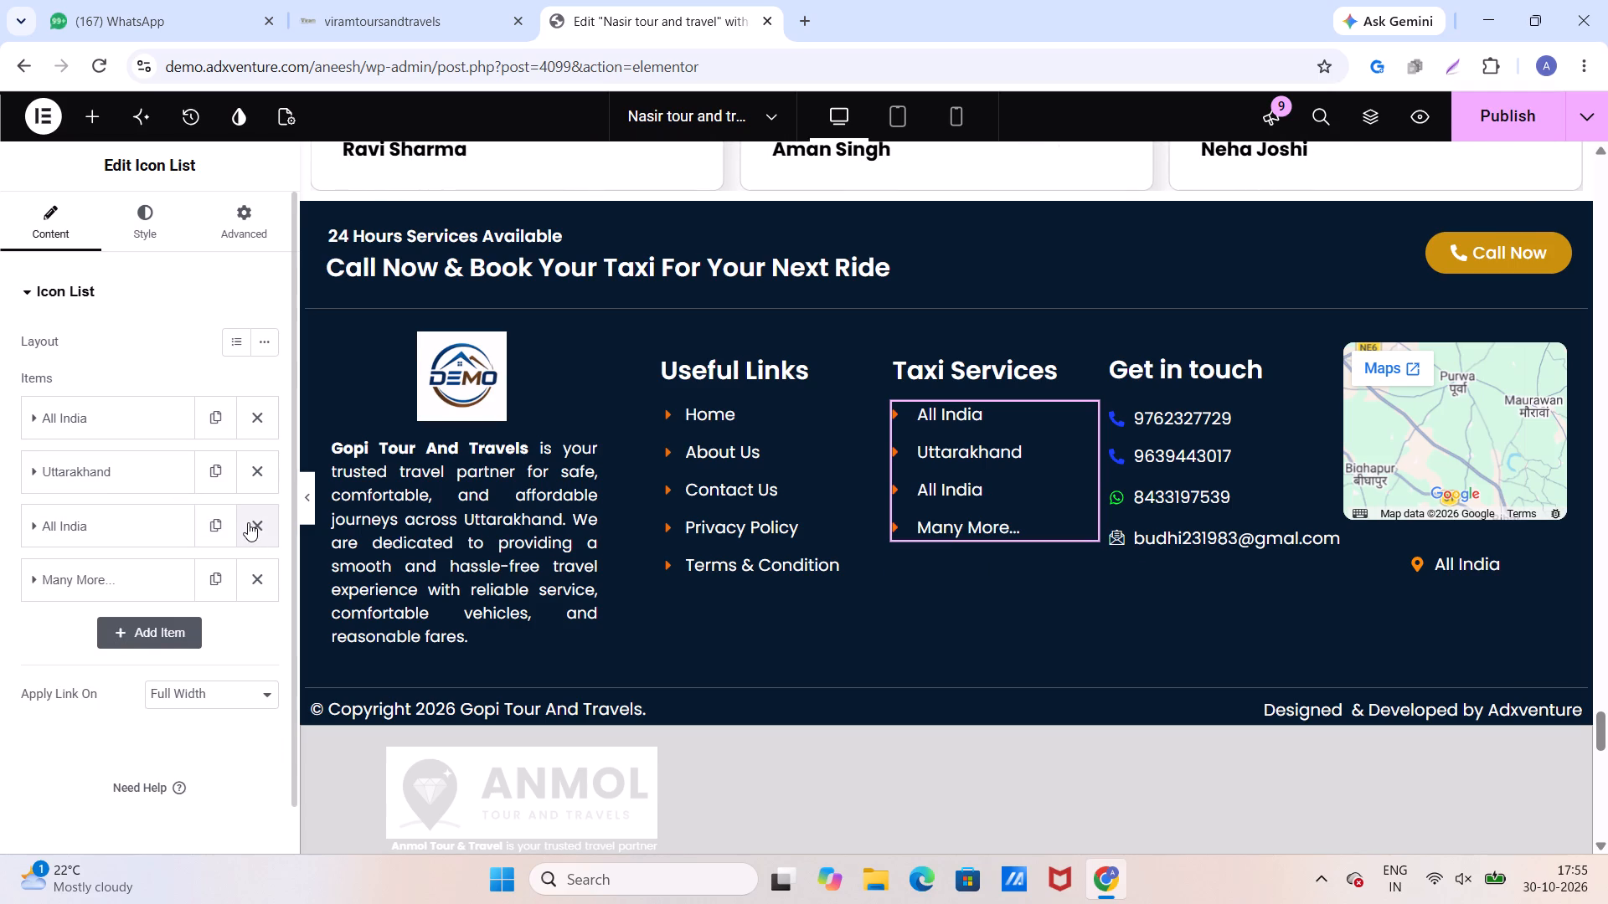
left_click(248, 522)
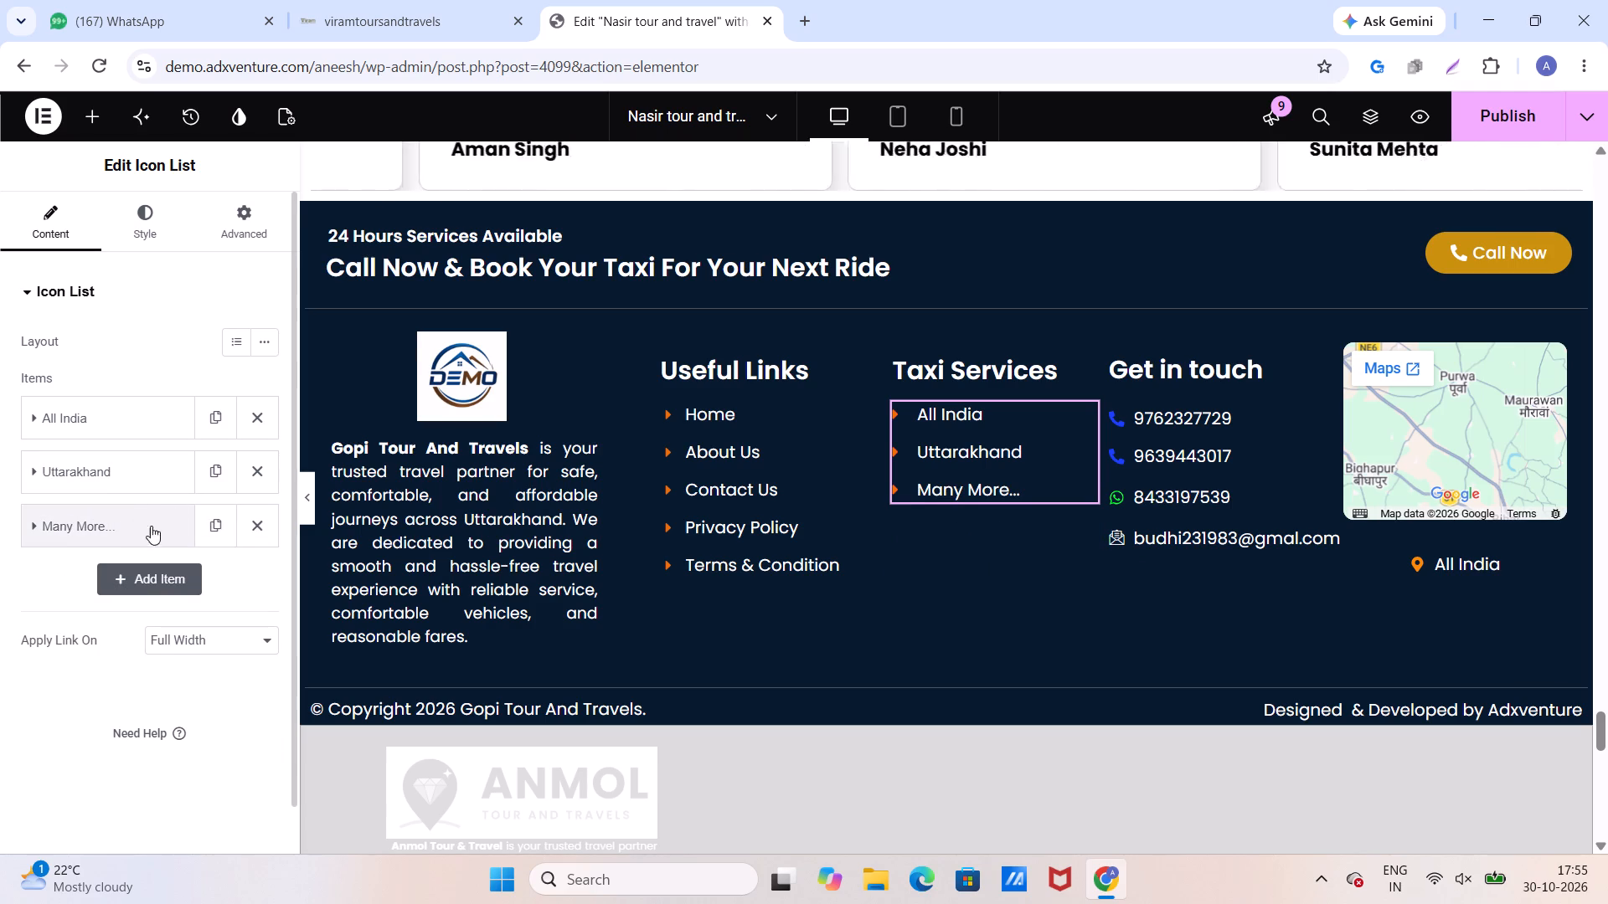
Publish the updated page.
scroll(710, 444, "down", 1)
left_click(1482, 118)
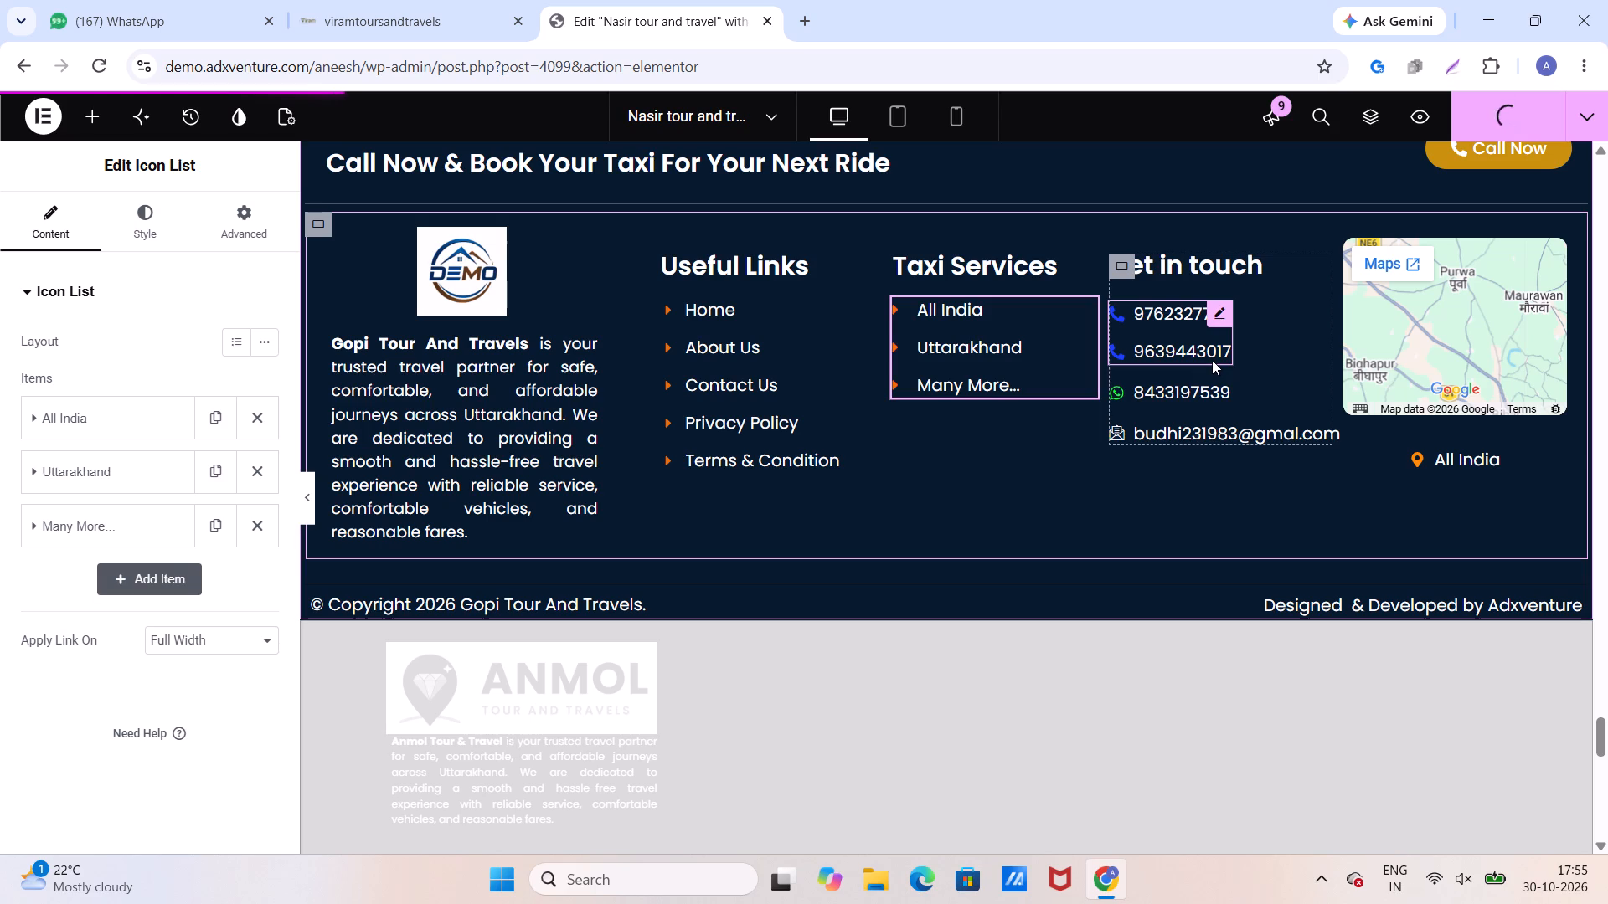
Open the phone number list under the footer's Get in touch heading for editing.
left_click(1196, 340)
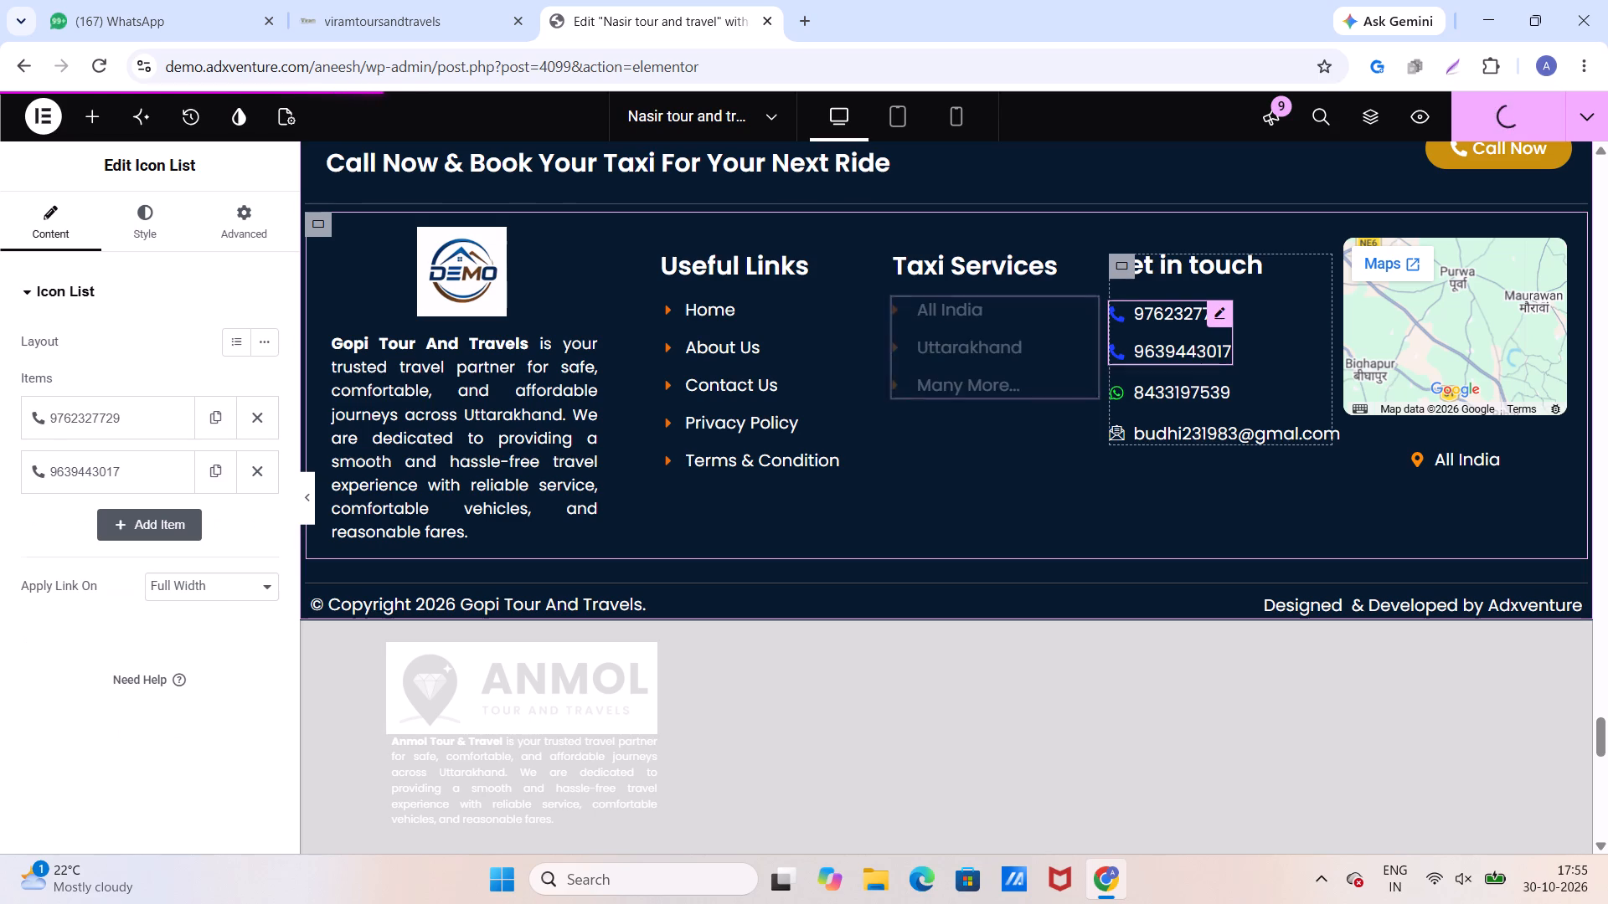
Open the first phone number entry of the Get in touch icon list for editing.
left_click(121, 410)
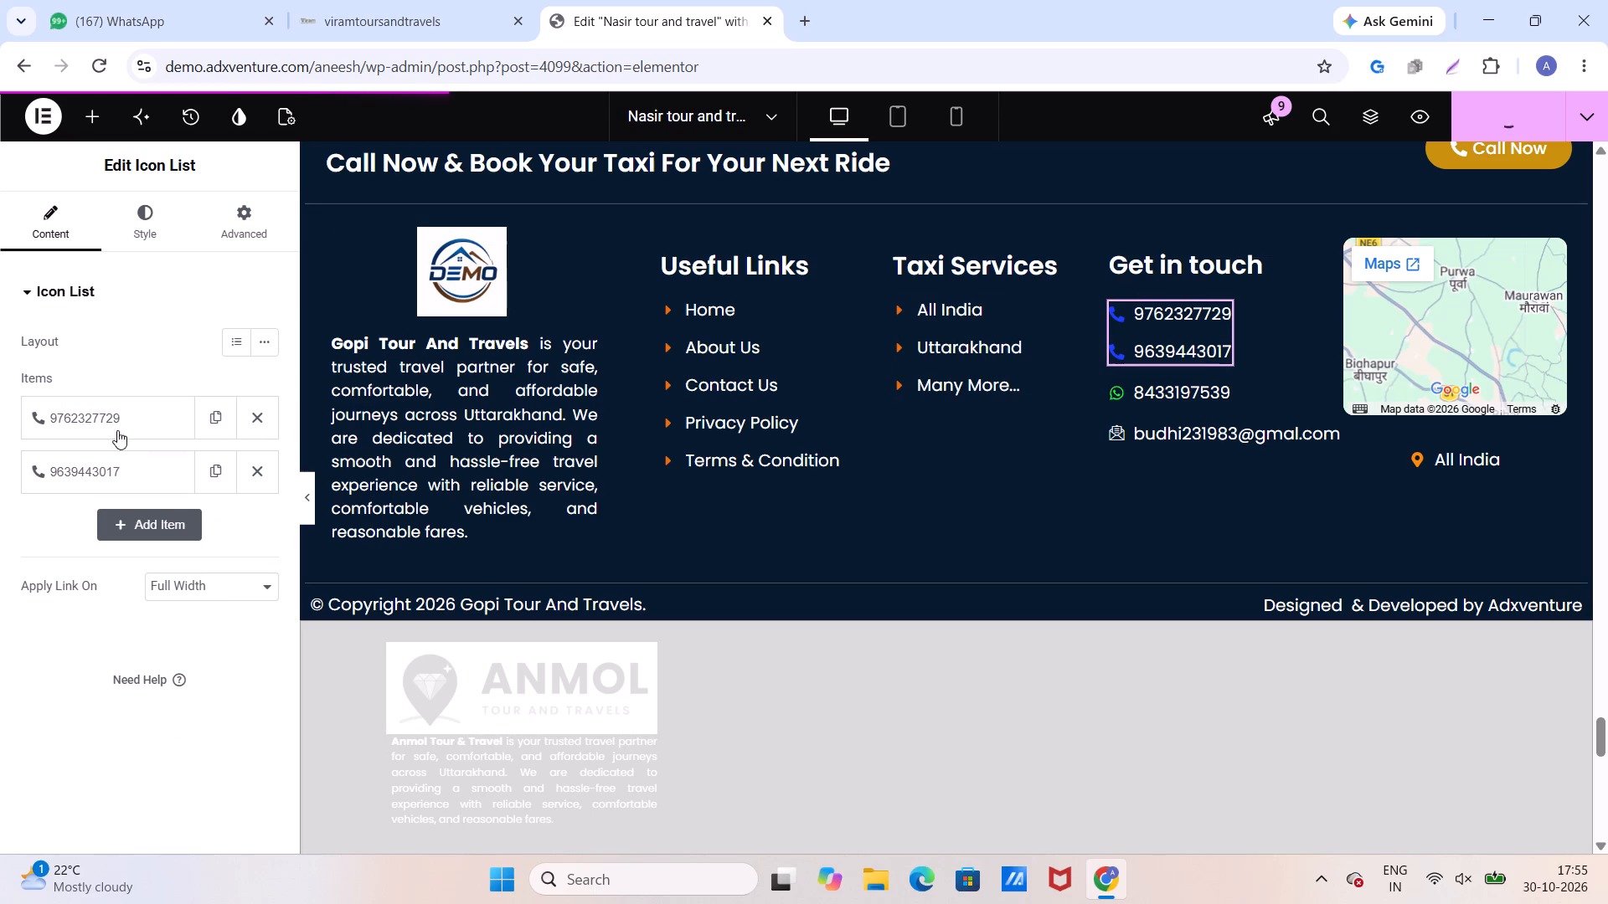
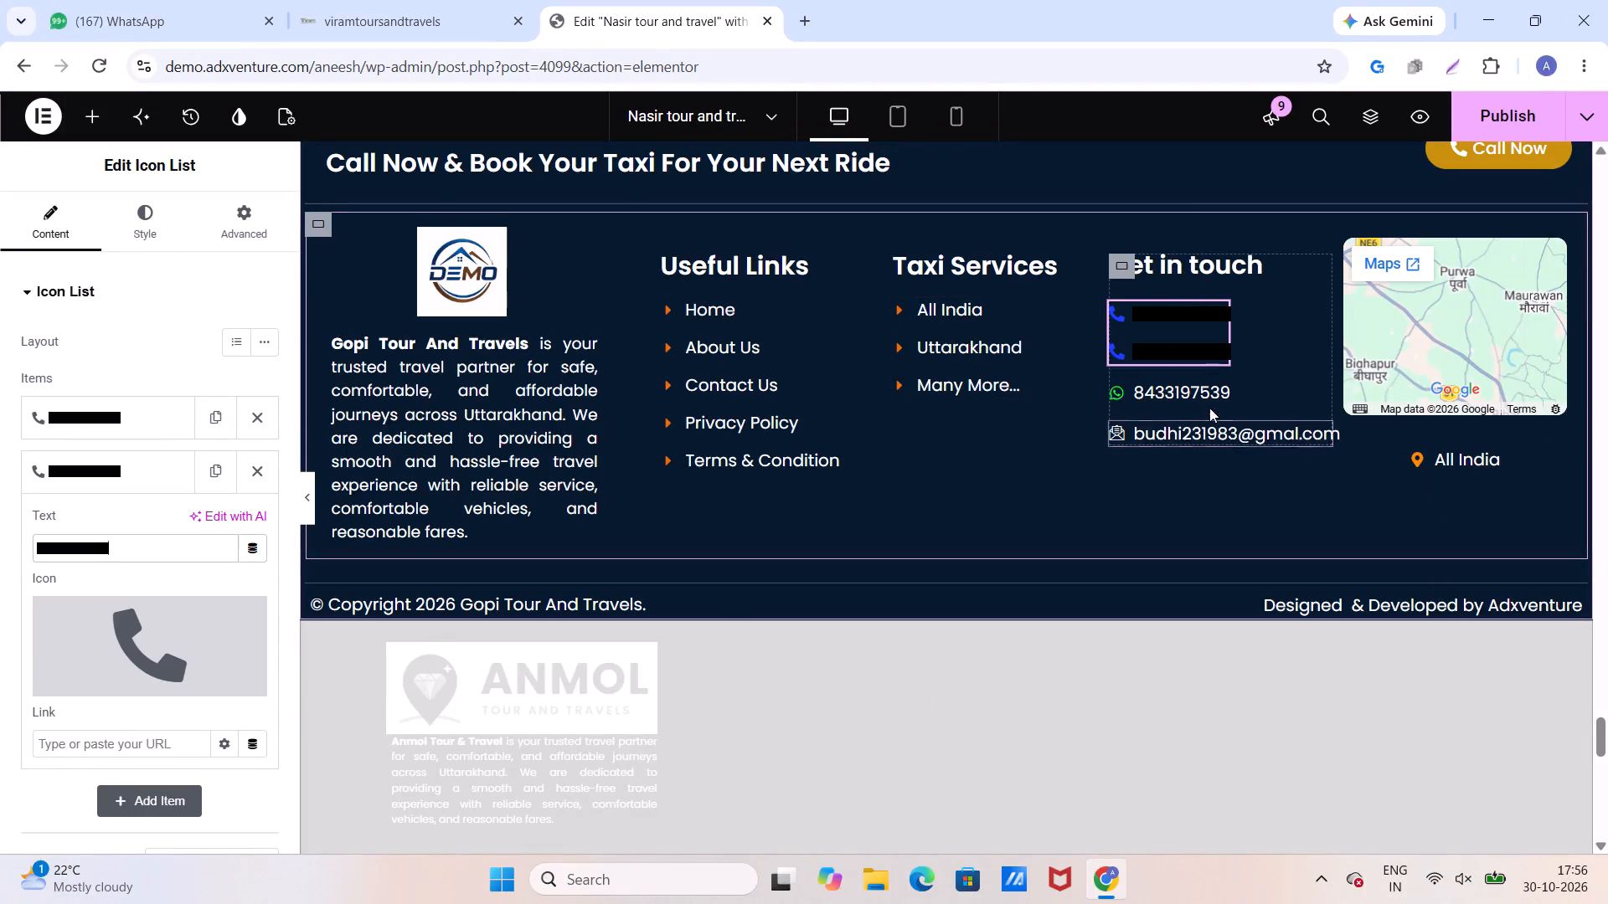
Replace the WhatsApp number under the footer's Get in touch heading with the copied business phone number.
left_click(1198, 398)
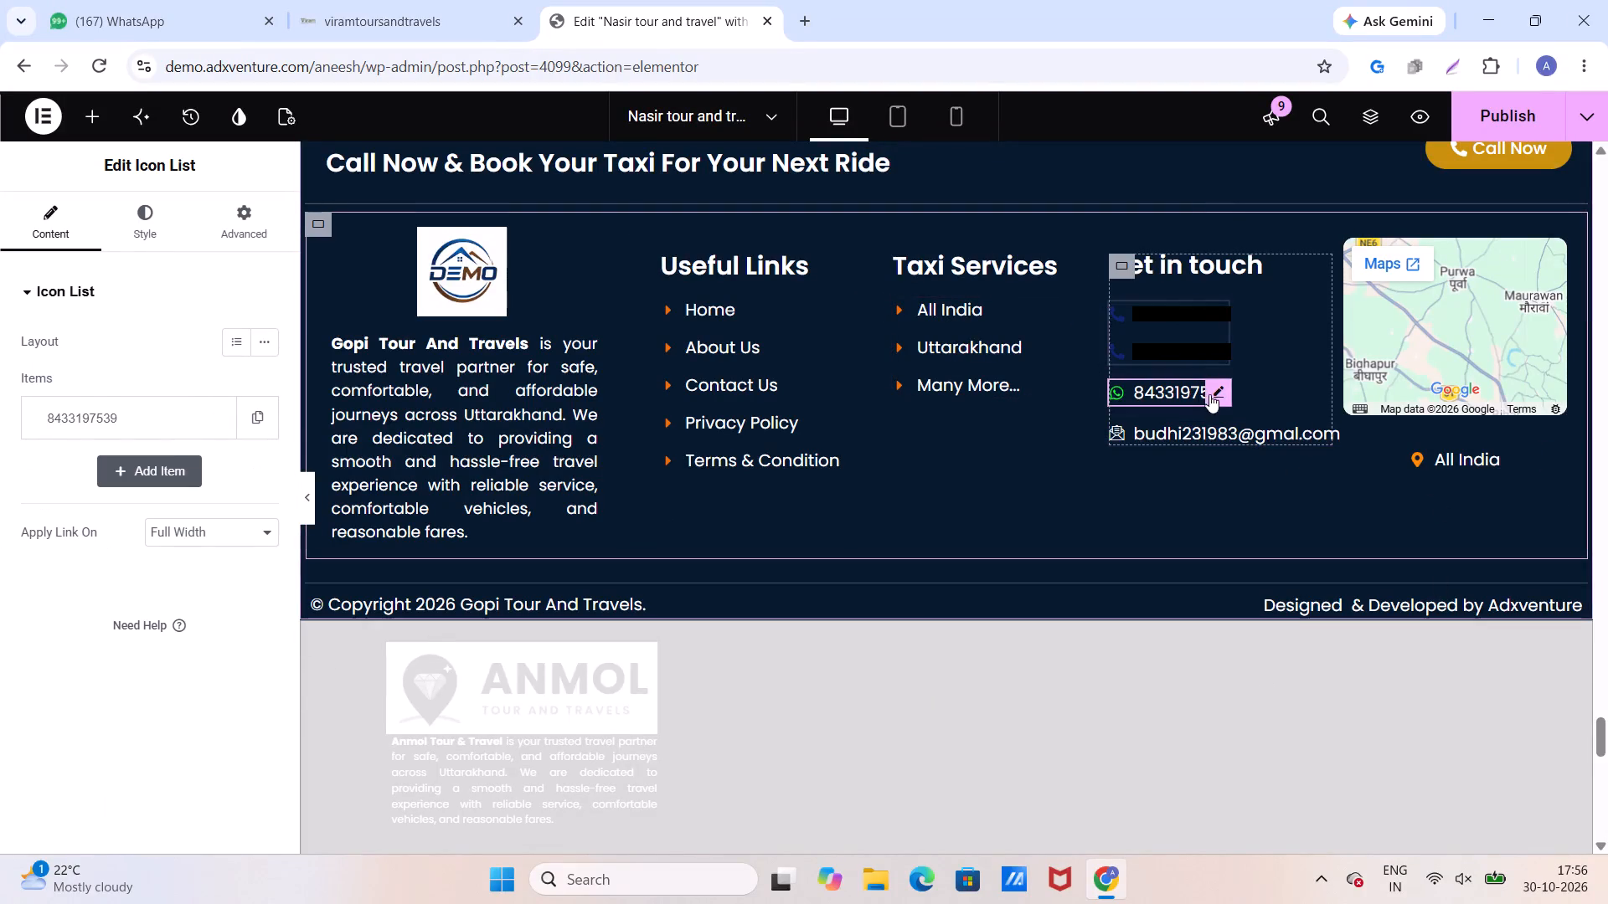
left_click(87, 423)
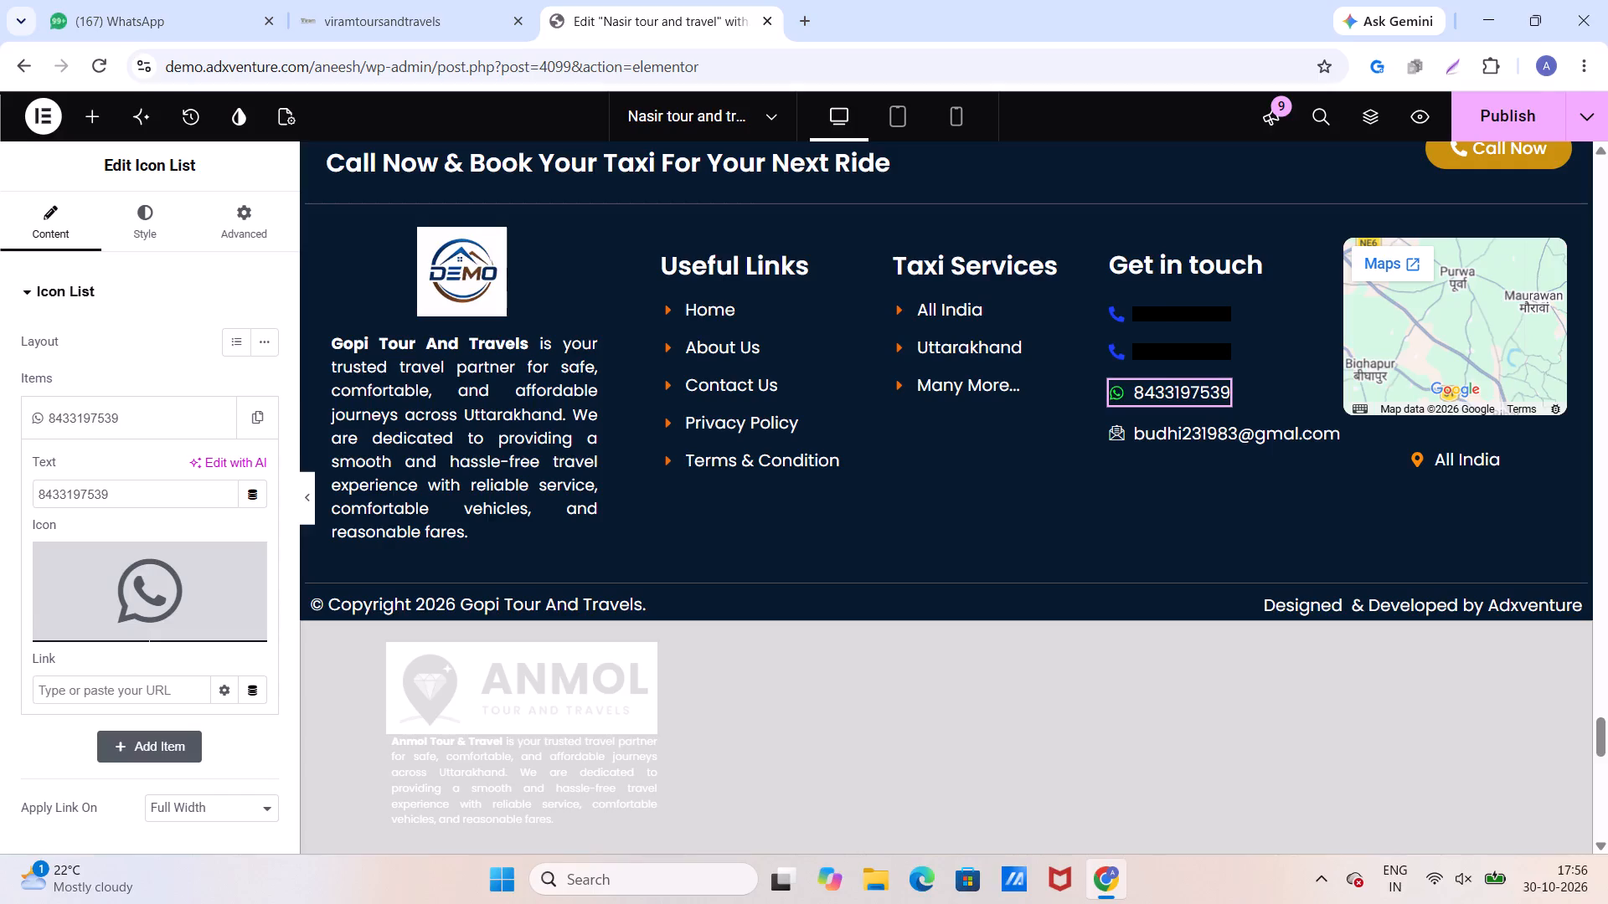
left_click_drag(131, 497, 0, 516)
key("ctrl+v")
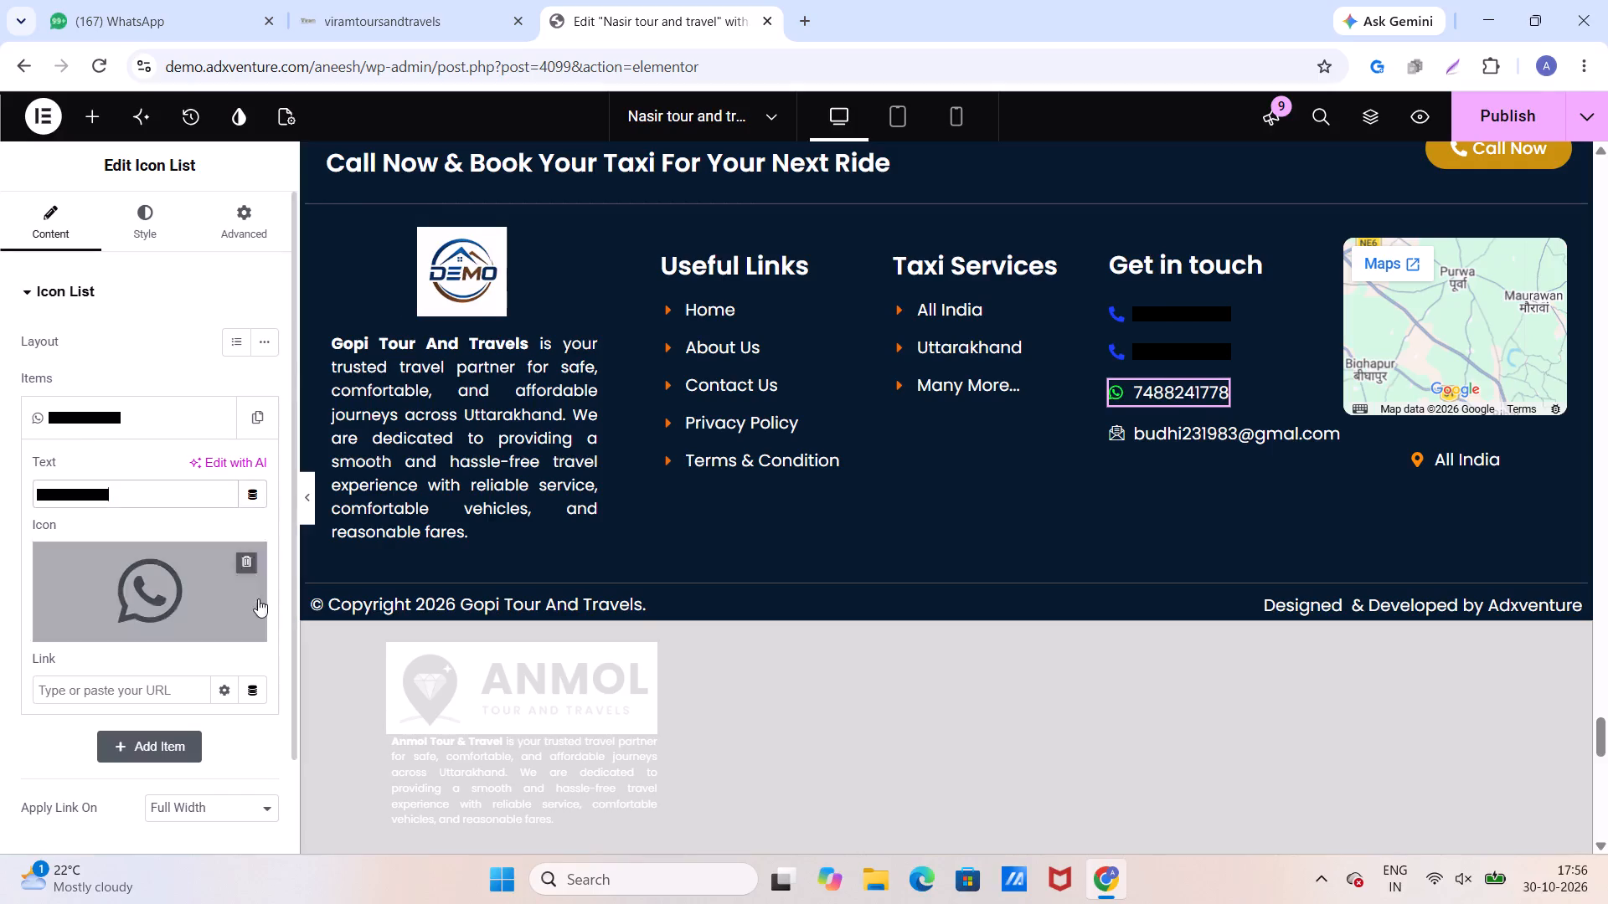
Delete the second phone entry from the call number list under the footer's Get in touch heading.
left_click(1168, 352)
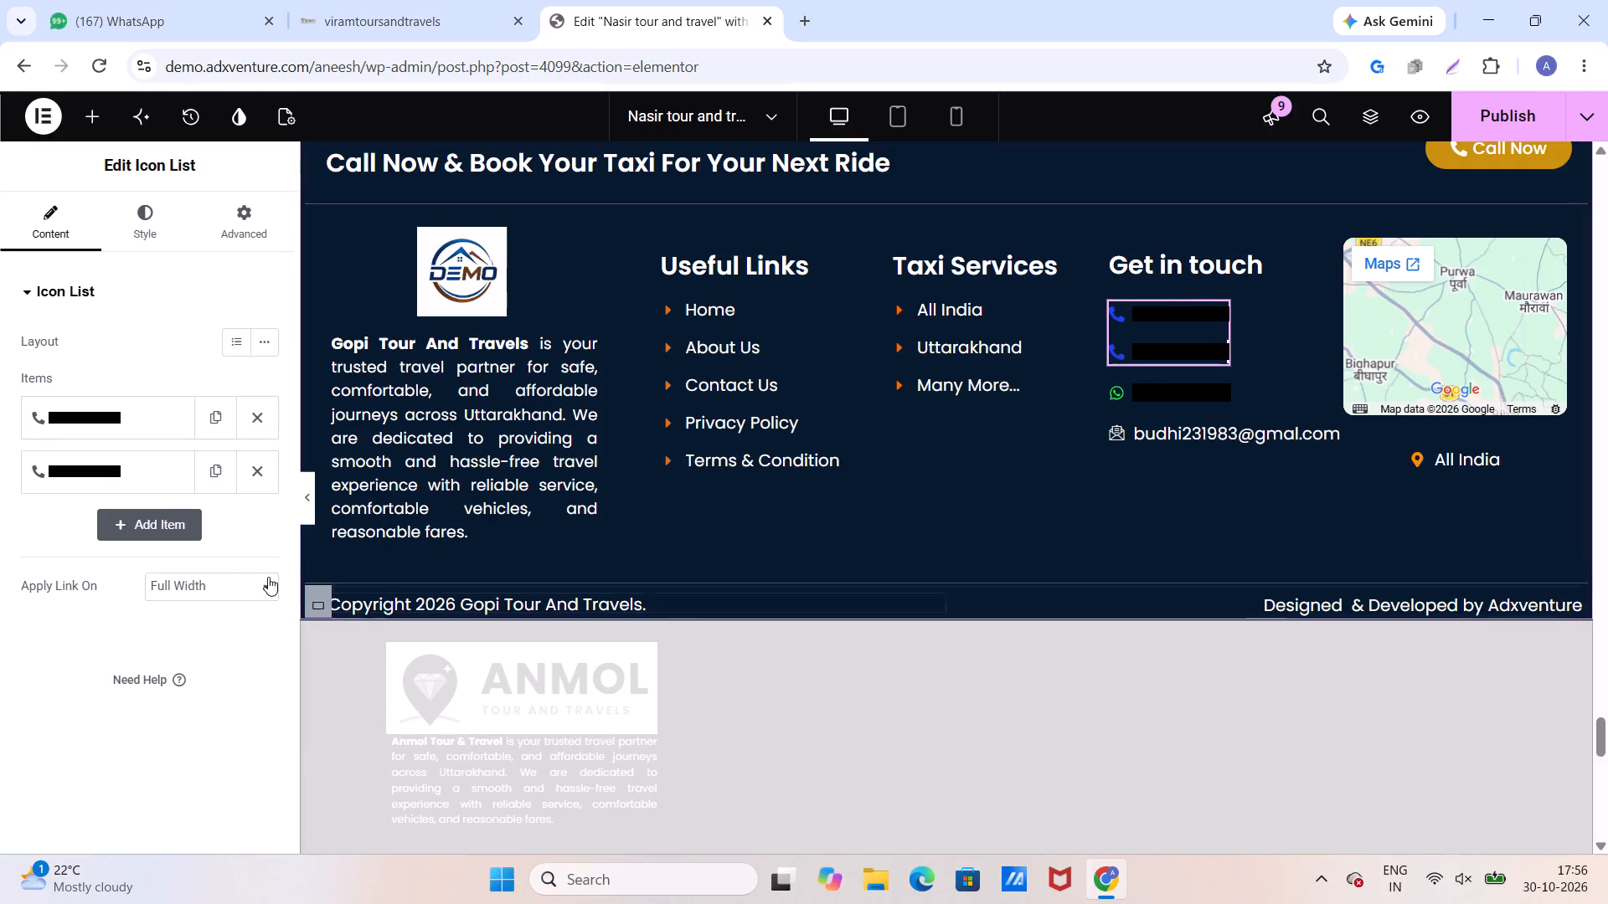
left_click(263, 474)
Open the email entry under the footer's Get in touch heading for editing.
left_click(1167, 394)
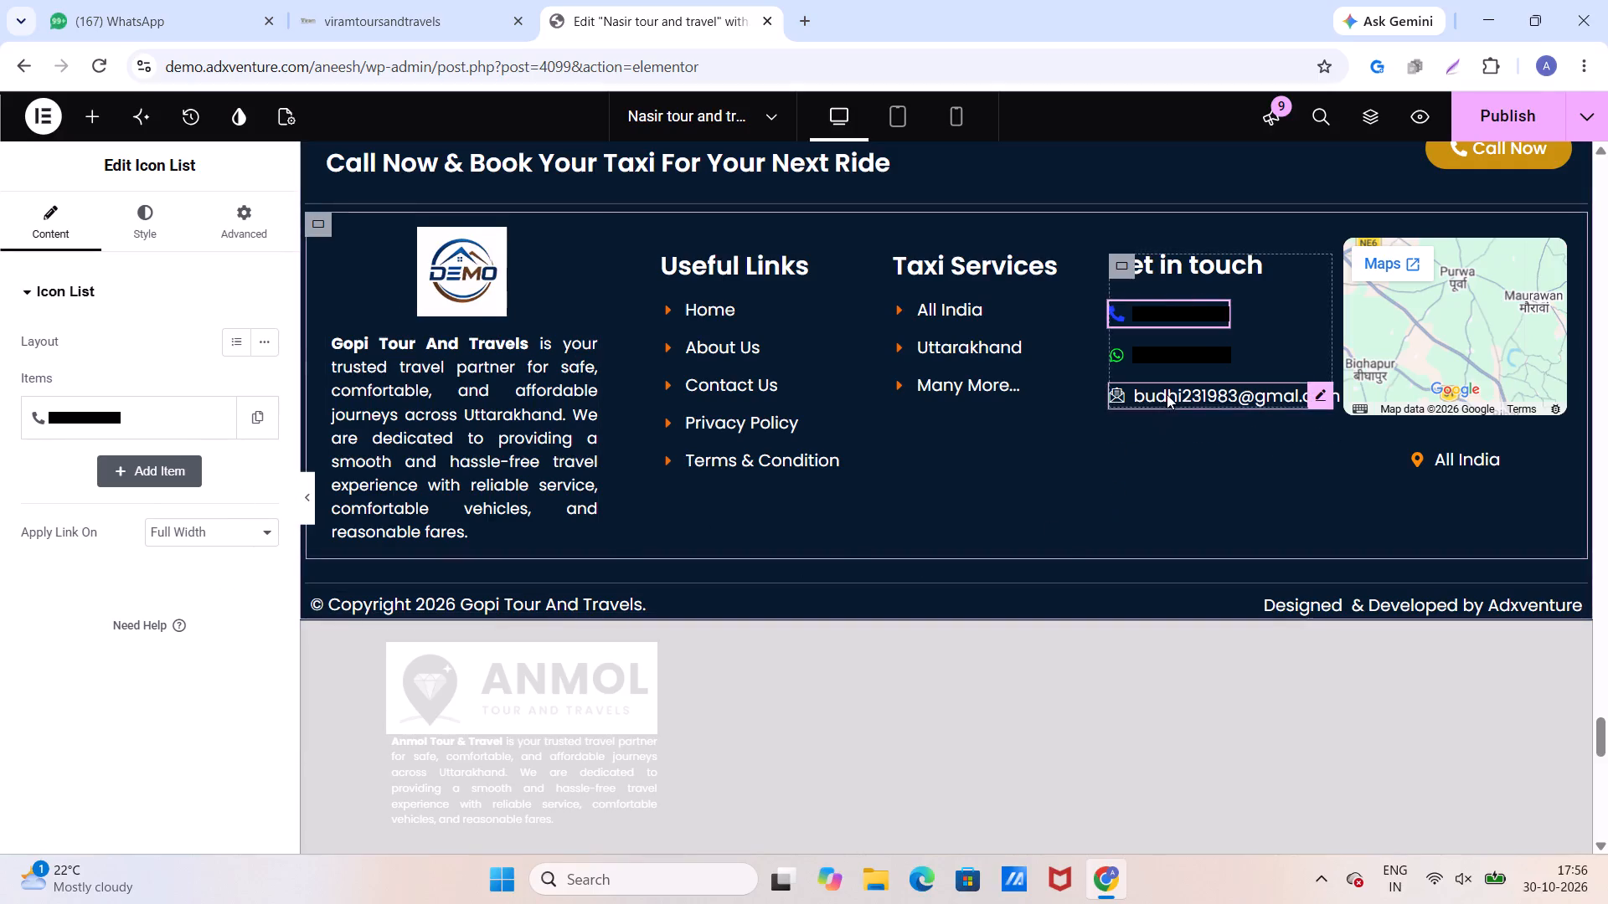
left_click(126, 429)
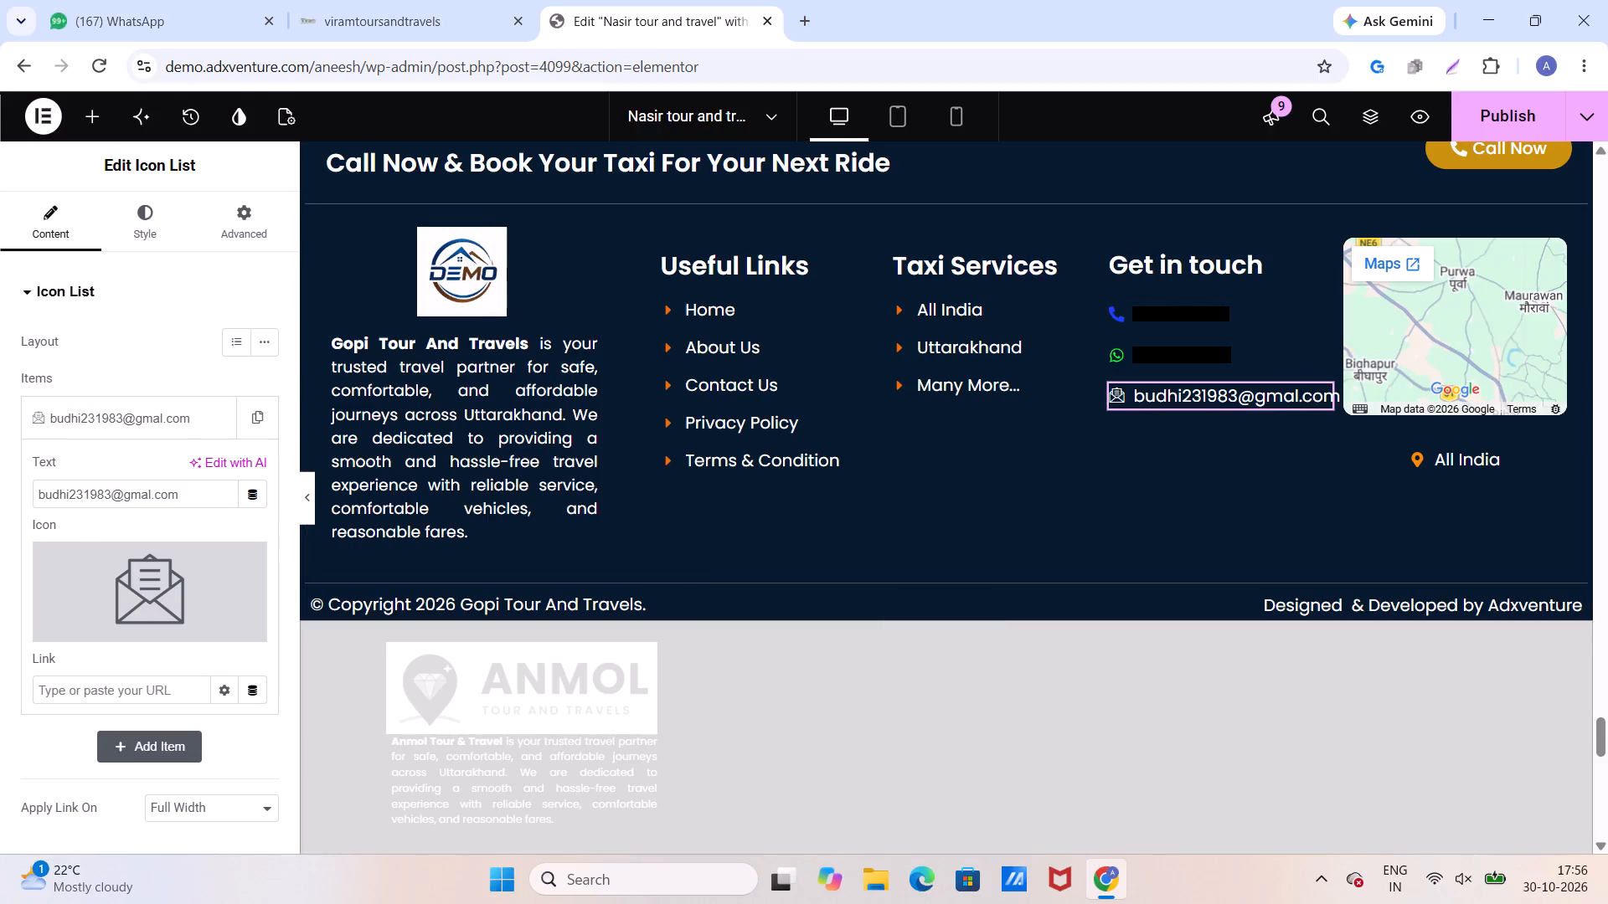
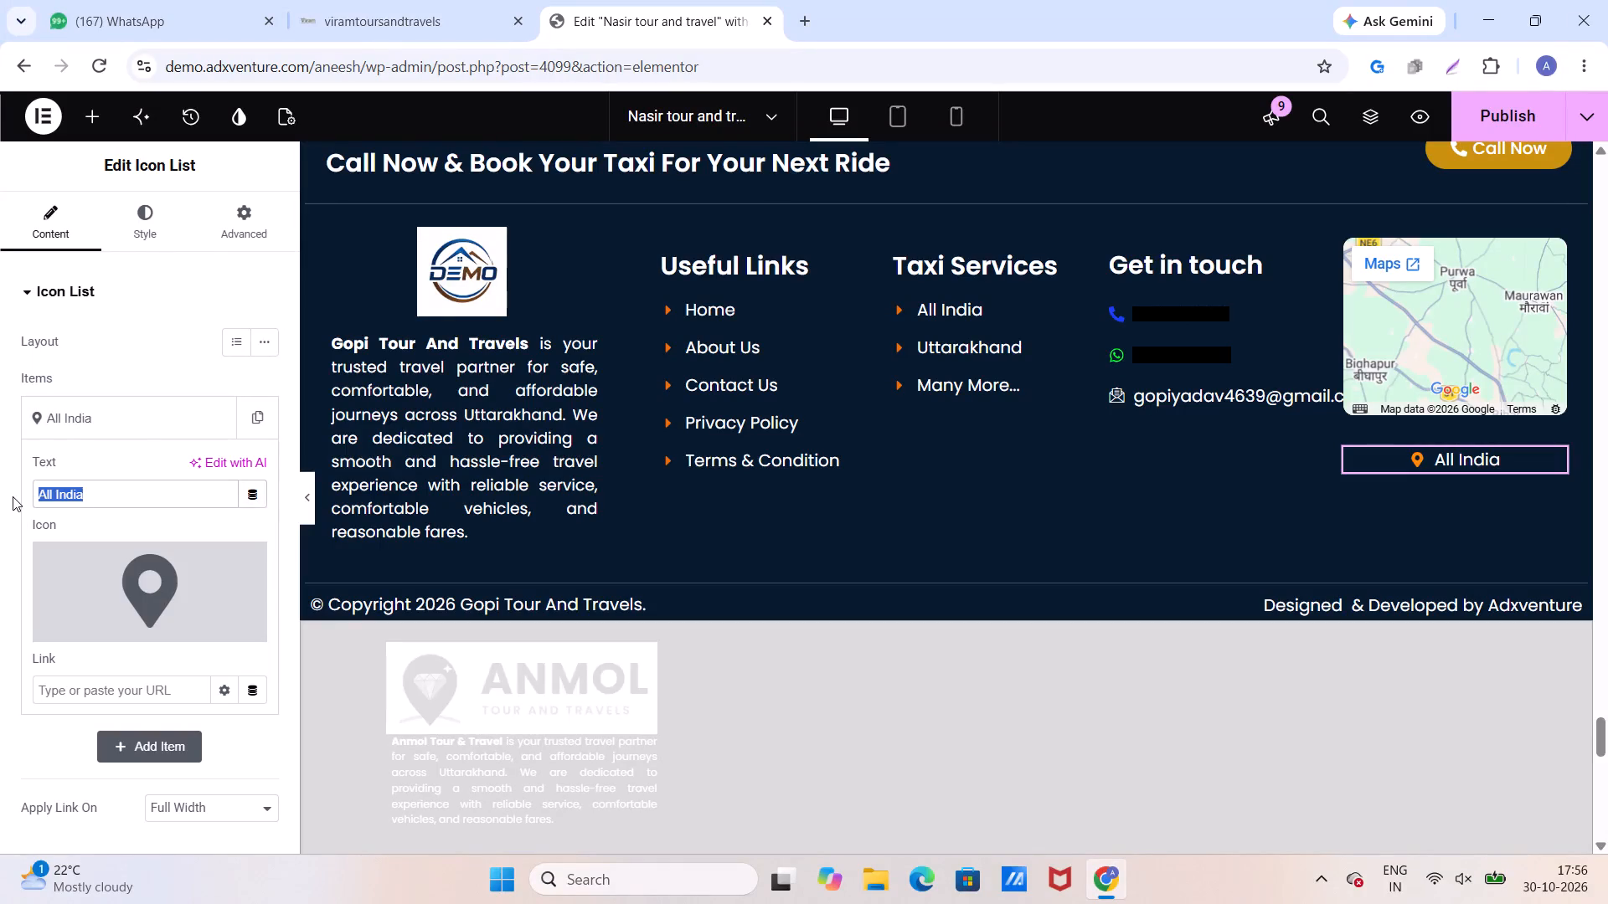
Replace the location text beneath the footer map with Bengaluru.
key("ctrl+v")
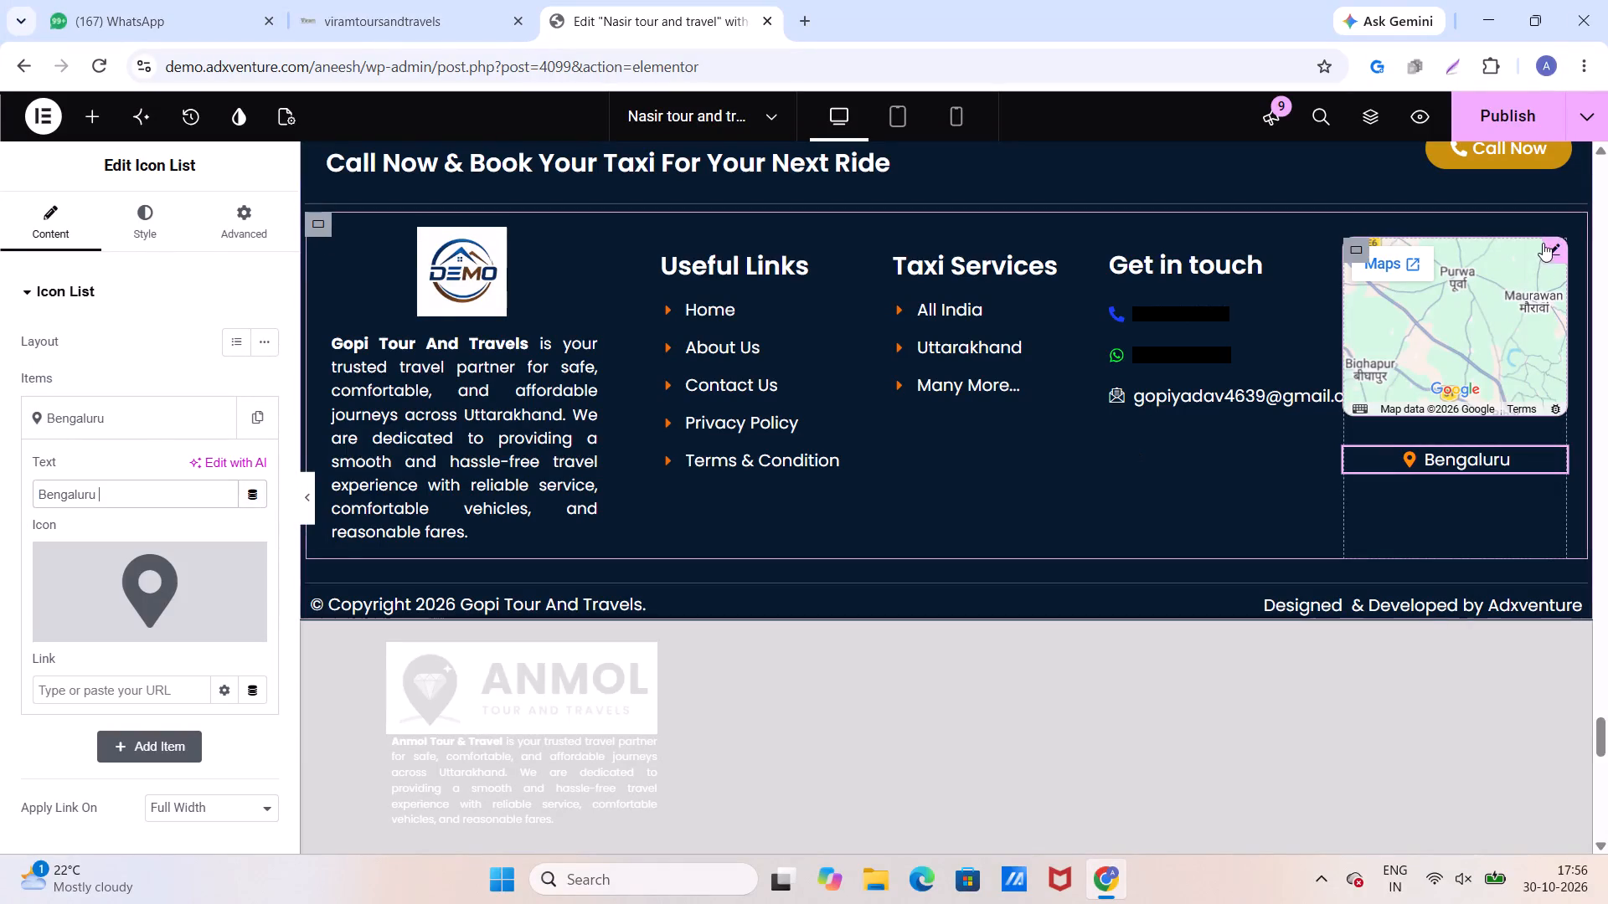
Open the content settings of the footer's Google Maps widget for editing.
left_click(1547, 241)
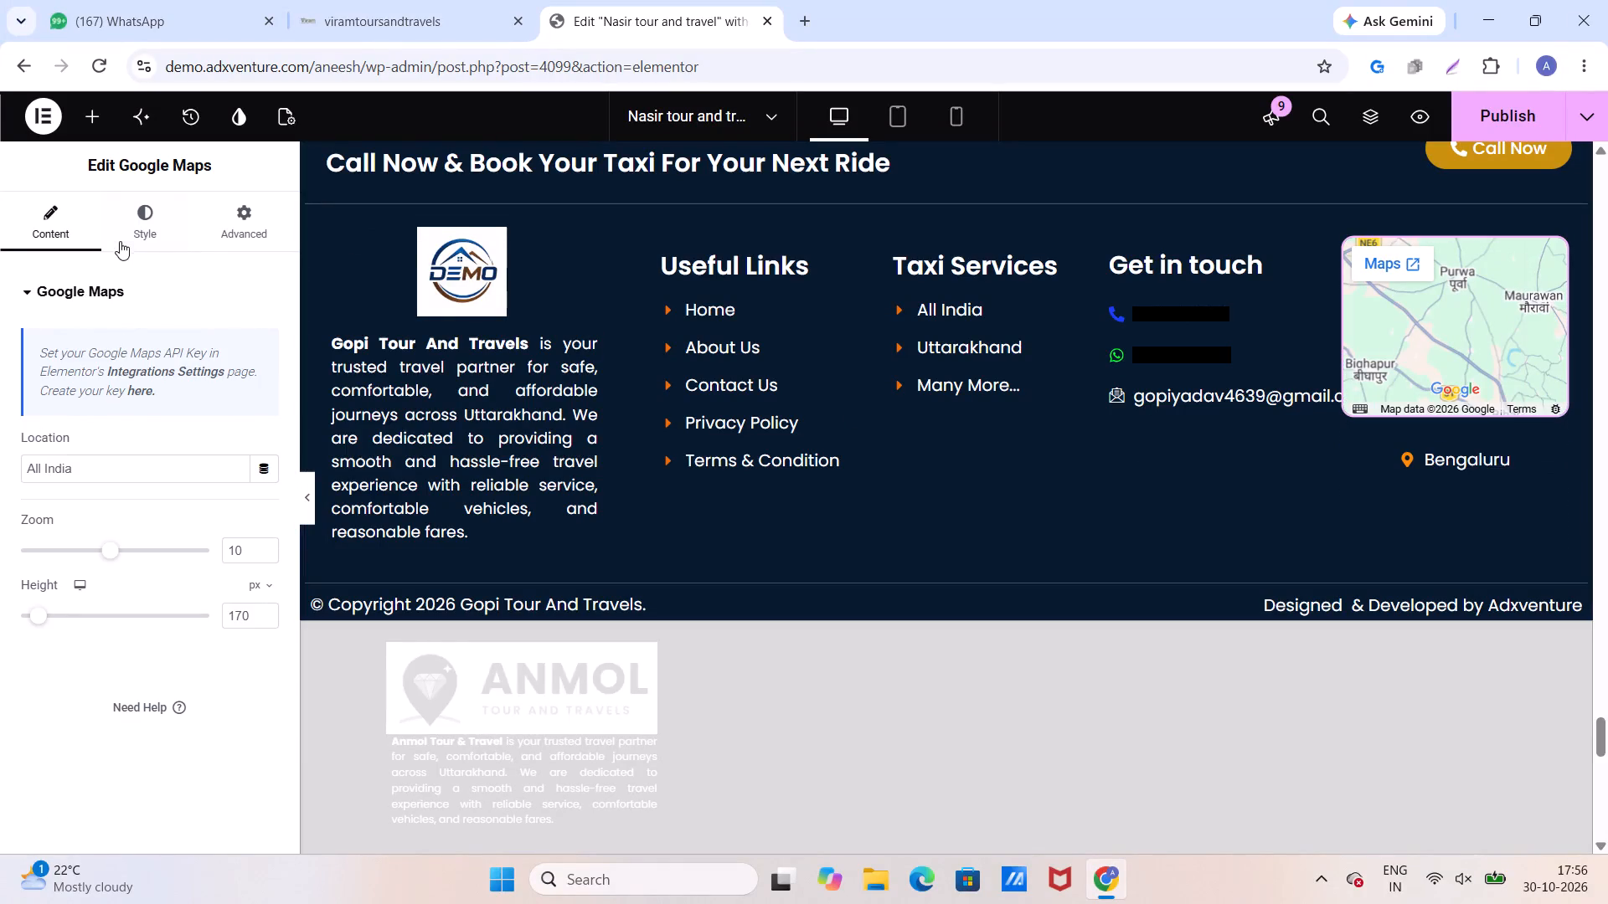
left_click(121, 235)
left_click(50, 234)
Set the footer map's location to Bengaluru.
left_click(1554, 251)
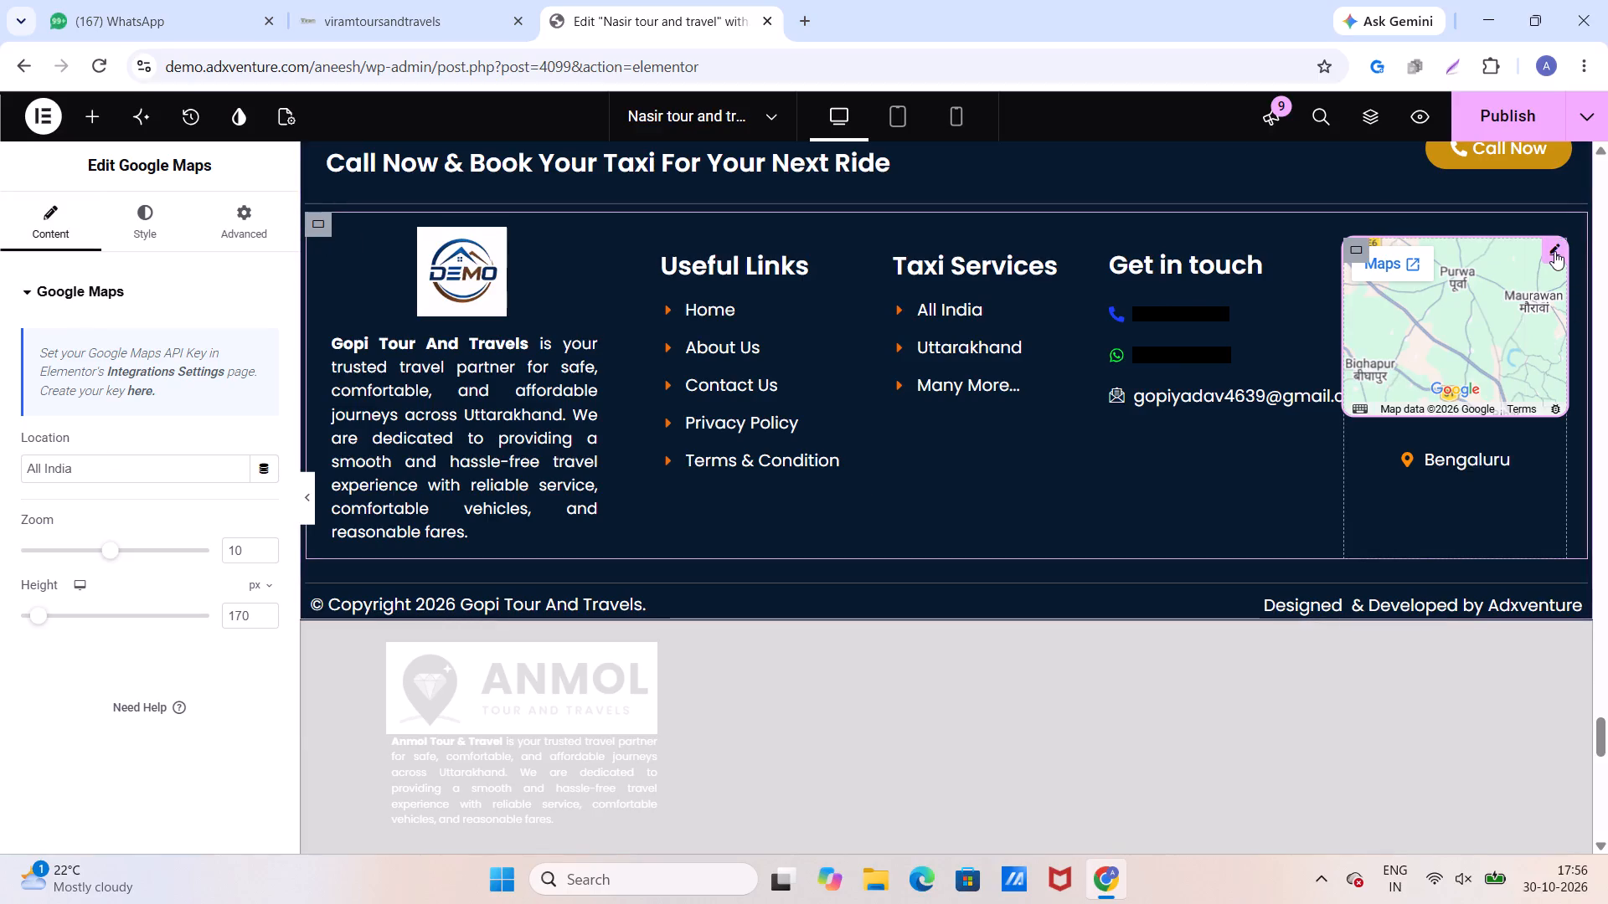
left_click(199, 466)
left_click_drag(199, 466, 0, 468)
key("ctrl+v")
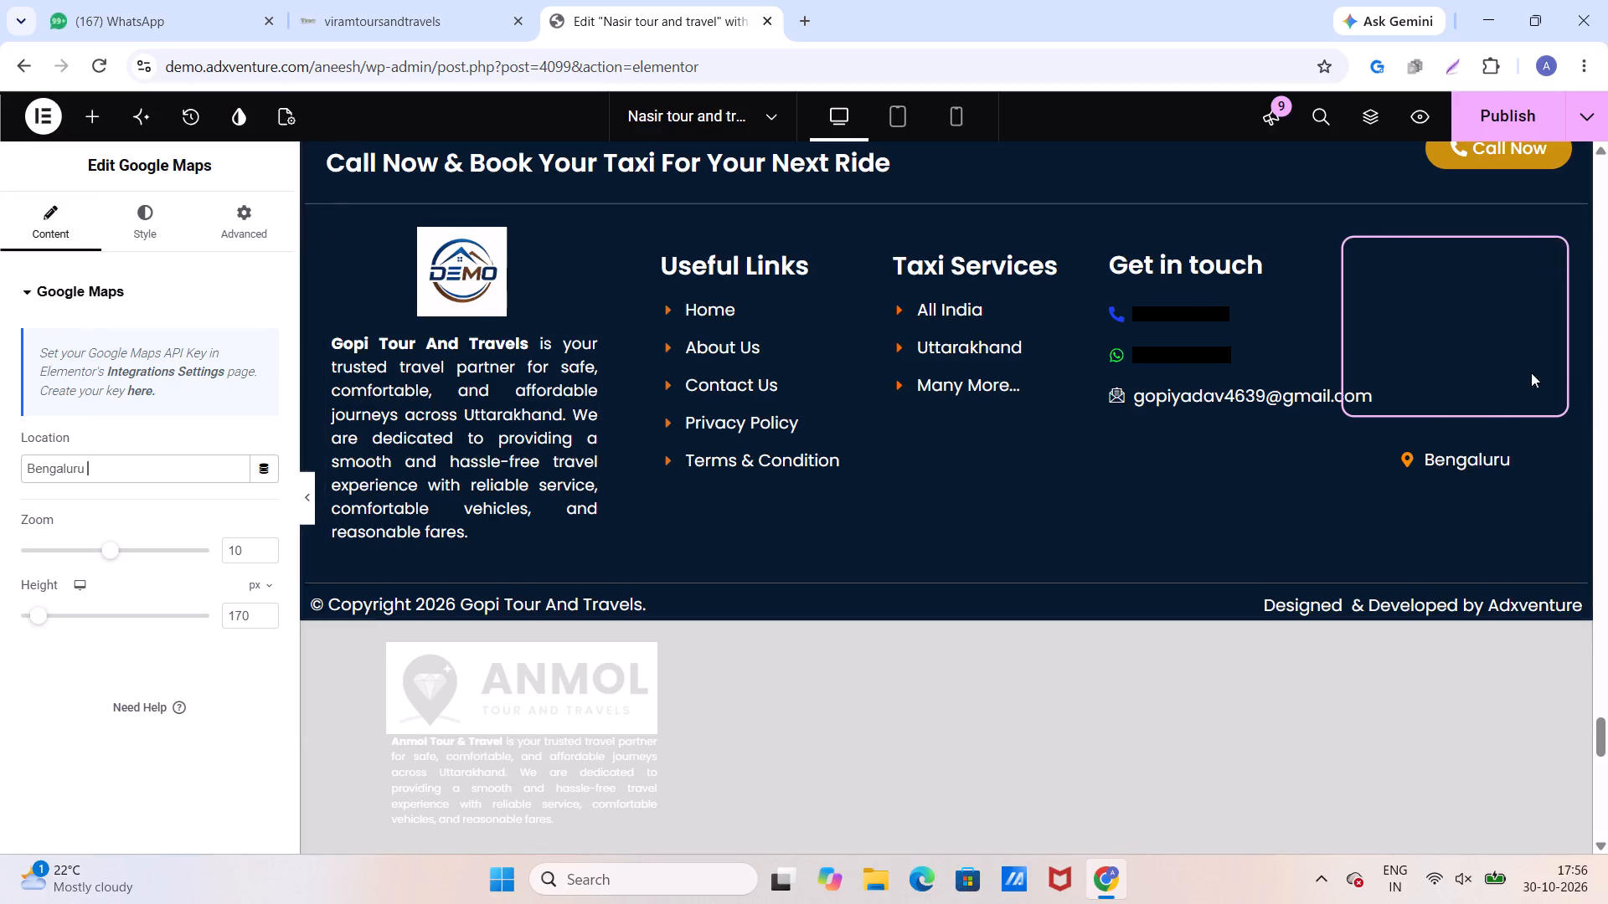
Publish the updated page.
left_click(1487, 126)
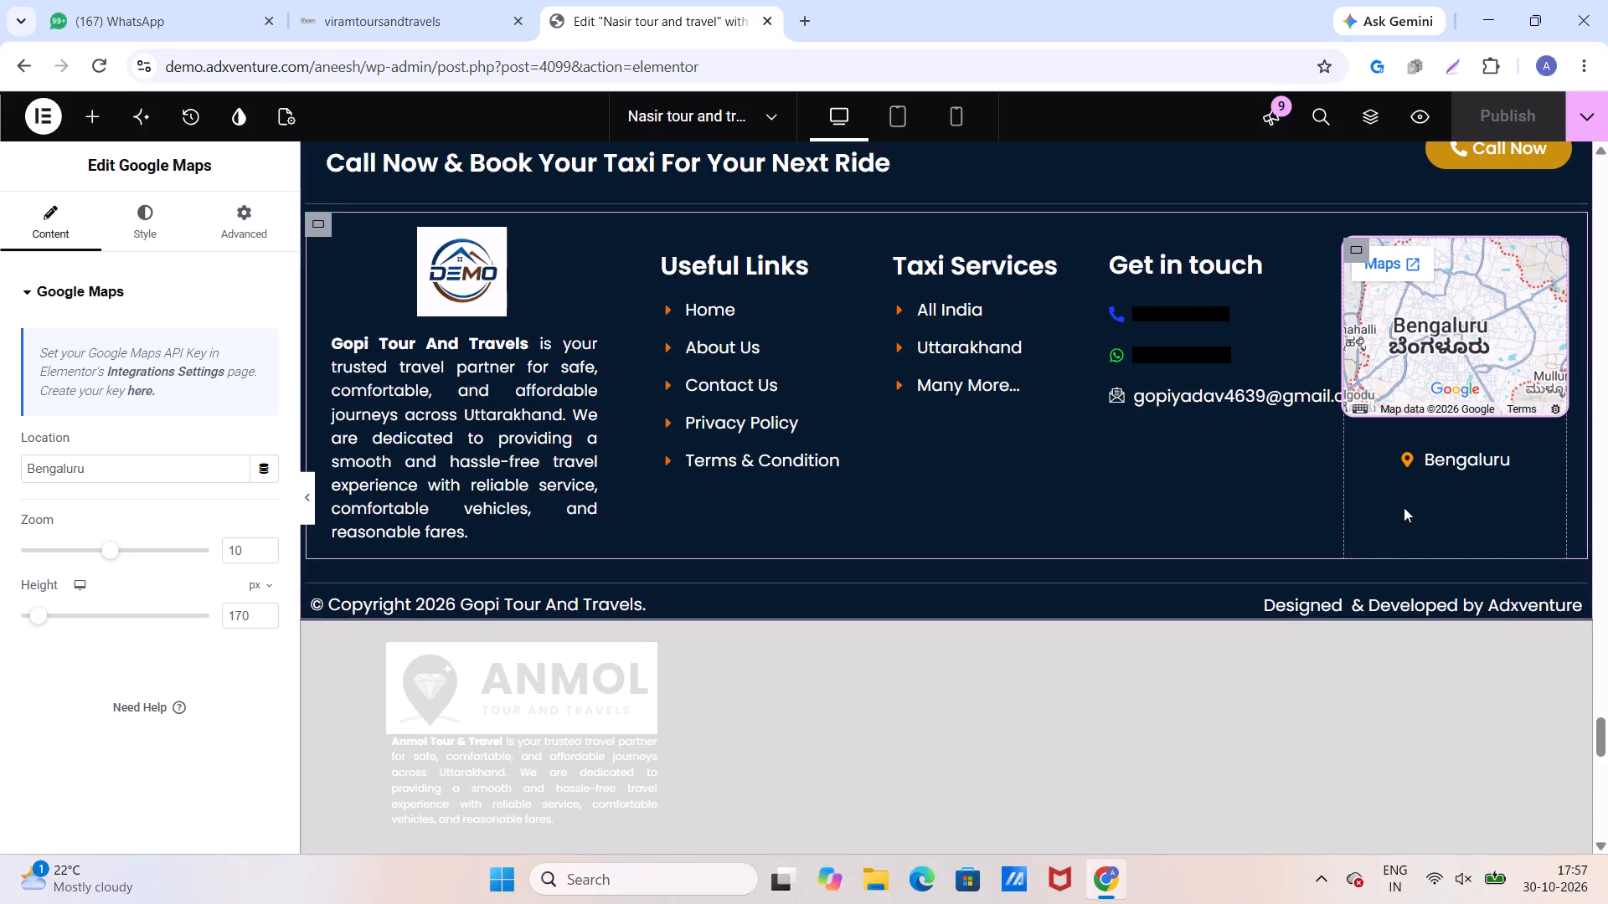
Open the Call Now button in the taxi booking banner above the footer for editing.
scroll(1332, 508, "up", 3)
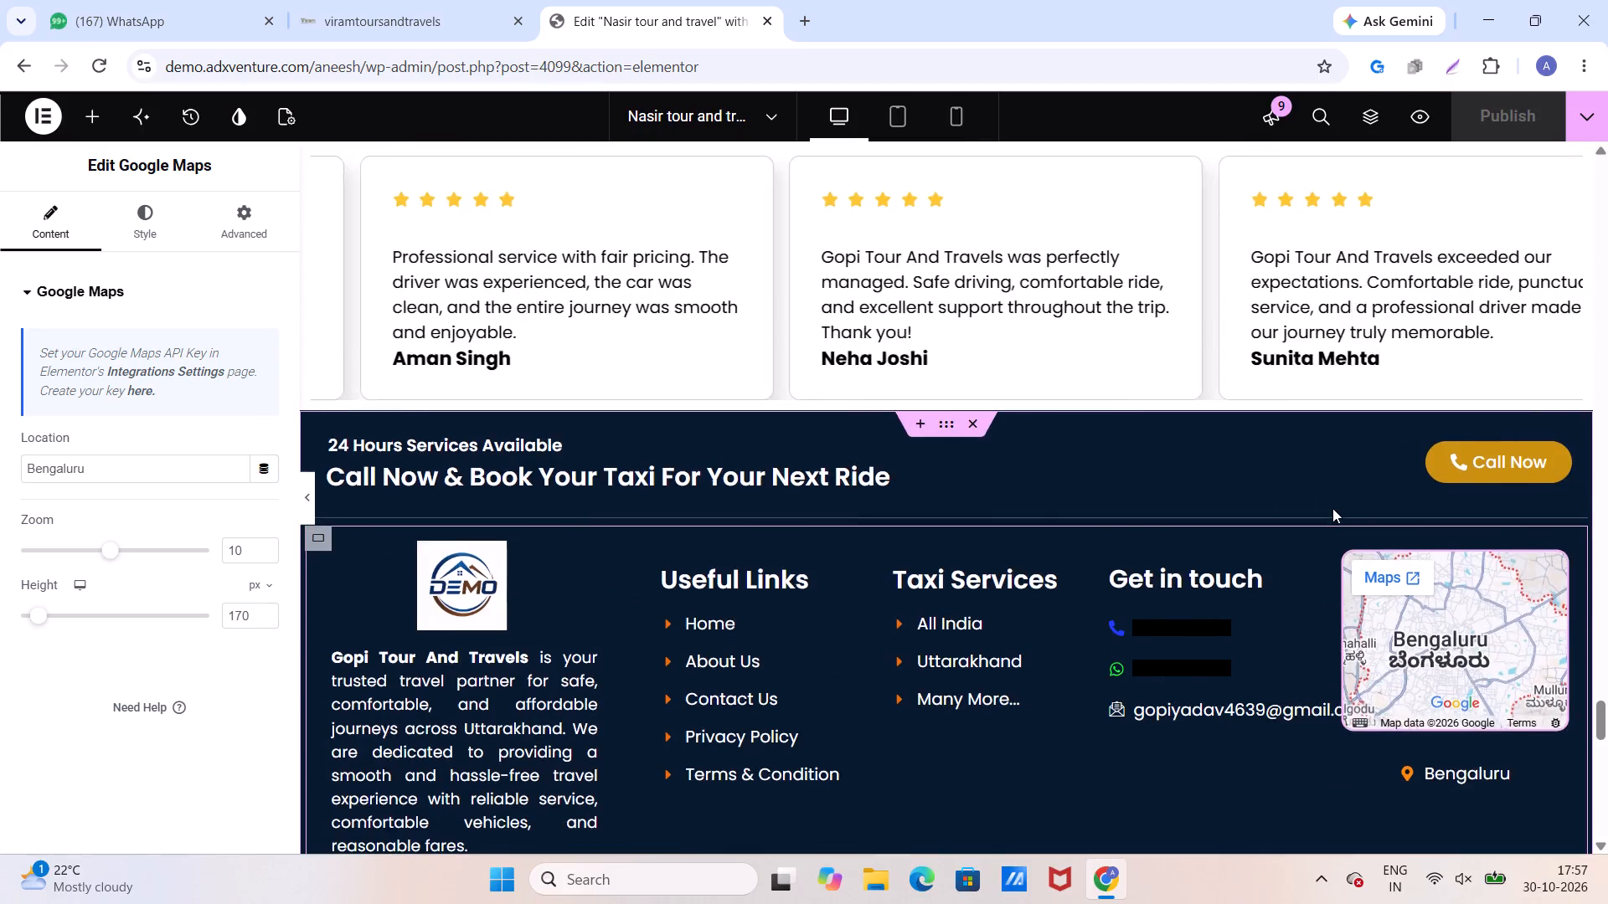
left_click(1485, 471)
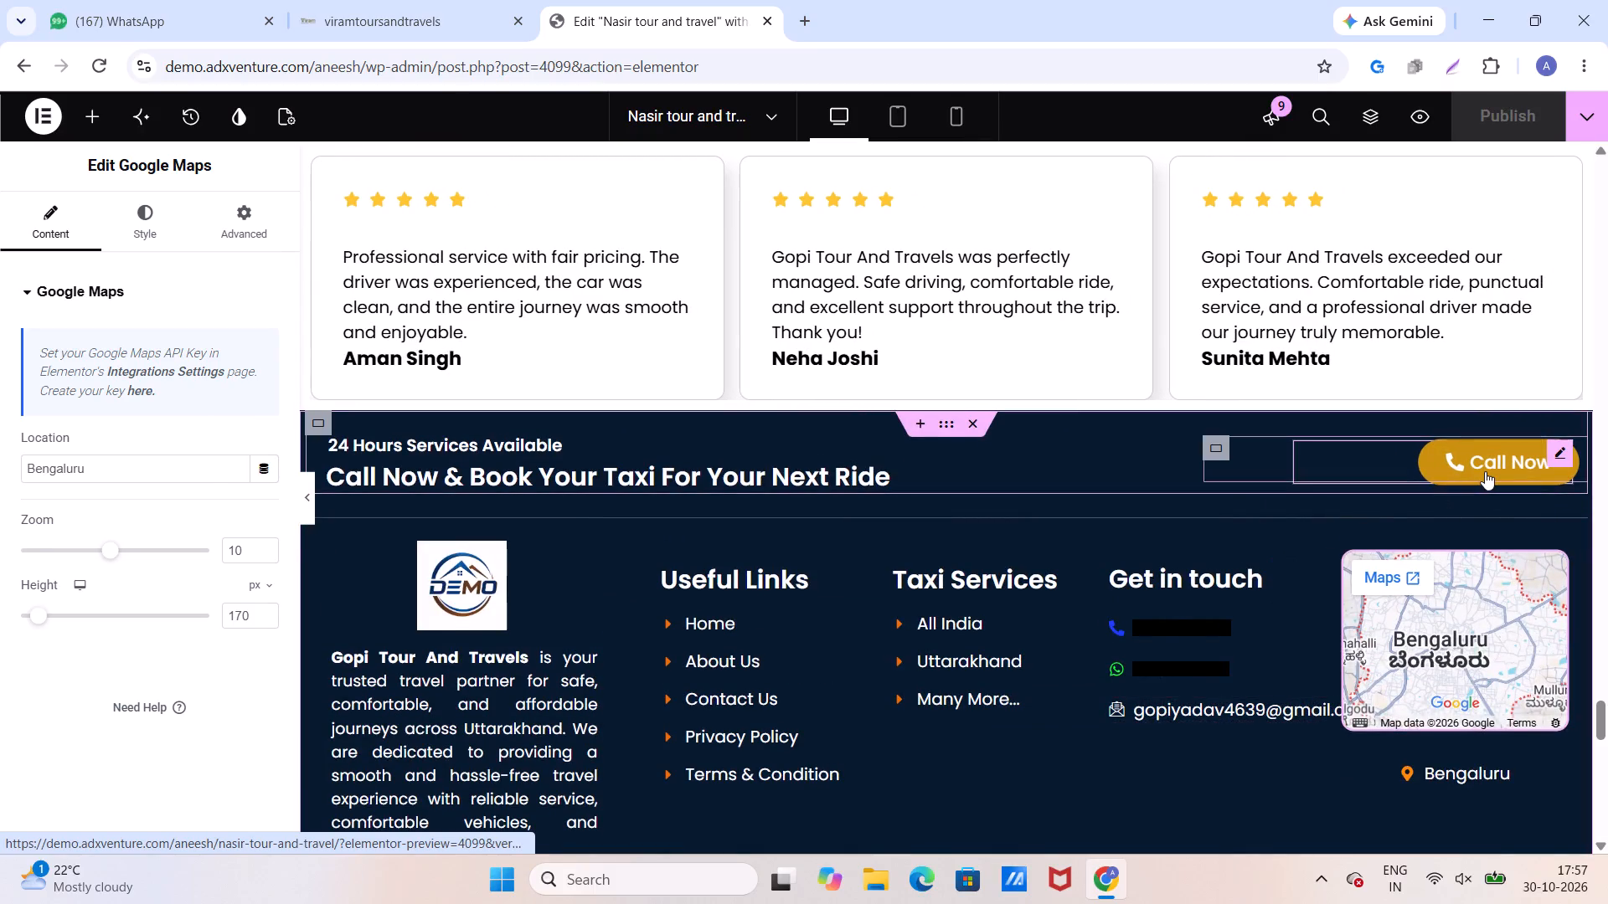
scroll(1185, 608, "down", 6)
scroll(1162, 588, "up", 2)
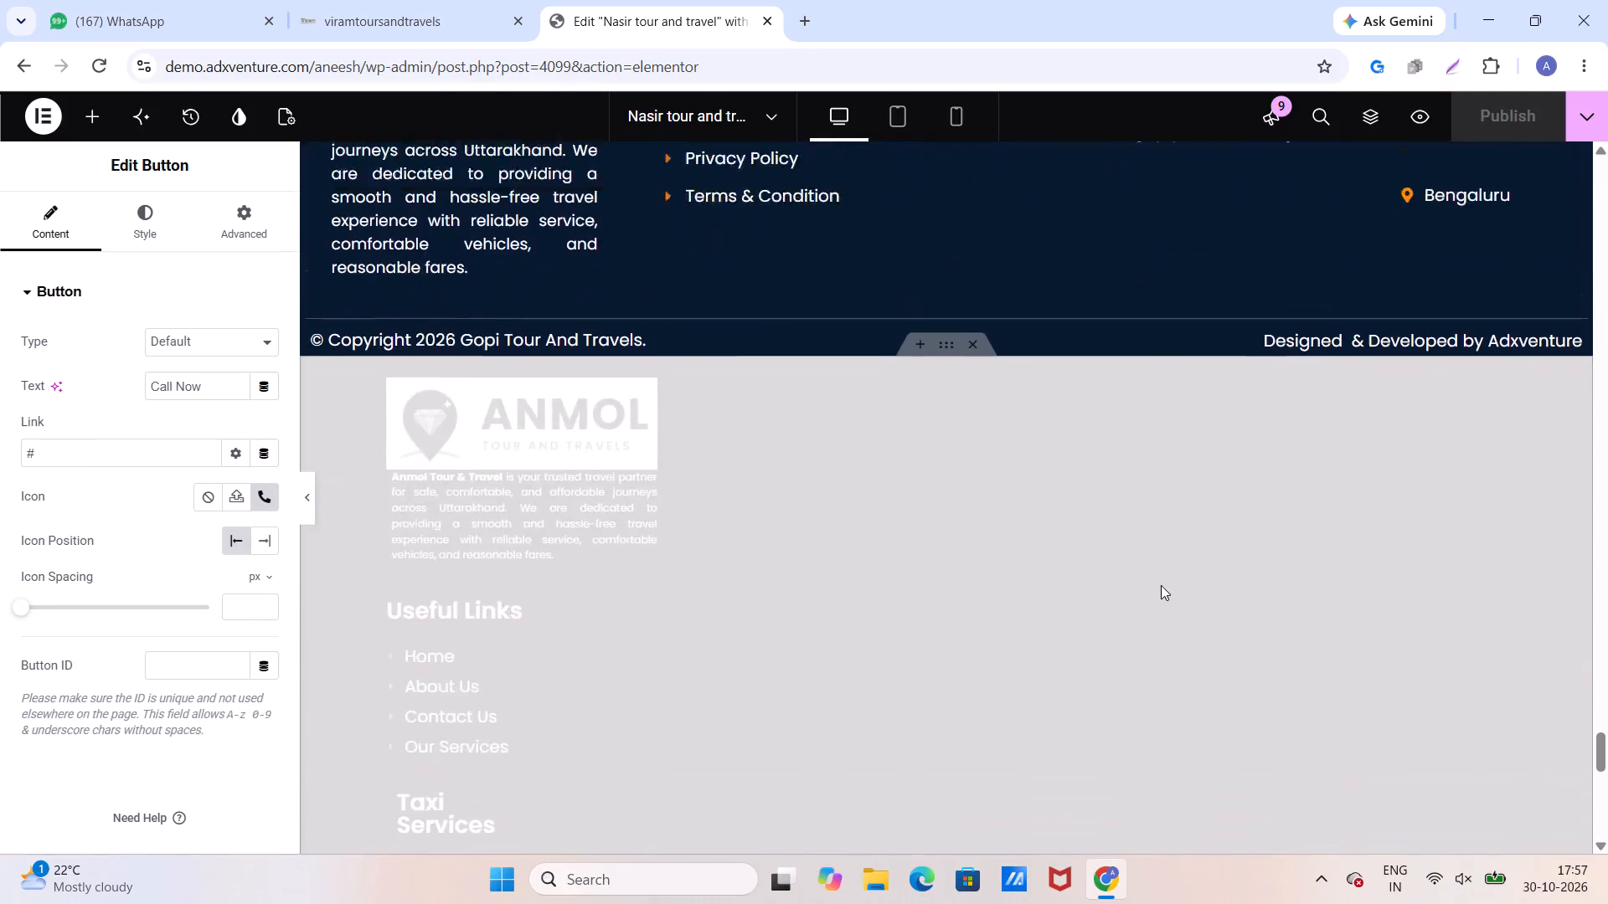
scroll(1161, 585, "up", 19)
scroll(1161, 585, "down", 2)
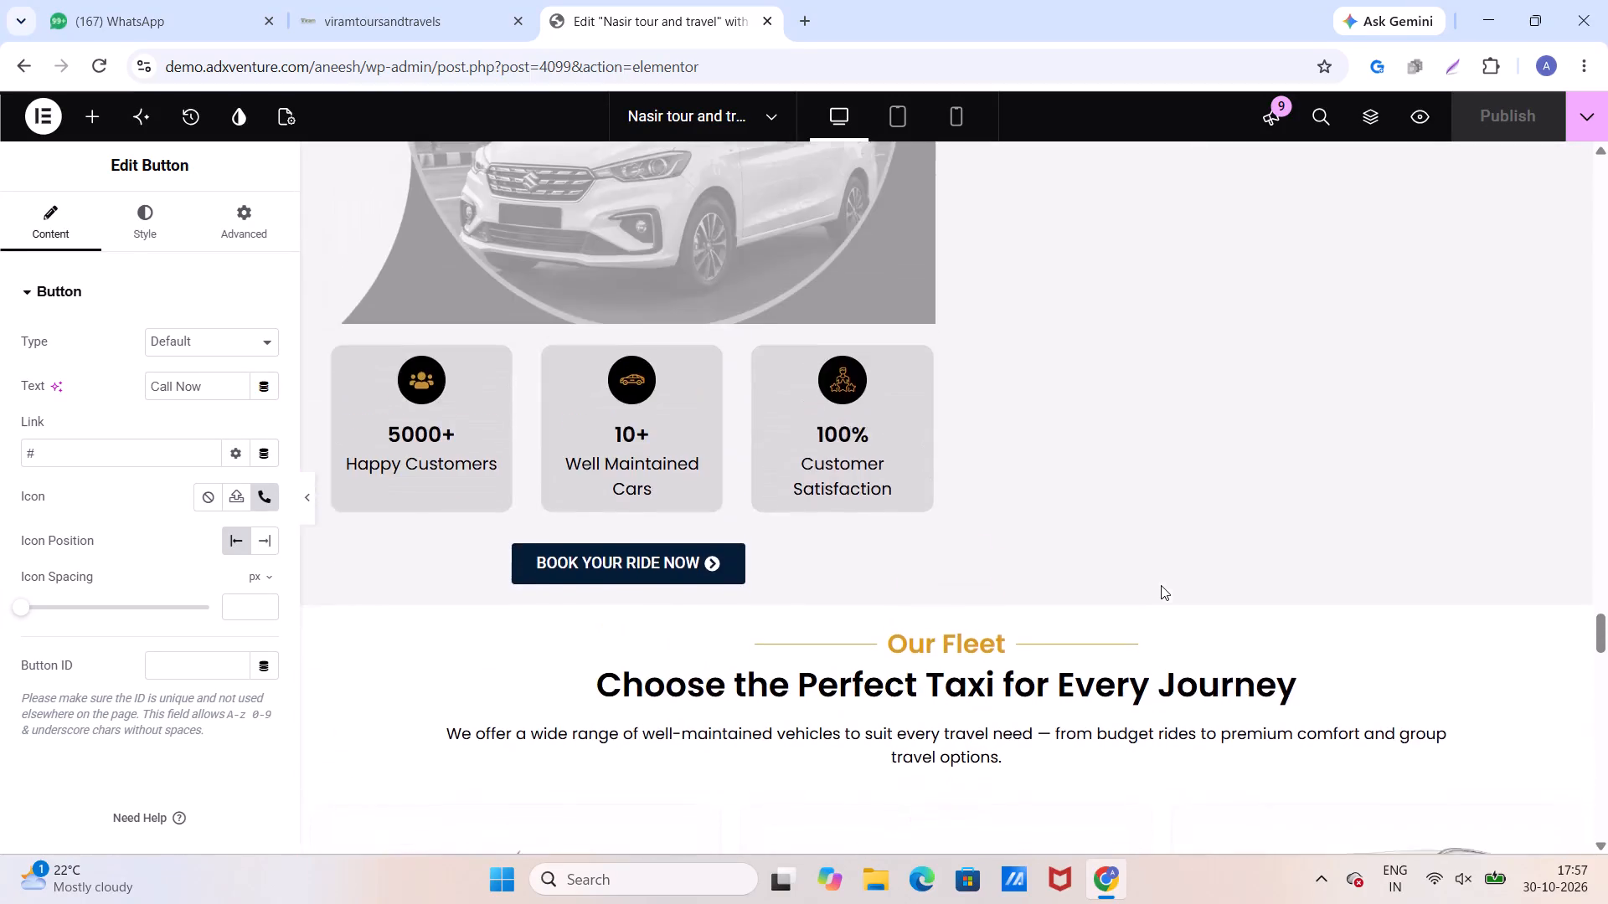
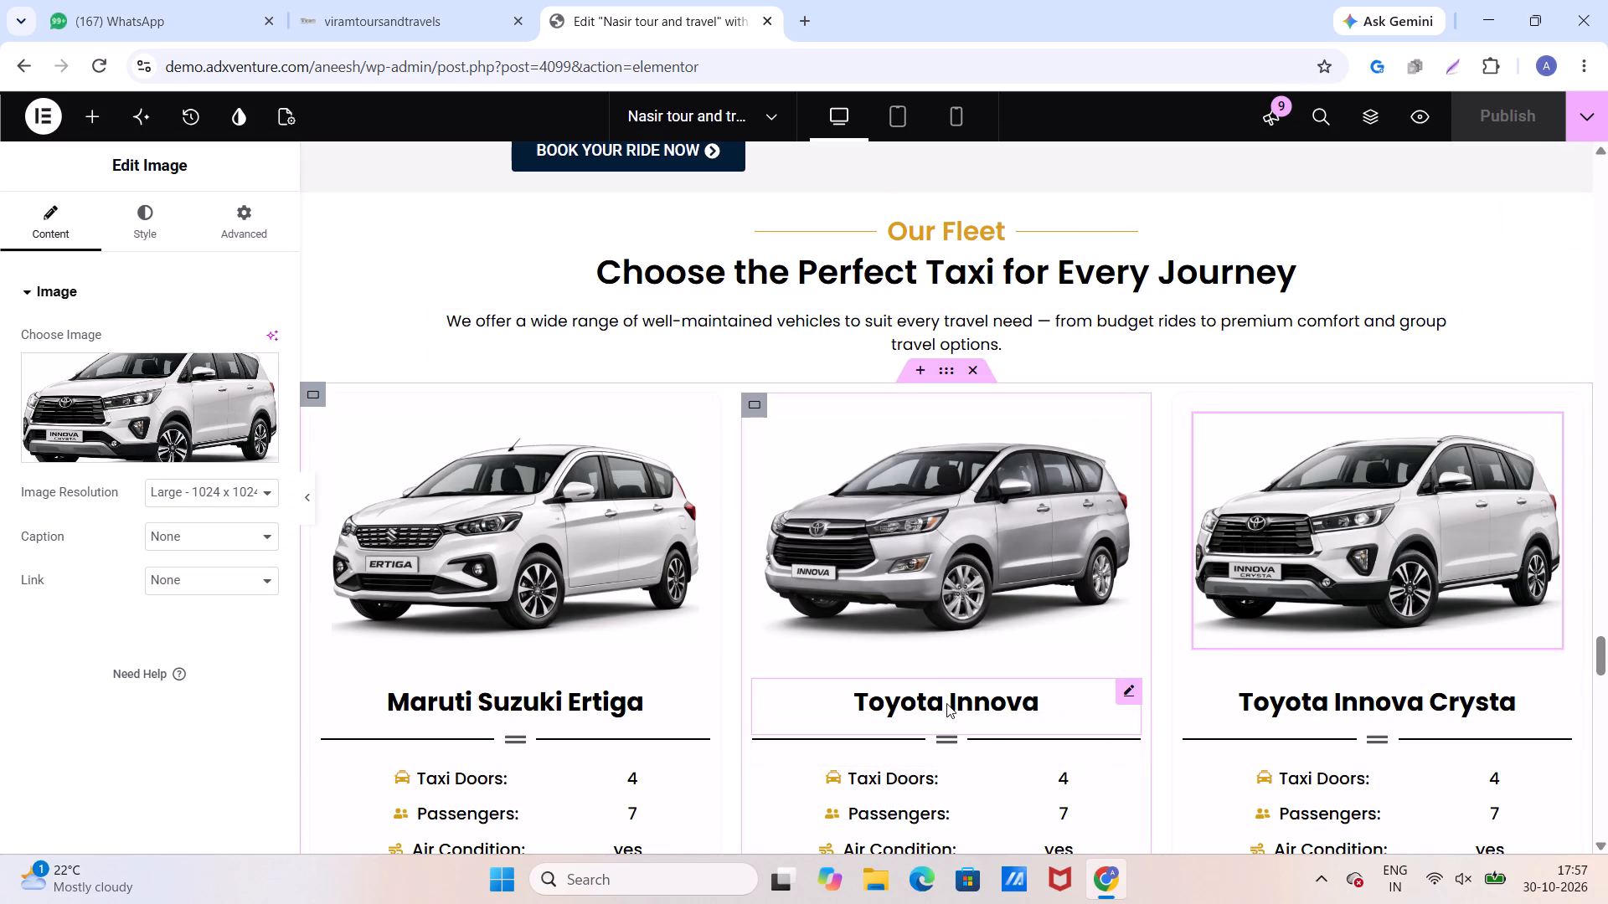
Replace the Toyota Innova card's photo in the Our Fleet section with the silver Dzire image imgi_32_Untitled-design-4-1 from the media library.
left_click(938, 596)
left_click(137, 412)
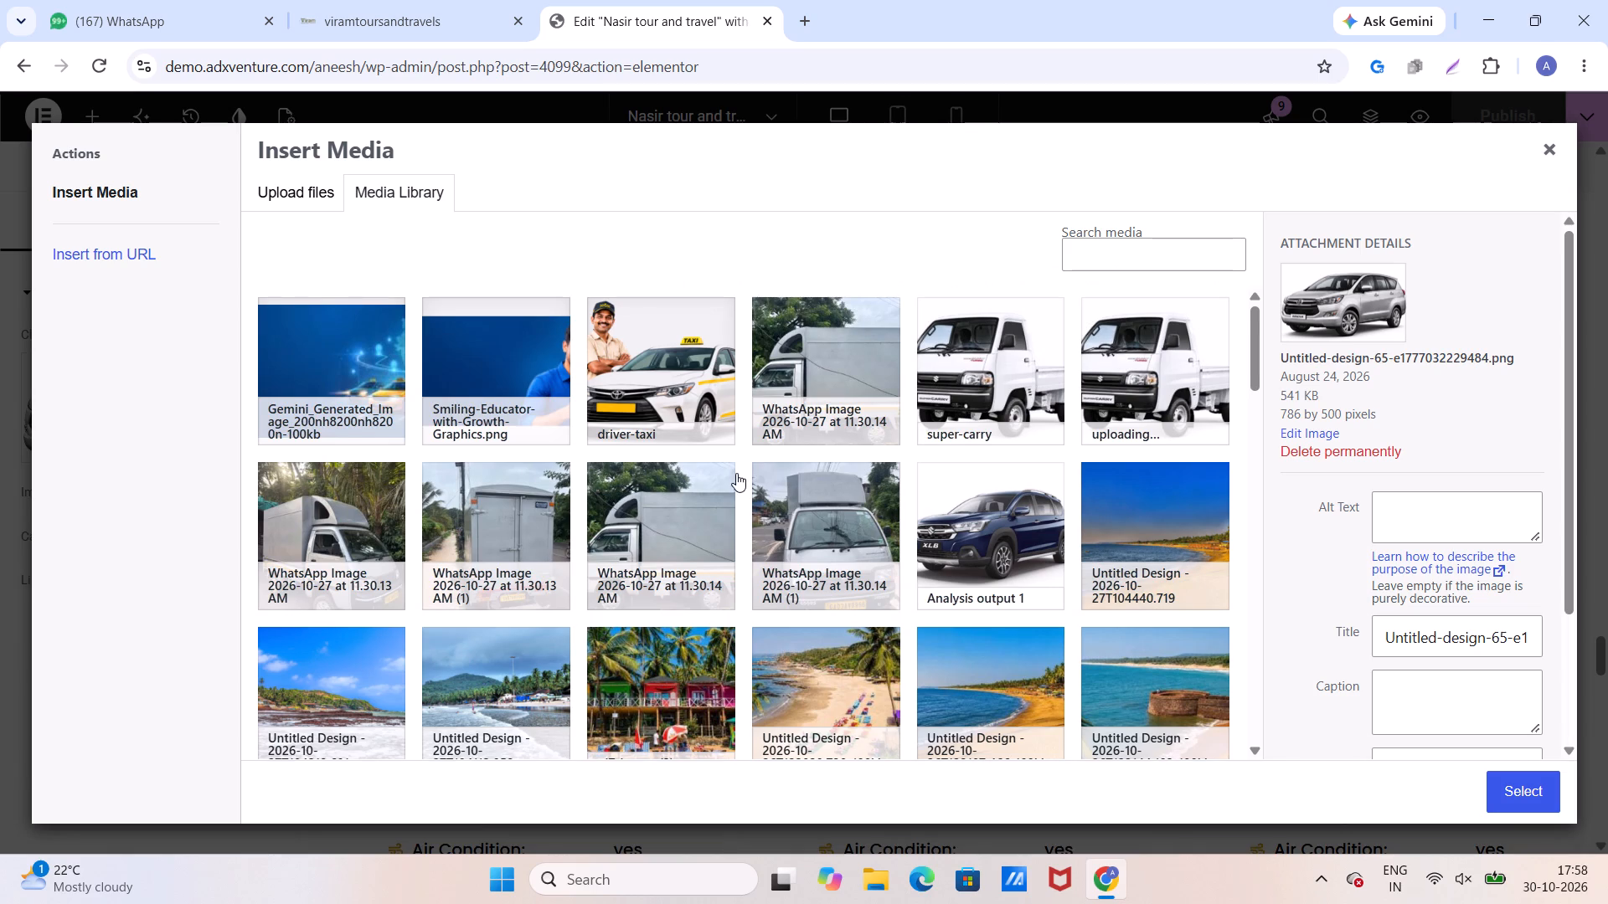
scroll(736, 479, "down", 8)
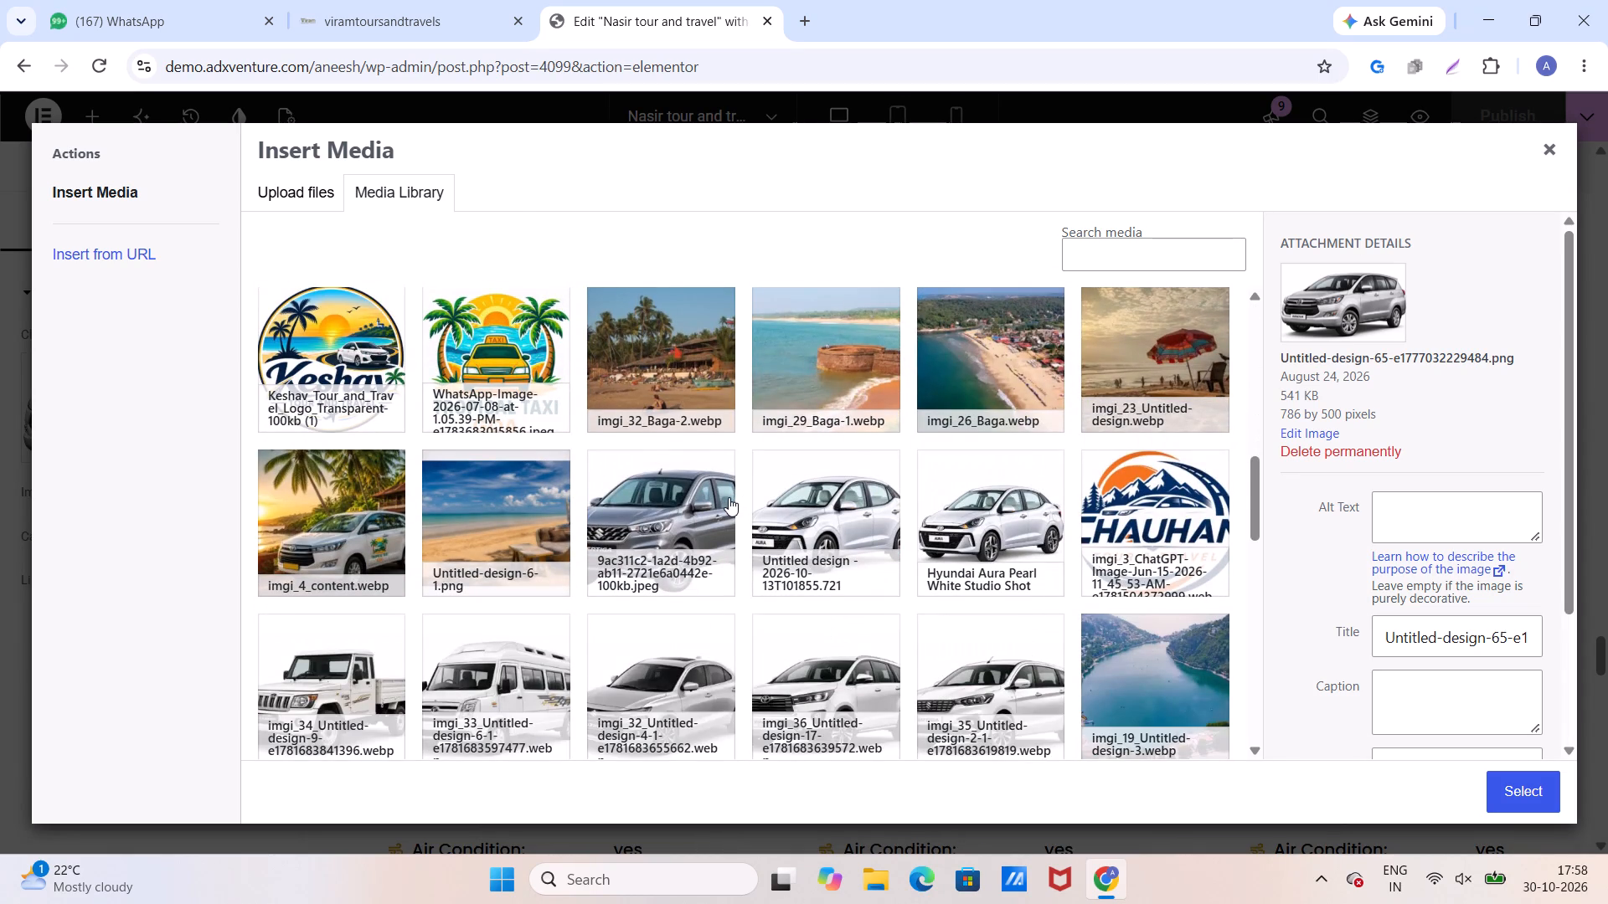
scroll(729, 497, "down", 2)
left_click(664, 482)
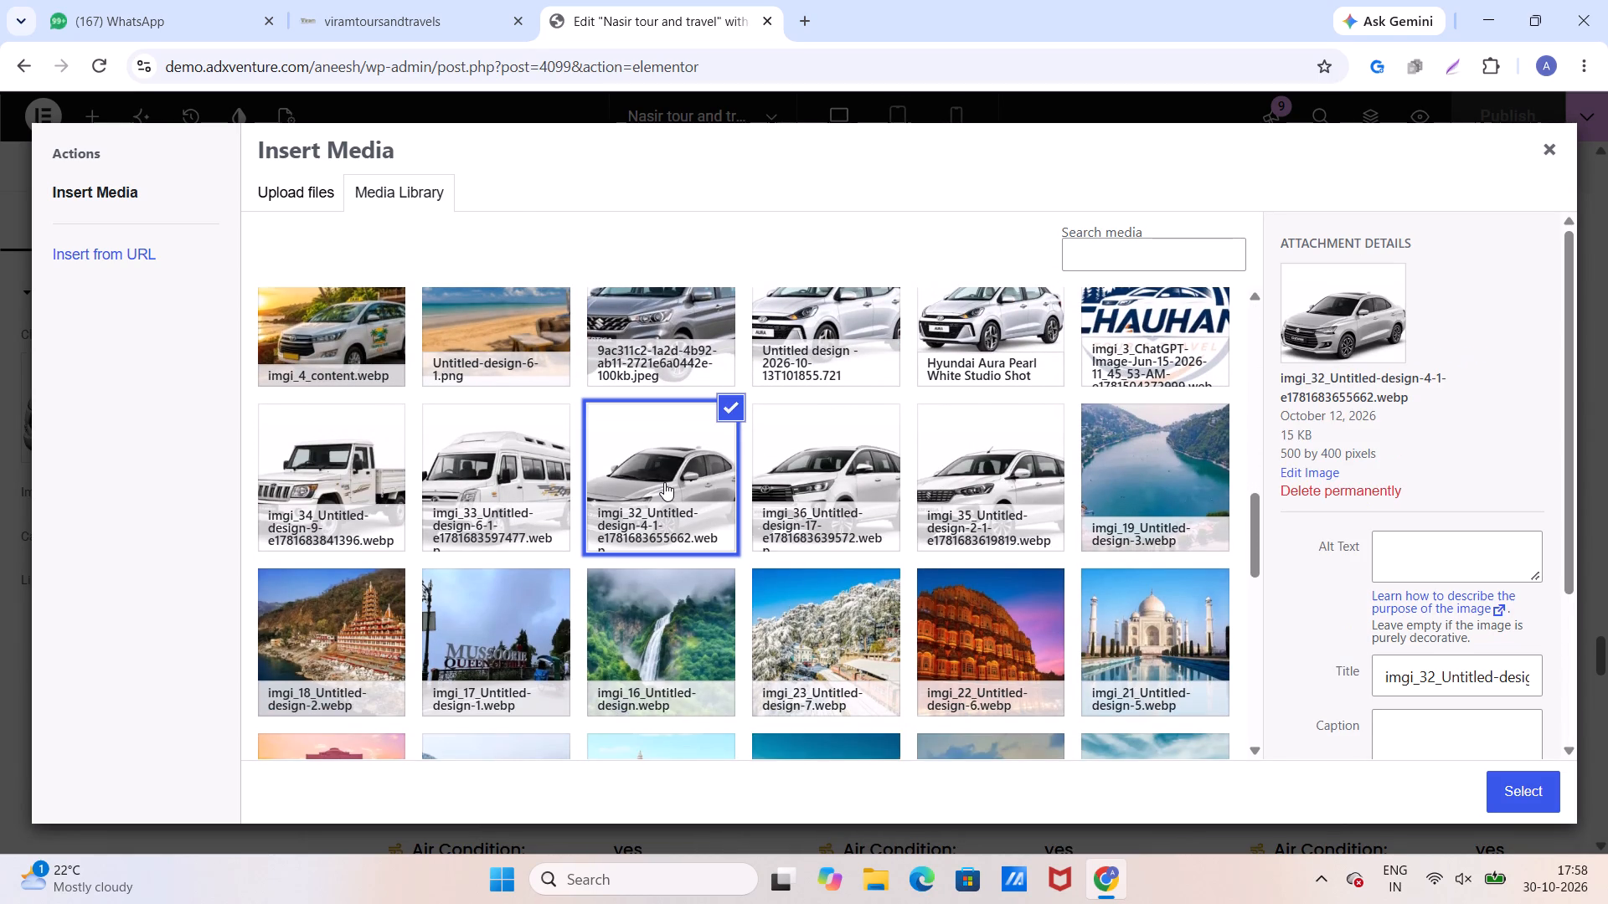
left_click(1518, 777)
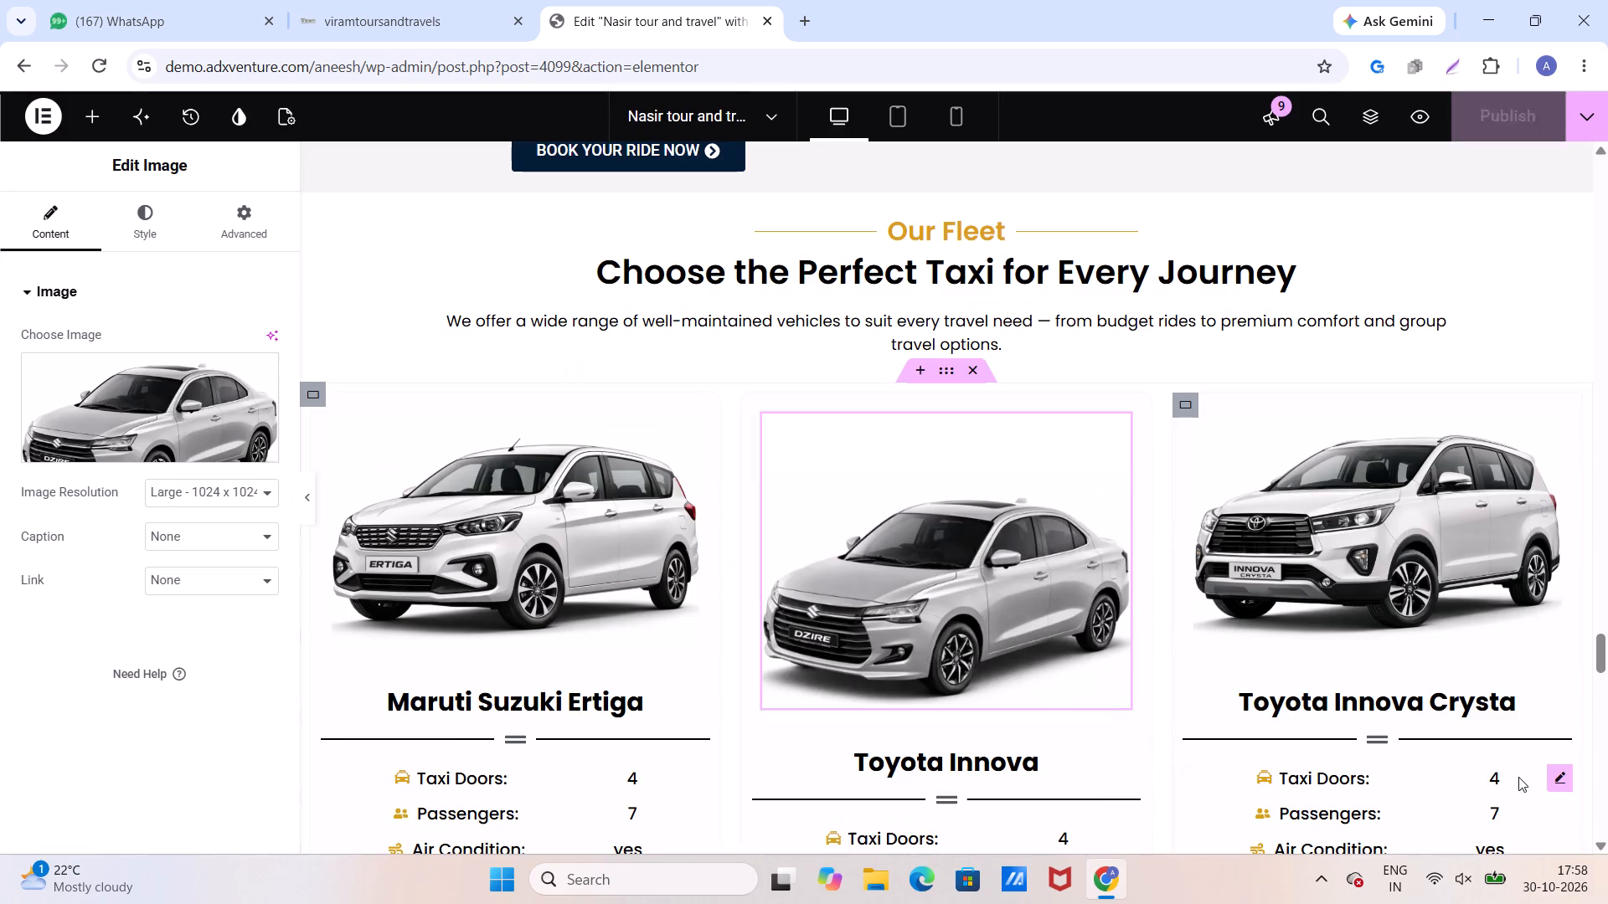
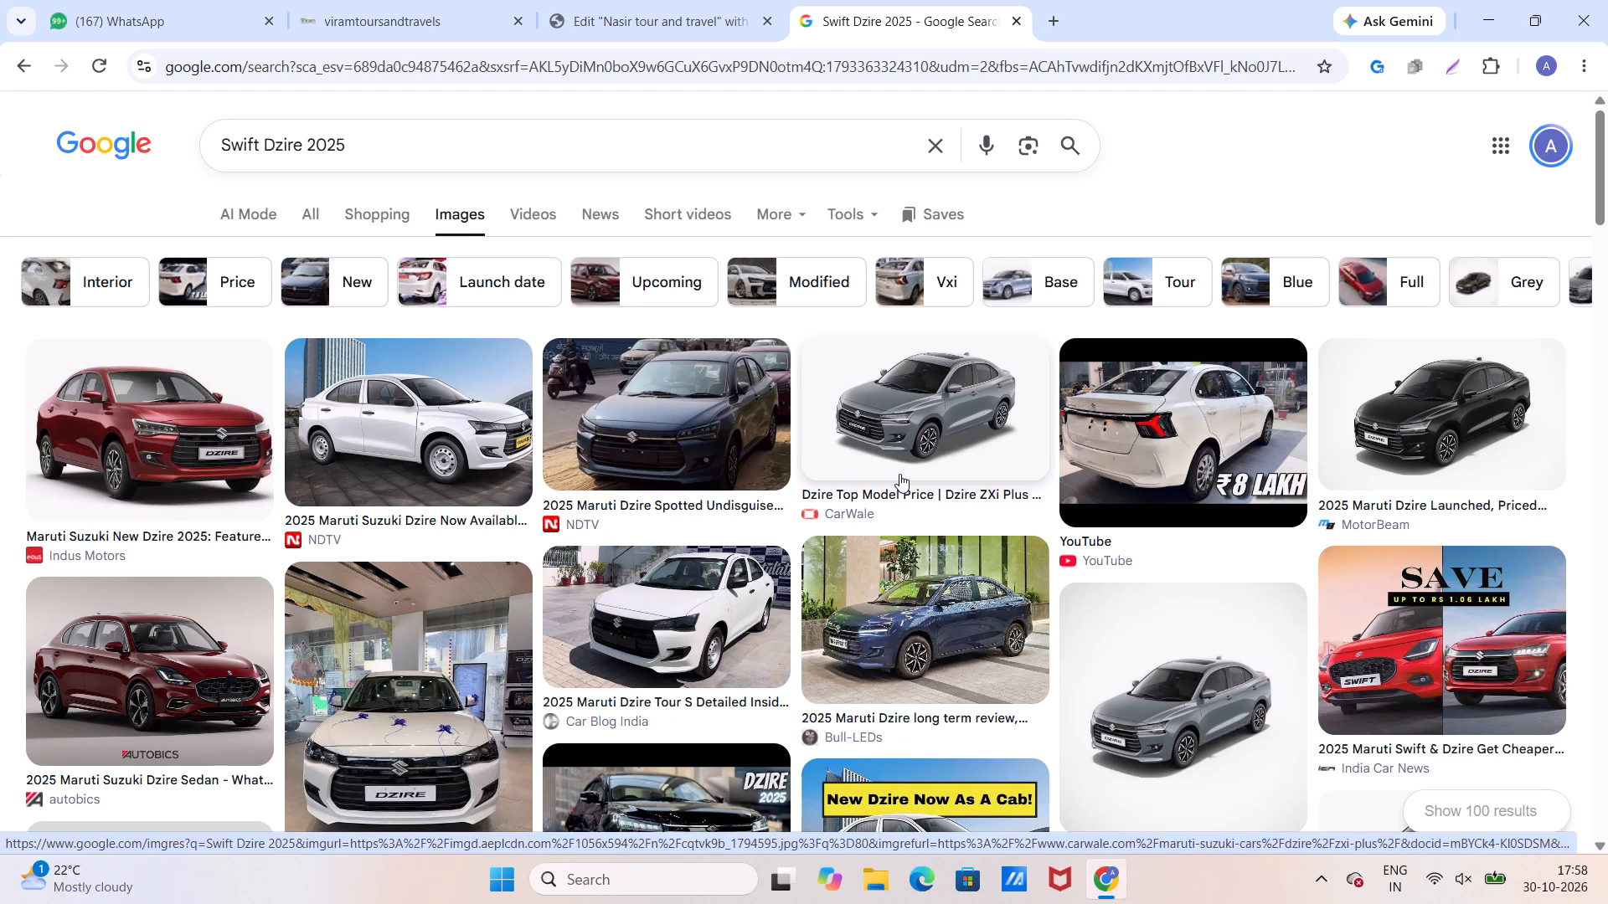
Open the larger preview of CarWale's grey Dzire ZXi Plus image from the Swift Dzire 2025 image results.
left_click(891, 451)
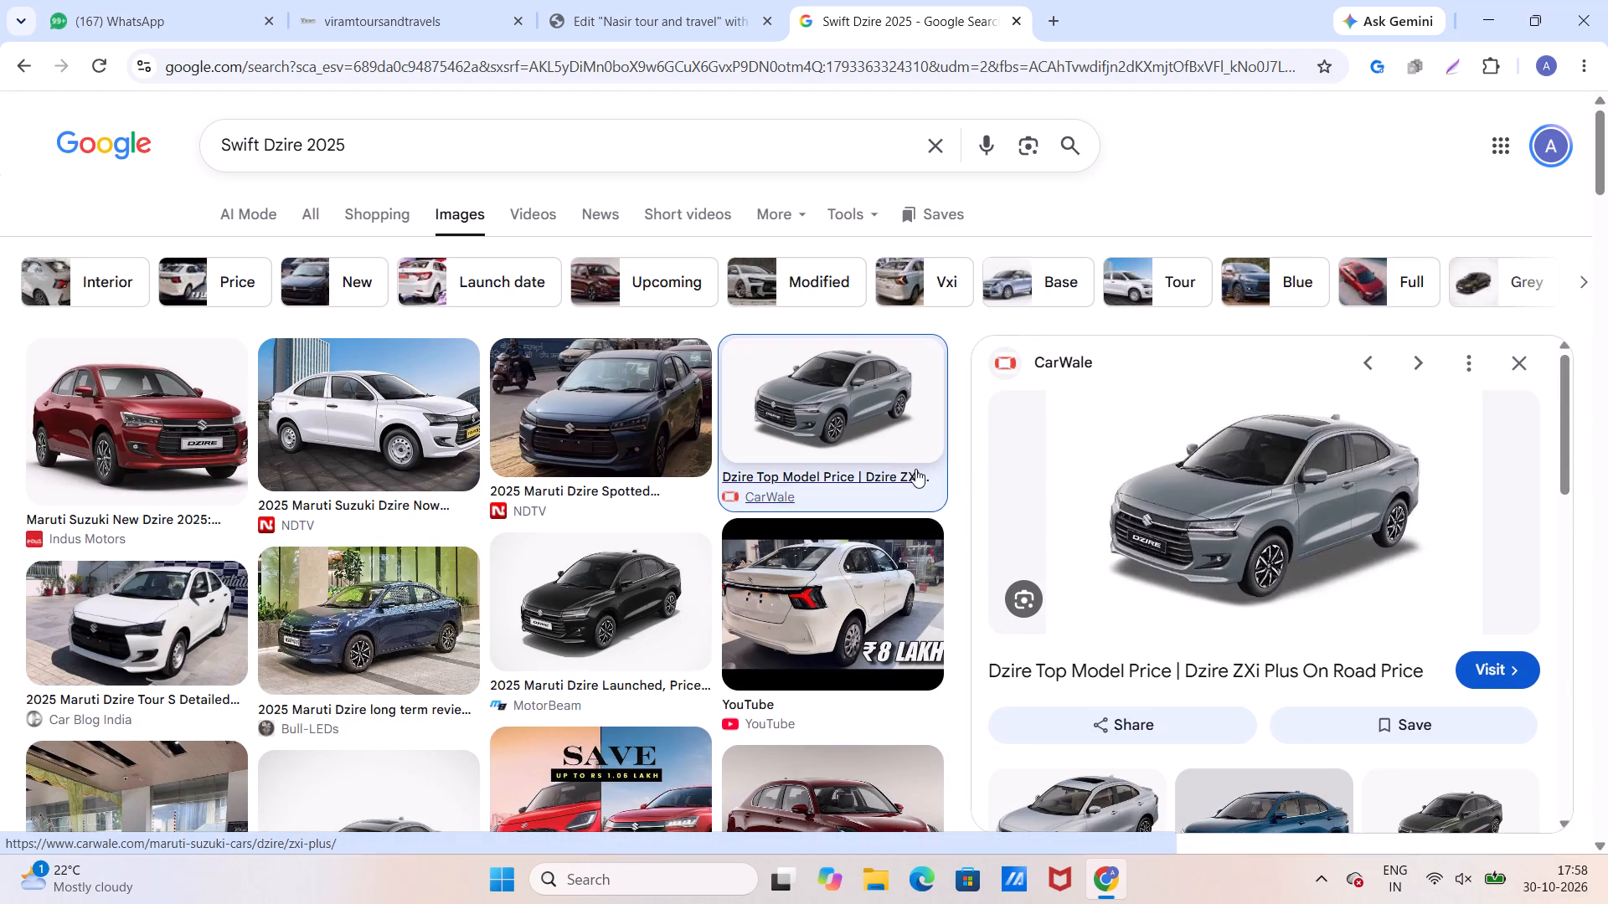
Open a new browser tab and start entering a web address beginning with "c".
left_click(1061, 28)
left_click(773, 61)
type("c")
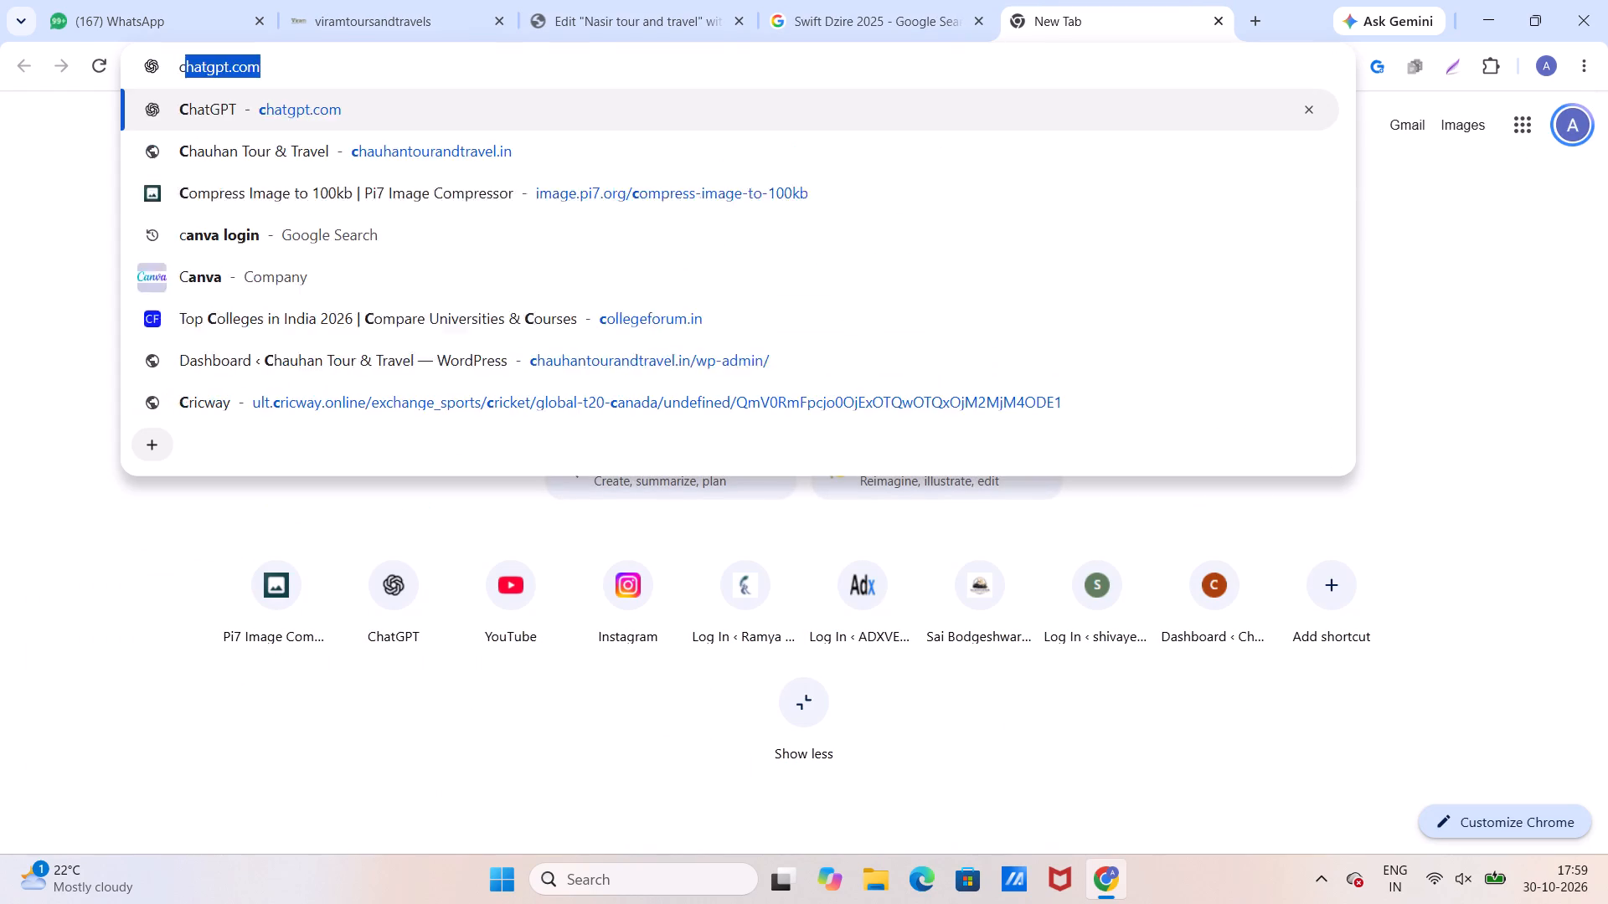
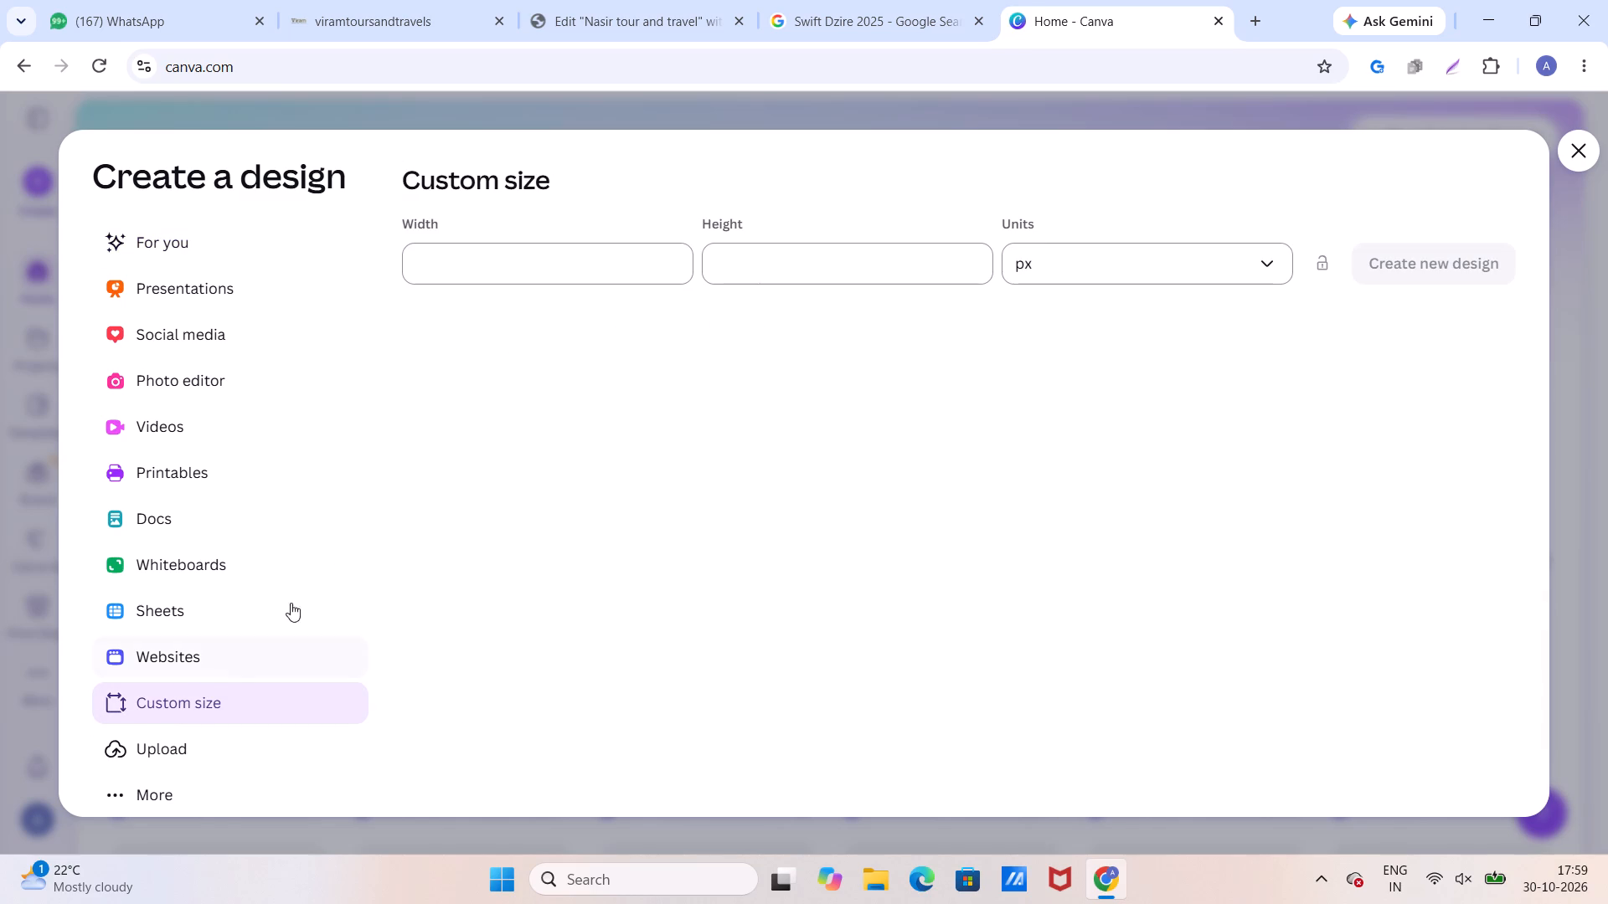
Check the media details of the Dzire image on the middle fleet card in the Elementor page for its pixel size.
left_click(832, 12)
left_click(643, 28)
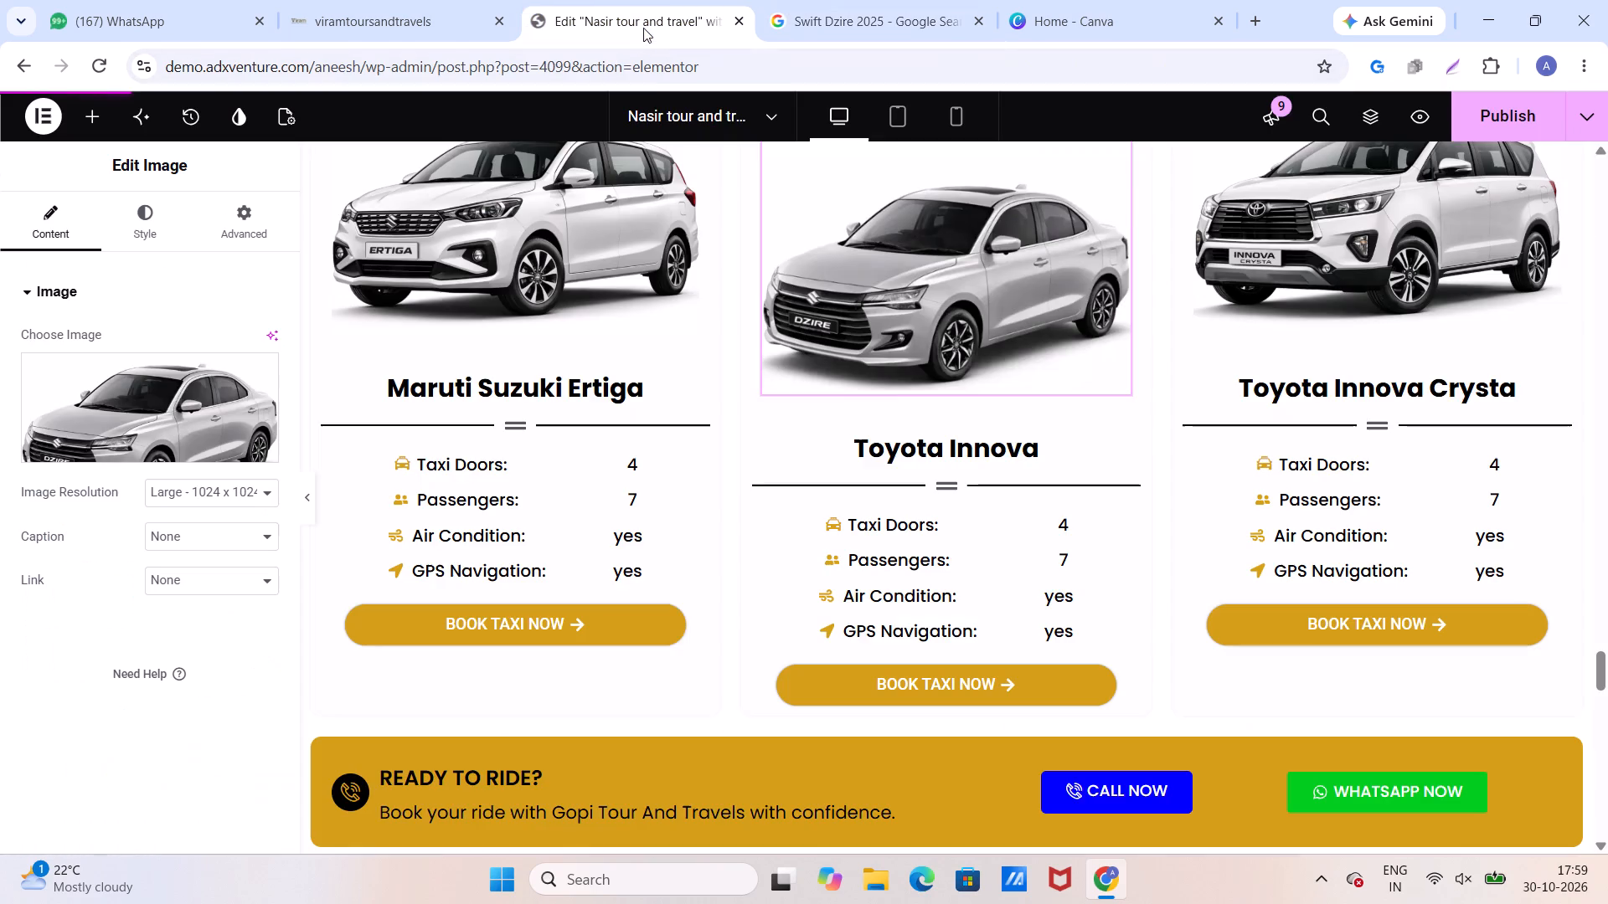
left_click(472, 285)
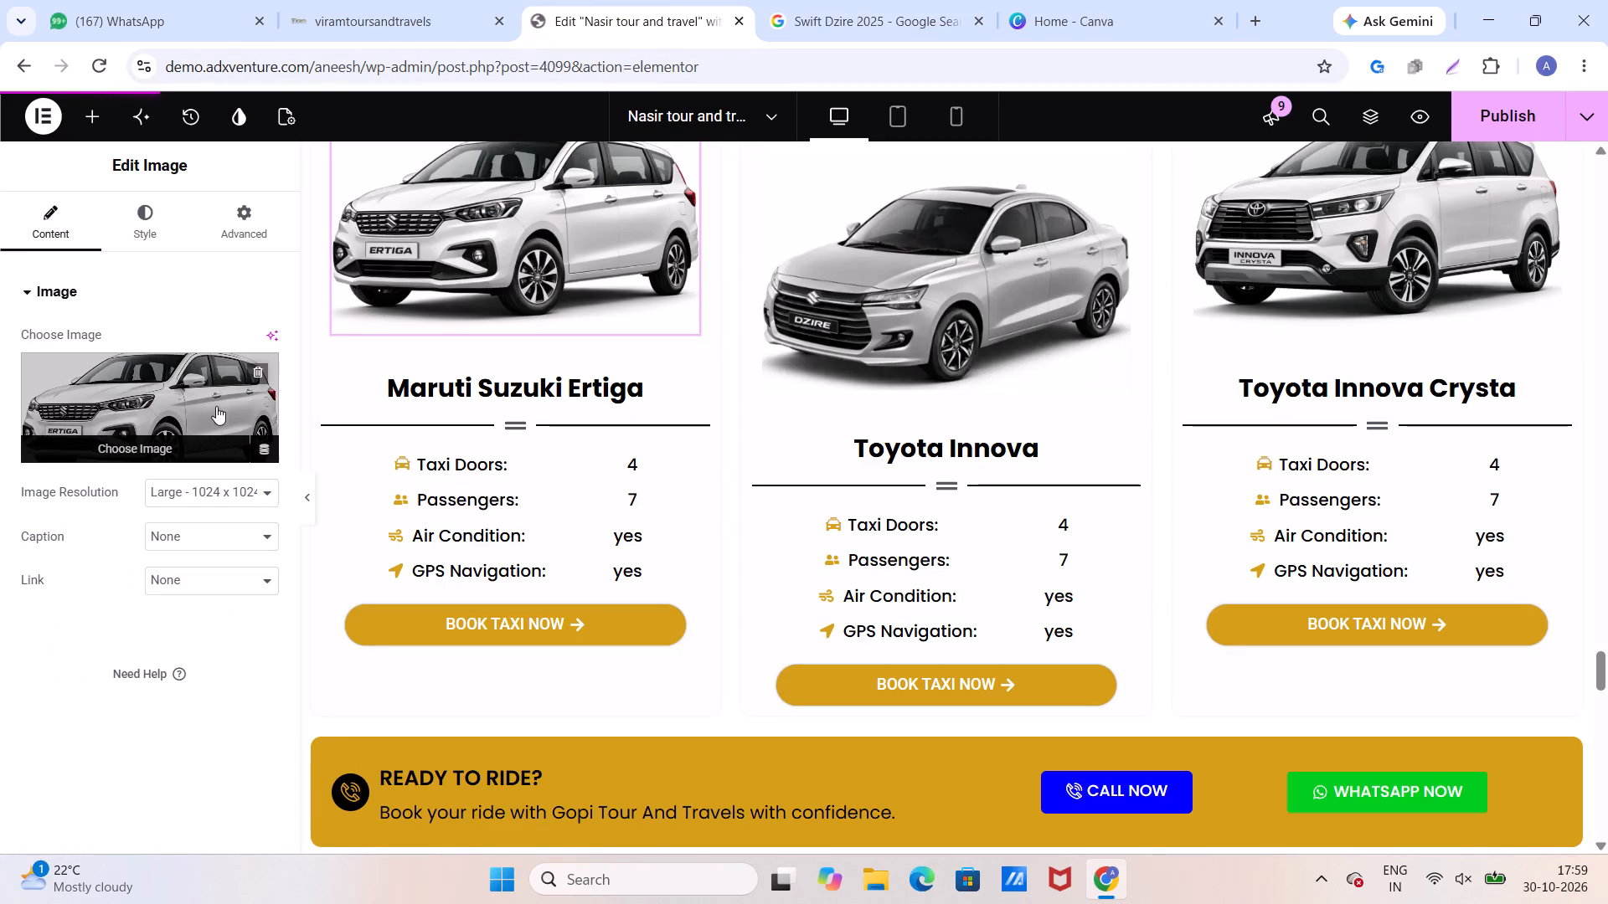
left_click(946, 267)
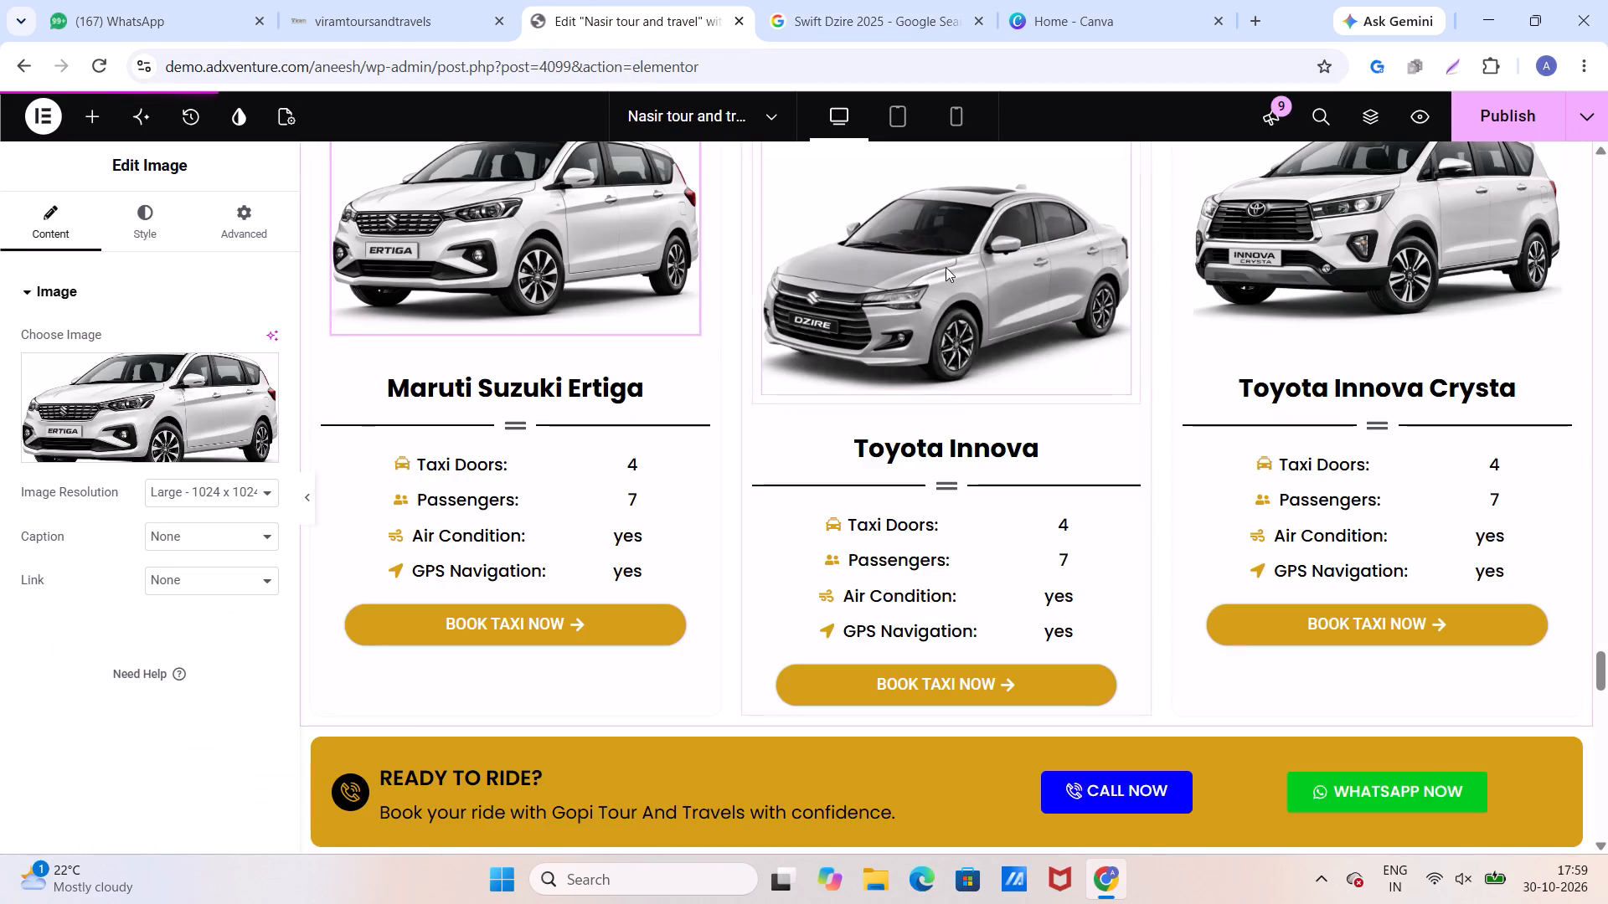
left_click(95, 418)
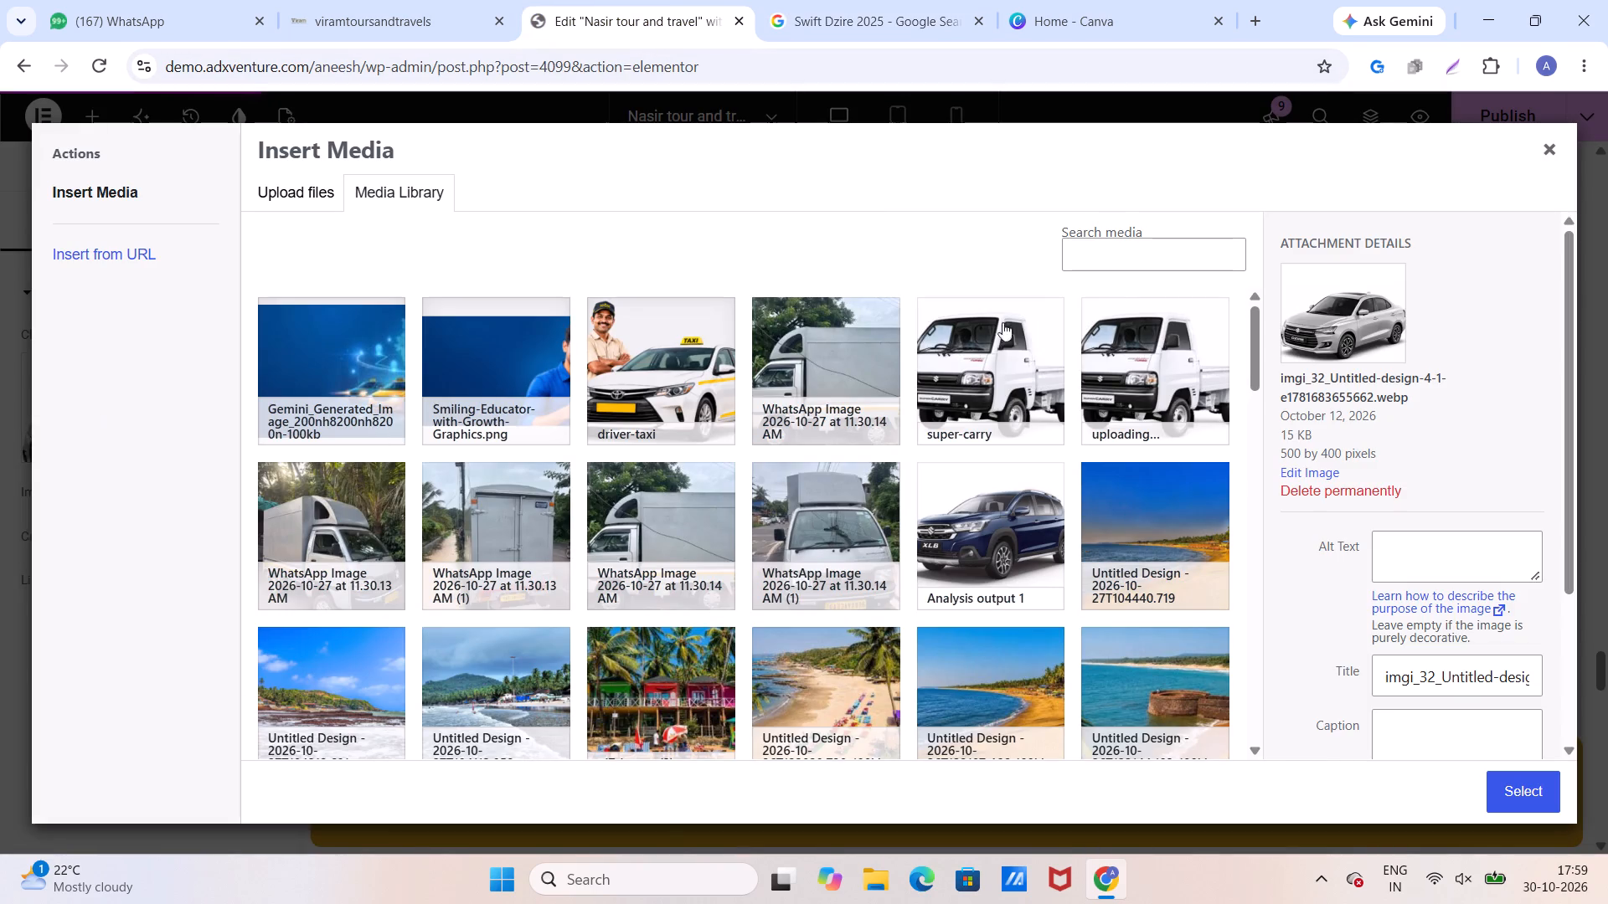
left_click(1541, 150)
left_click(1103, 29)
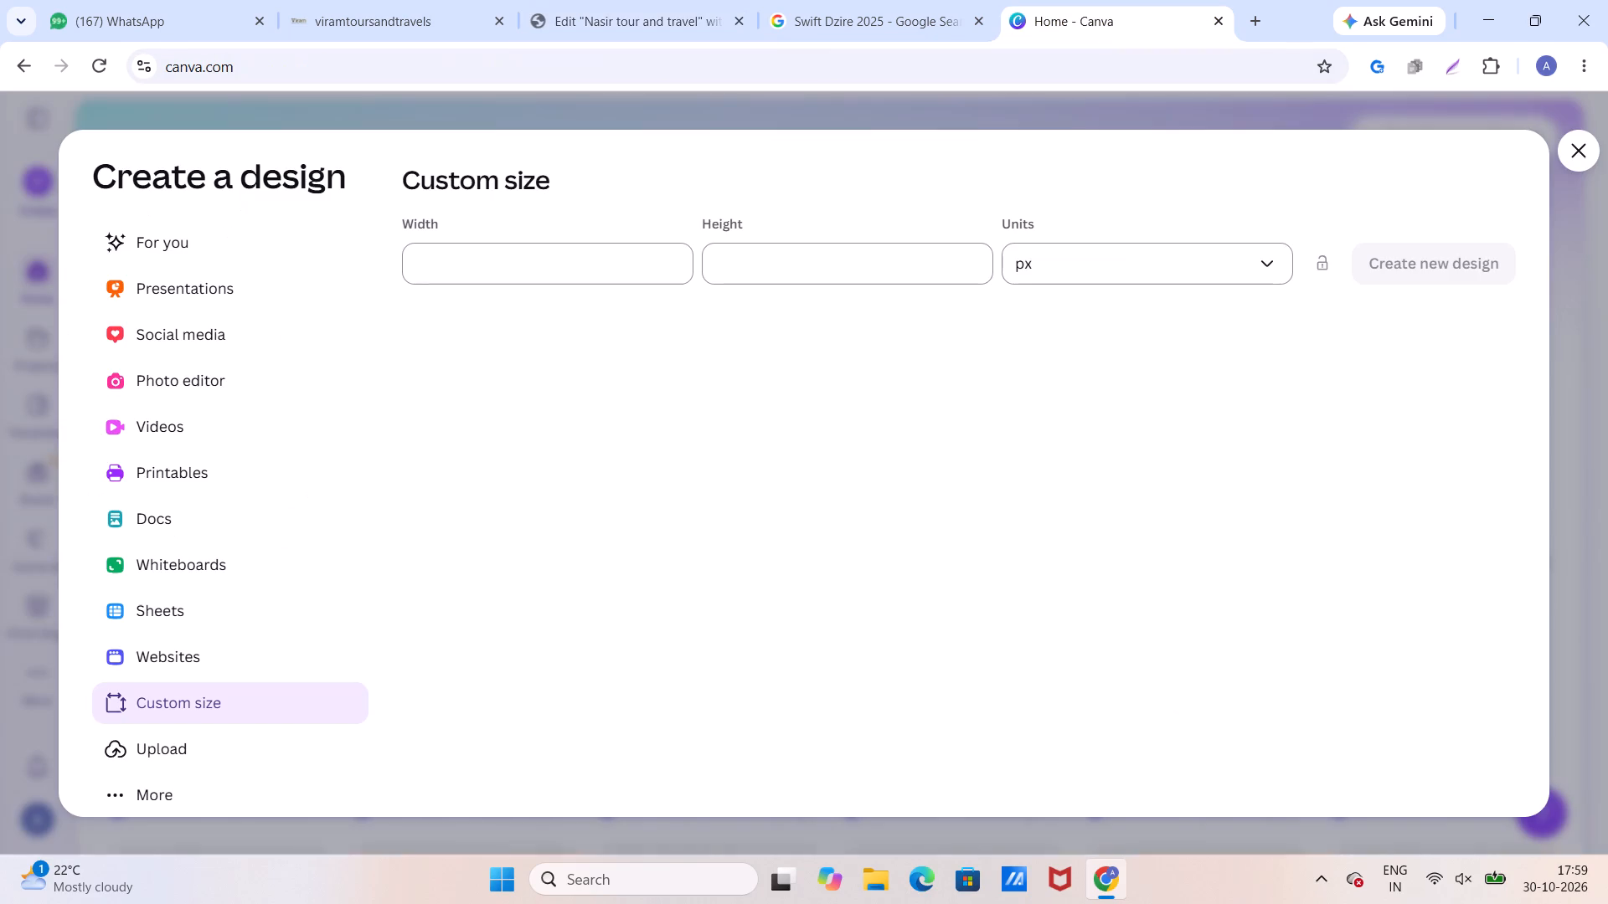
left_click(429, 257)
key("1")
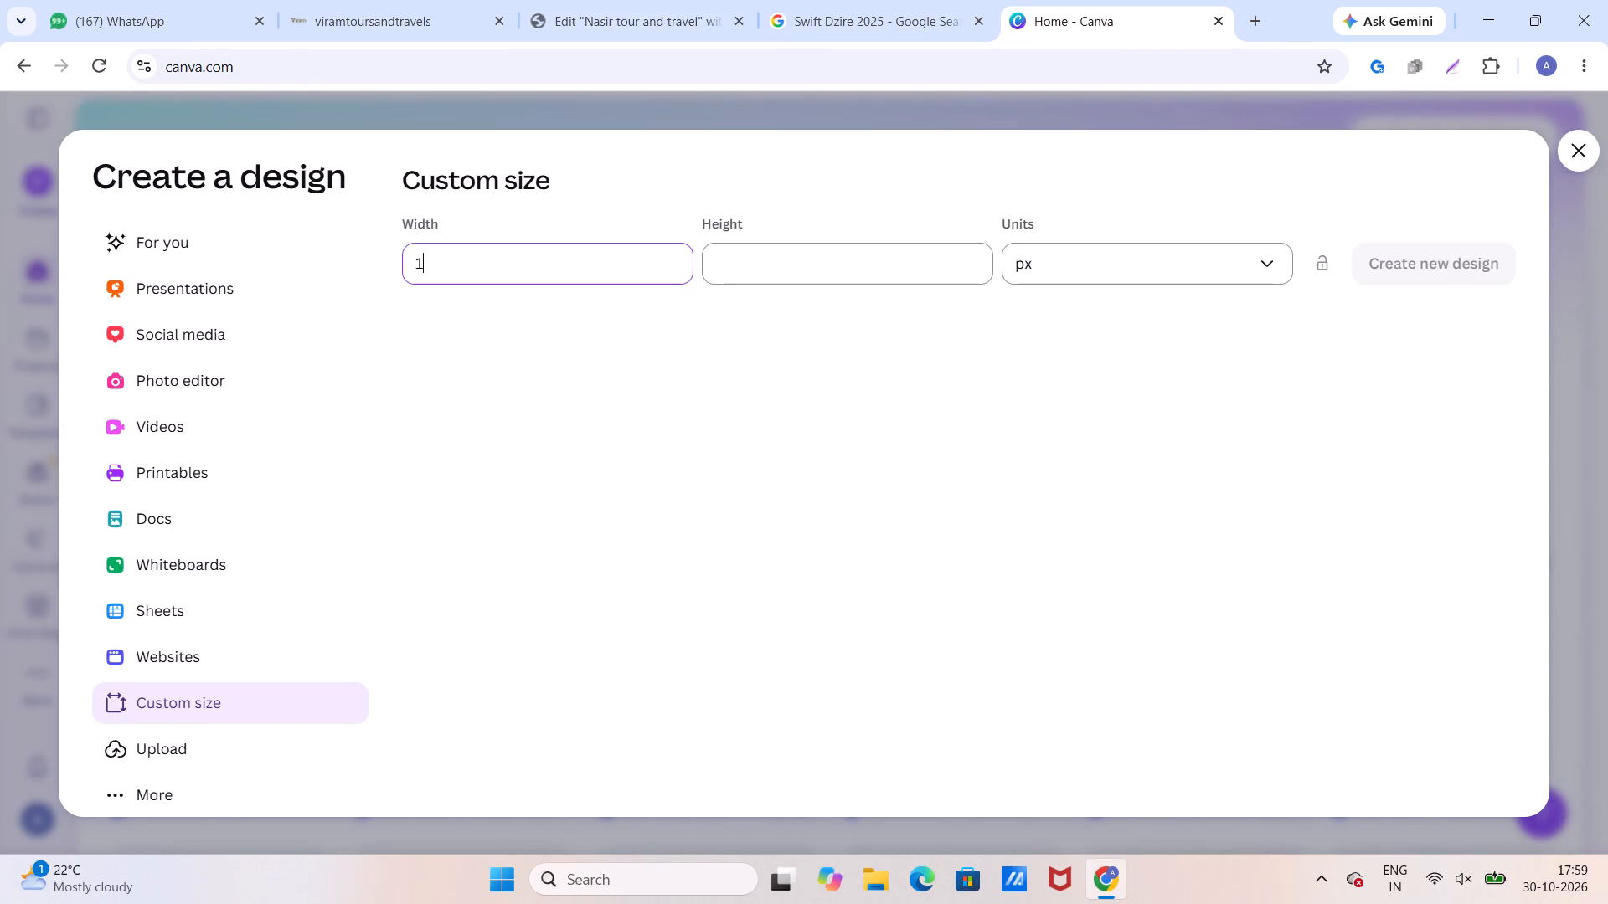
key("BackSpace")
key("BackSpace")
Check the media details of the Toyota Innova Crysta card's image in Elementor for its pixel size.
left_click(654, 17)
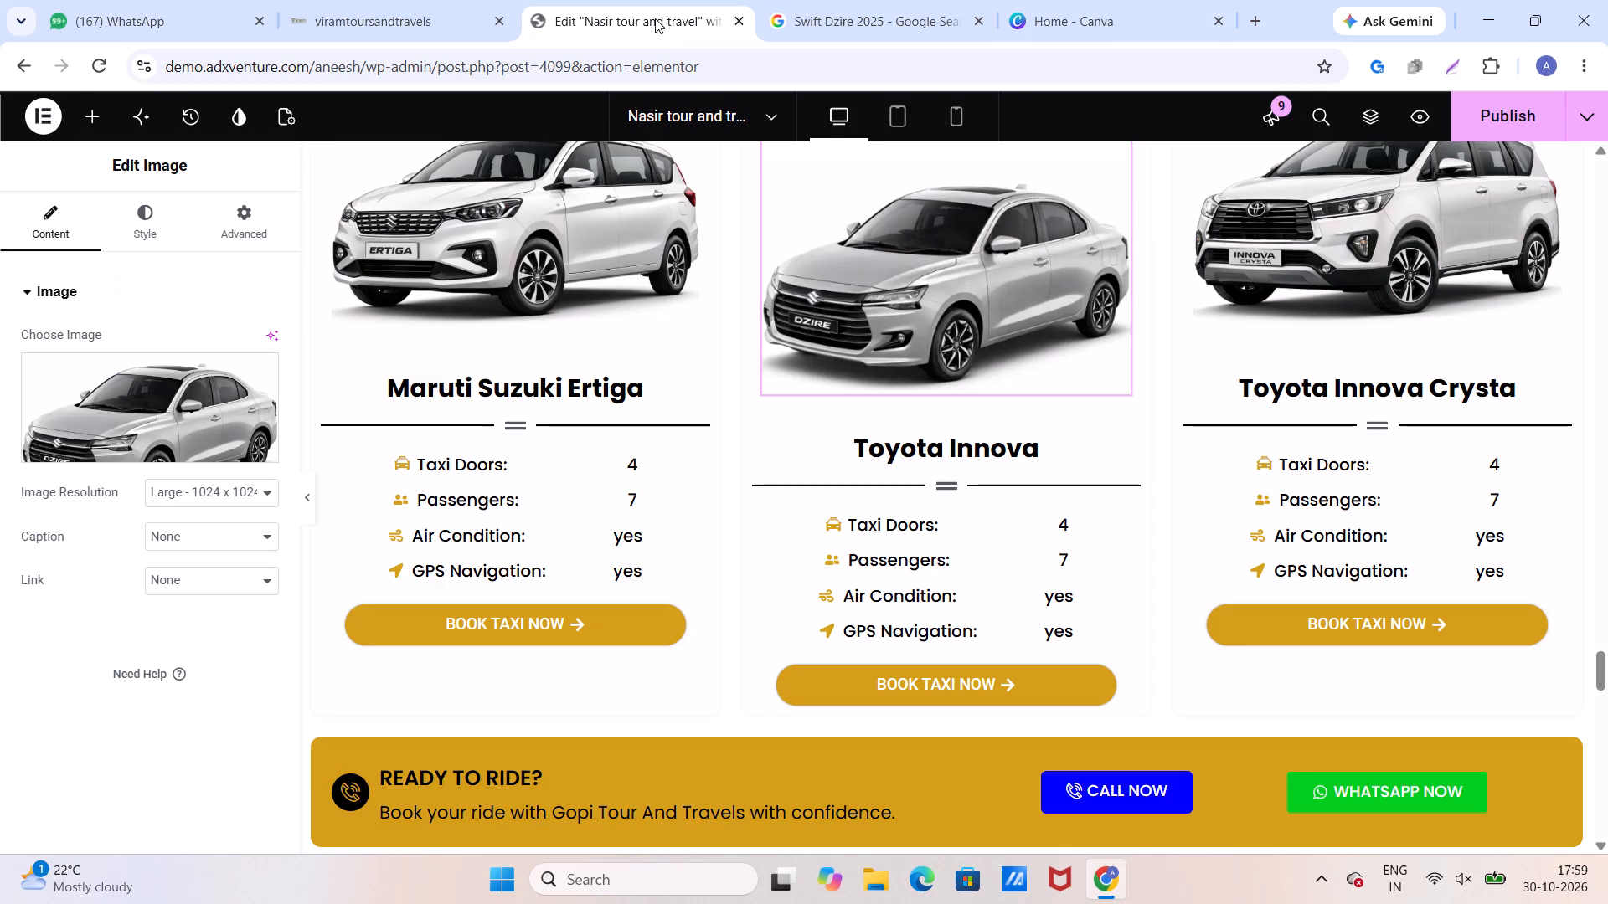
left_click(1342, 265)
left_click(74, 417)
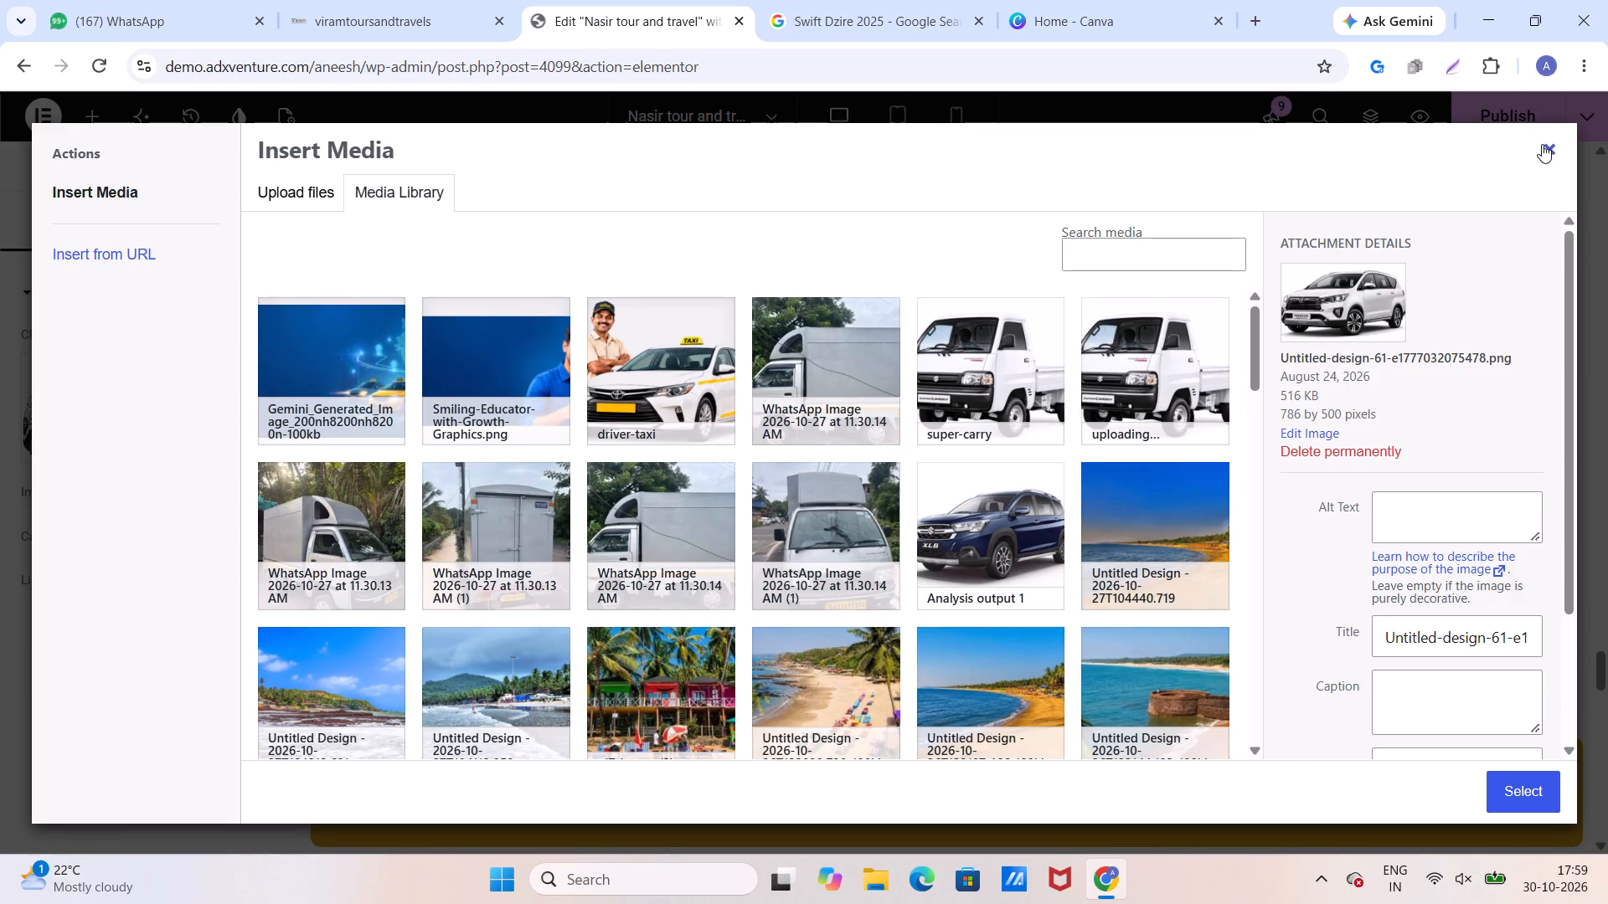
left_click(1542, 144)
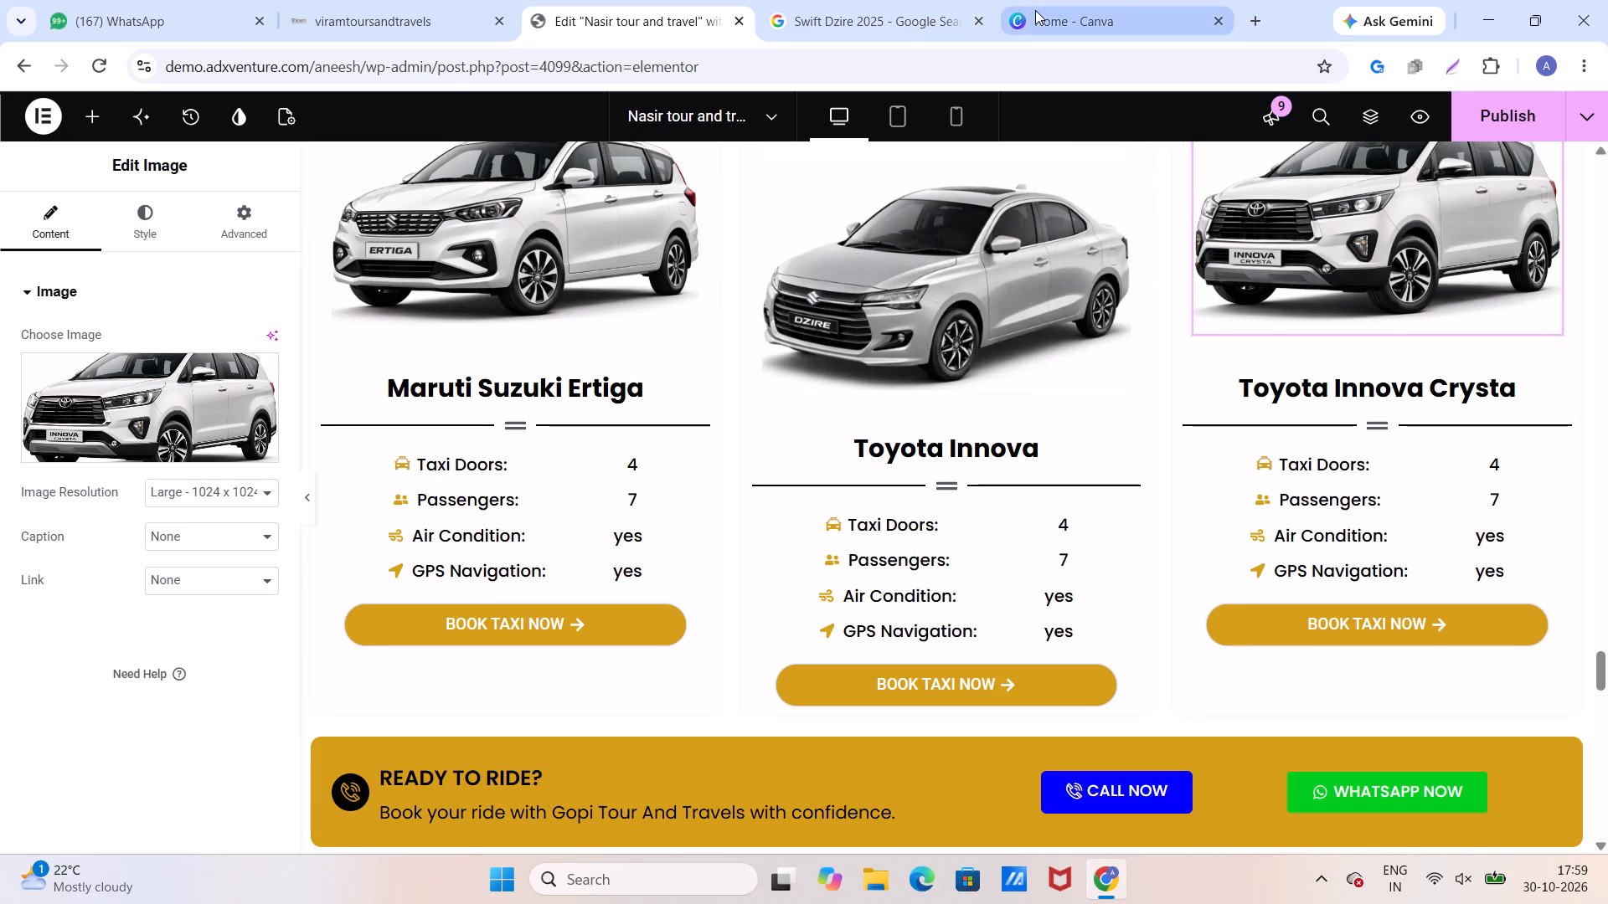
Dismiss Canva's custom size setup and recheck the pixel size of the middle fleet card's Dzire image in Elementor.
left_click(1035, 9)
left_click(1564, 140)
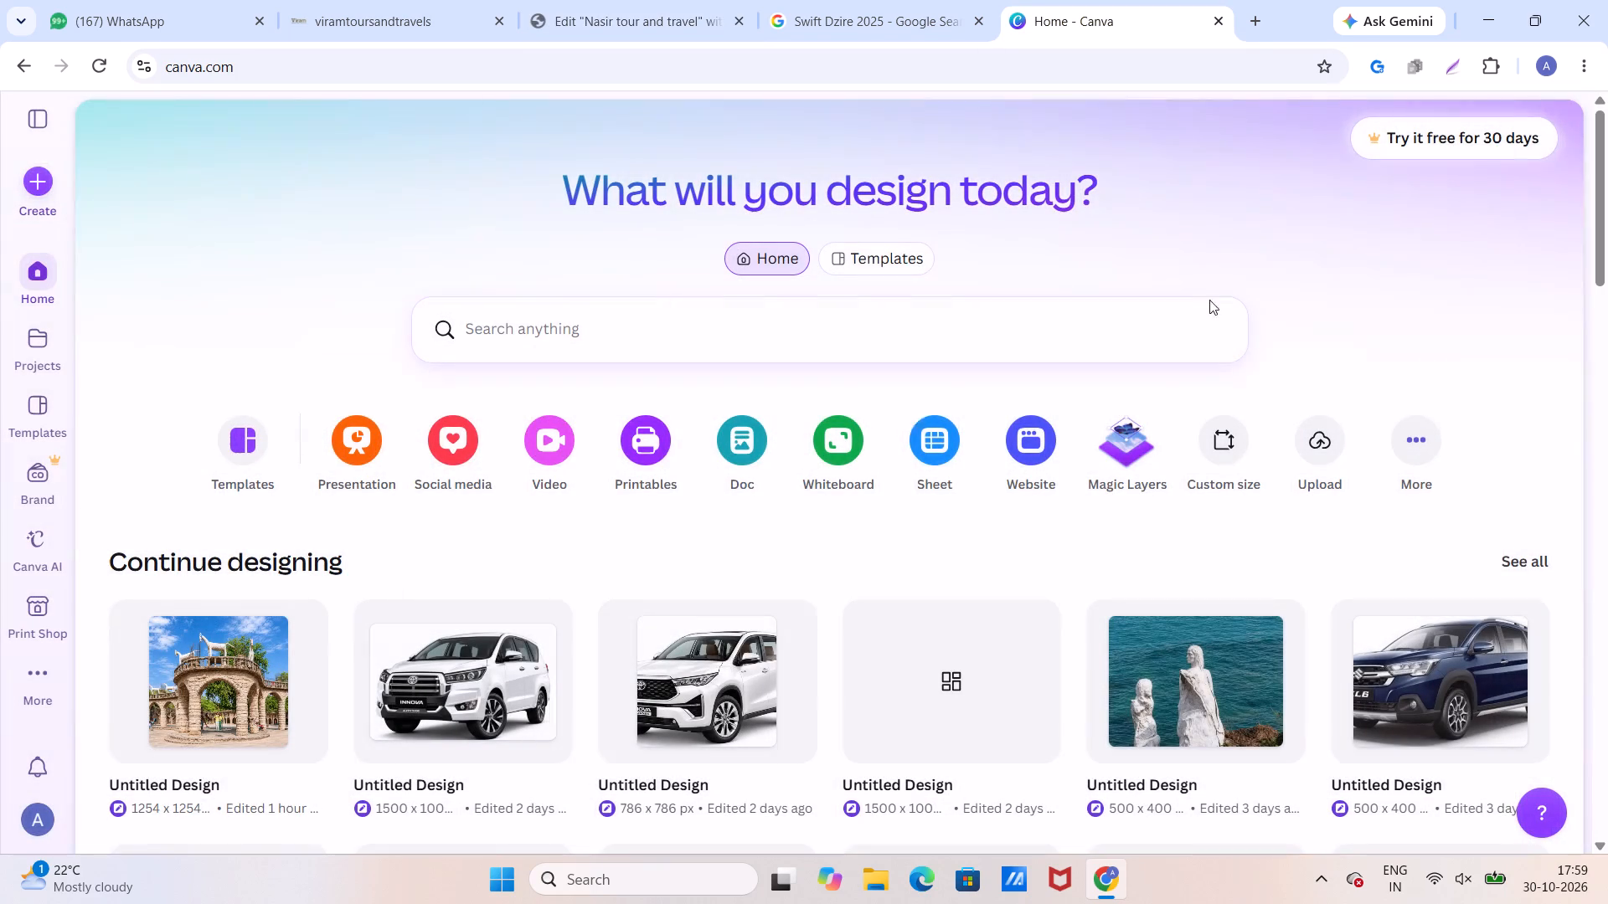
left_click(807, 16)
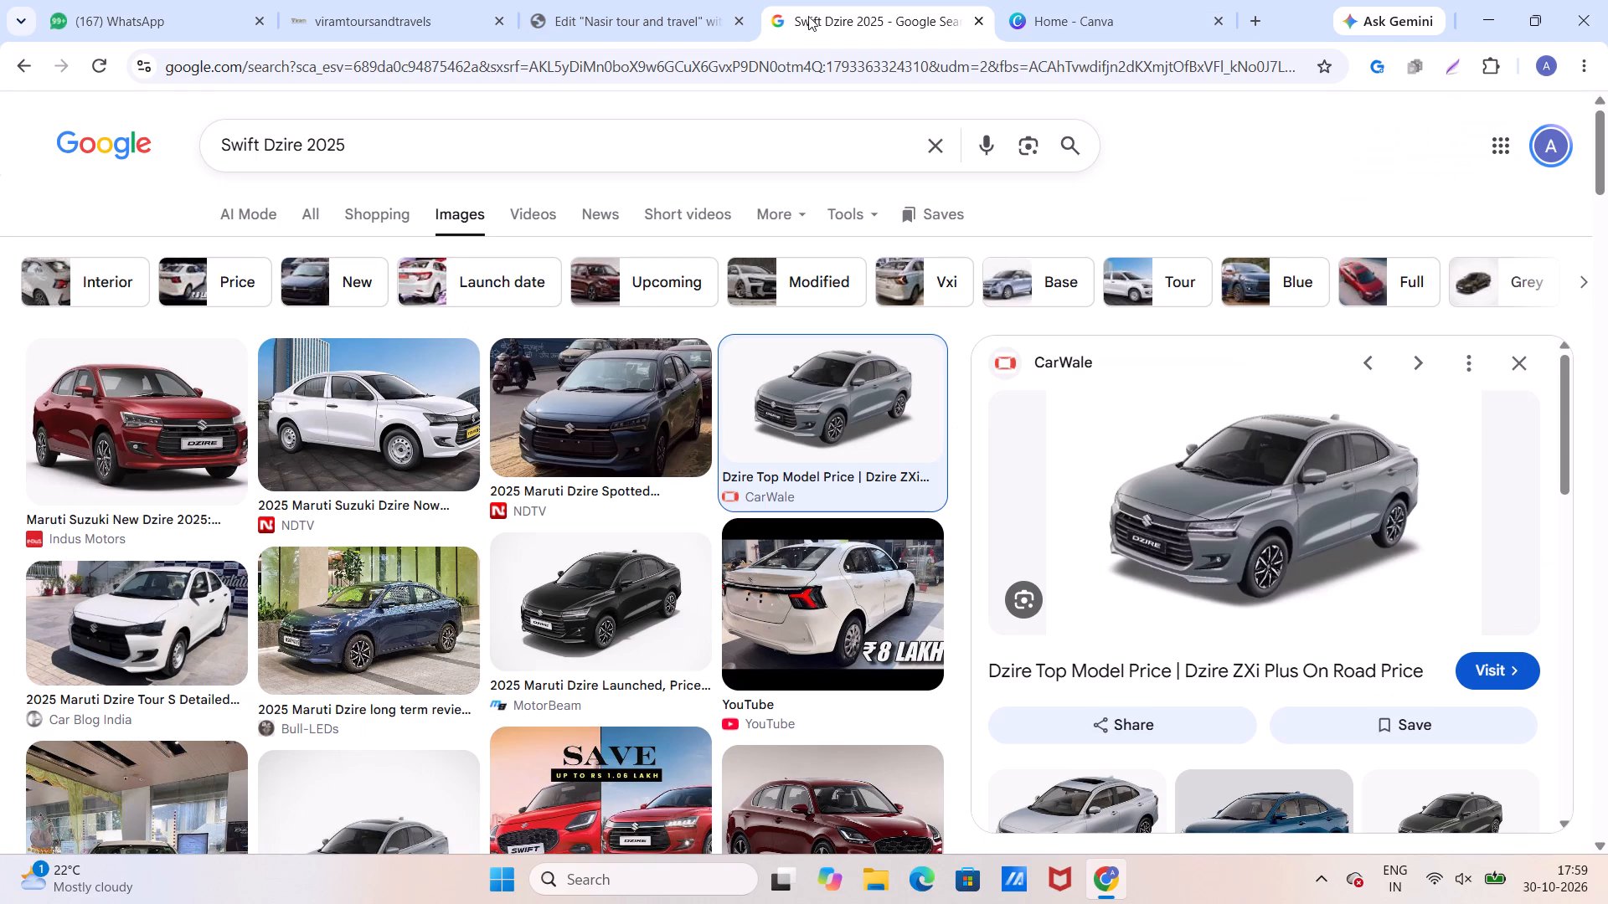
left_click(648, 9)
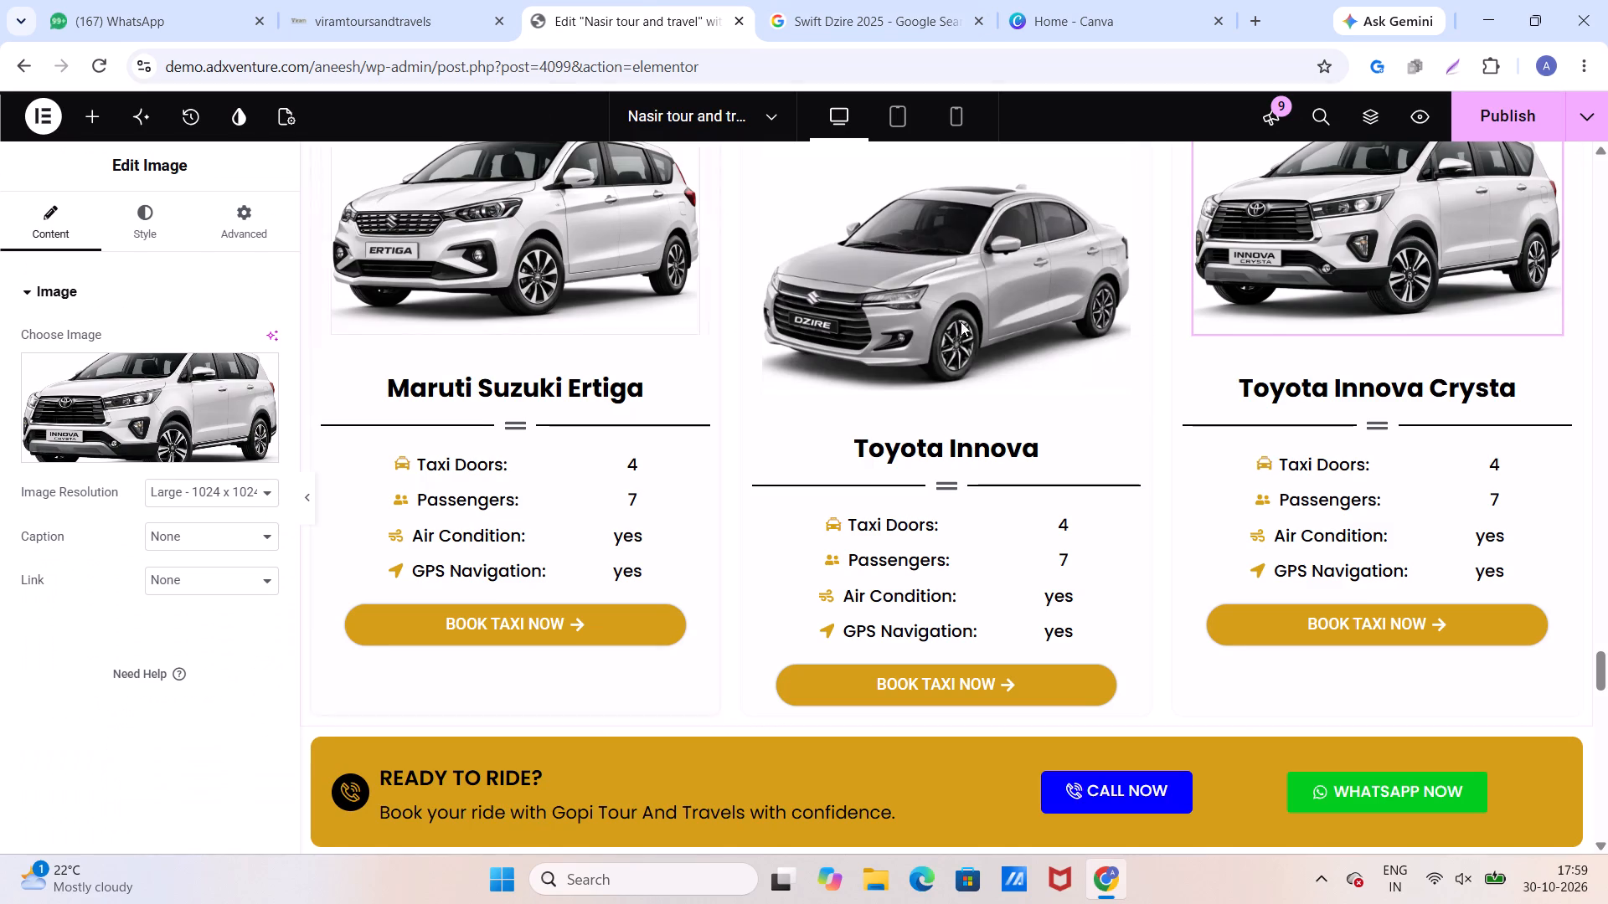
left_click(1031, 293)
left_click(116, 410)
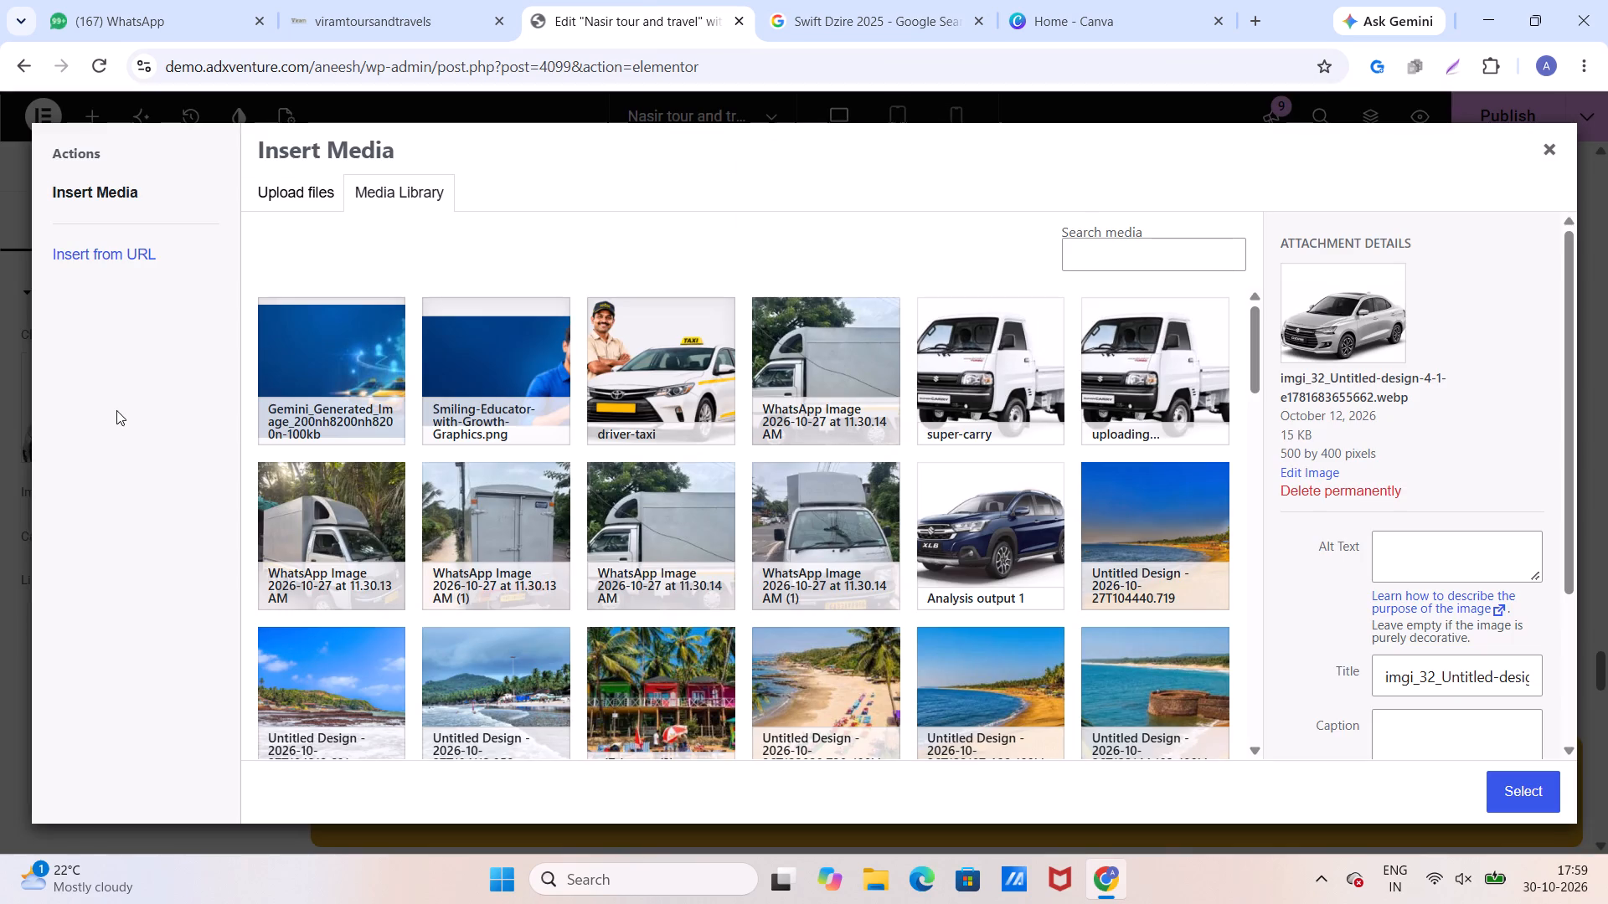
left_click(1557, 156)
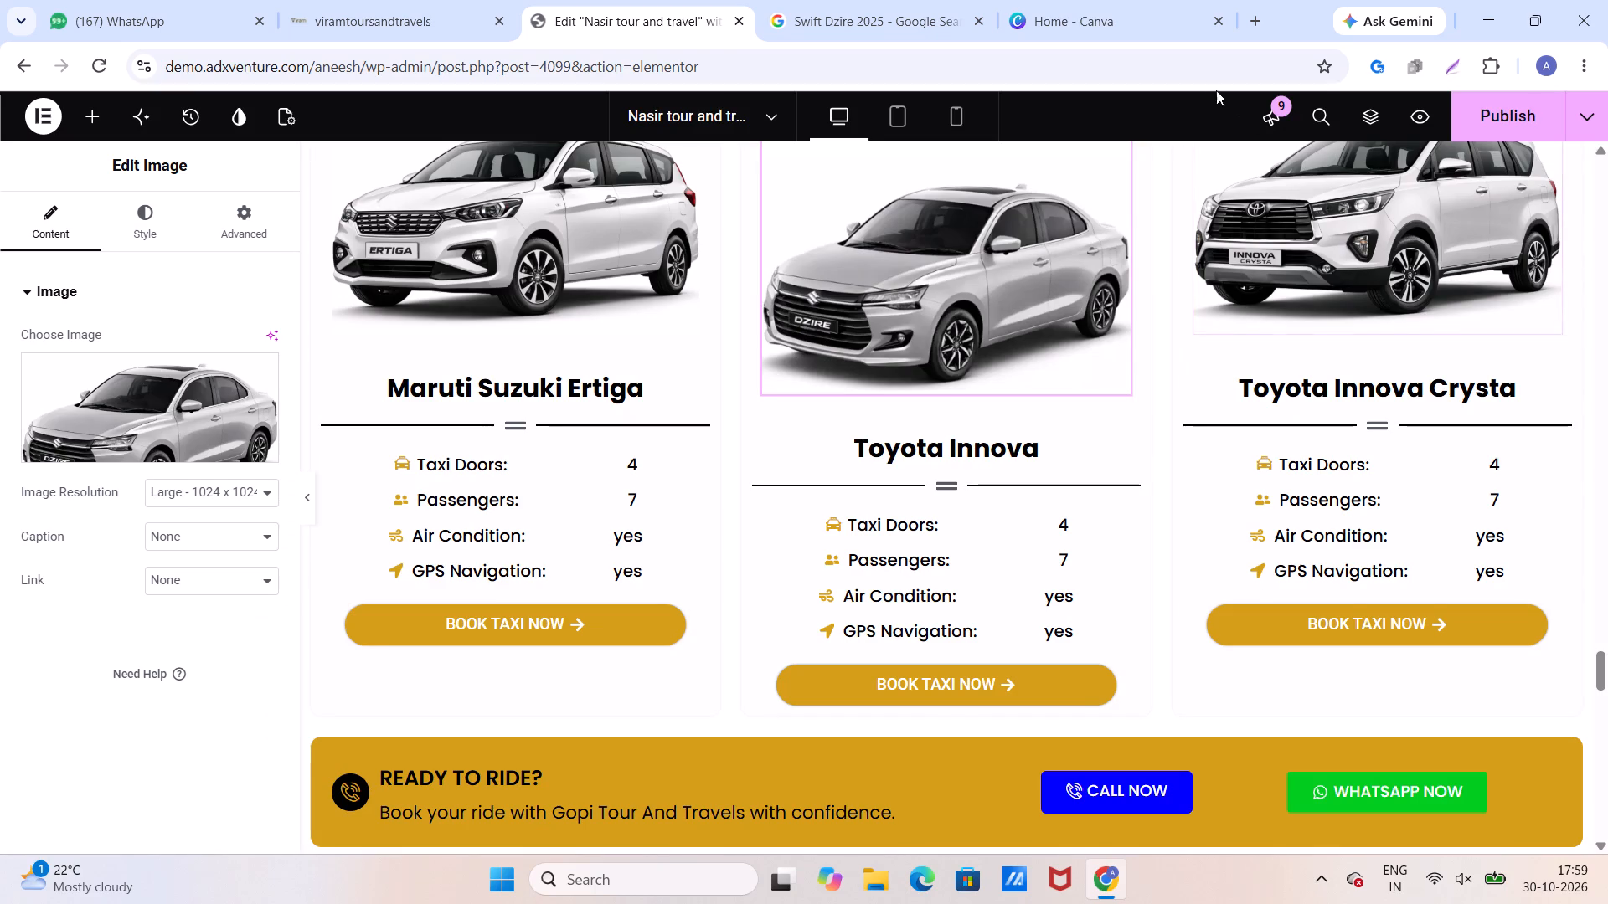
Create a new Canva design with a custom size of 500 × 400 px.
left_click(1157, 26)
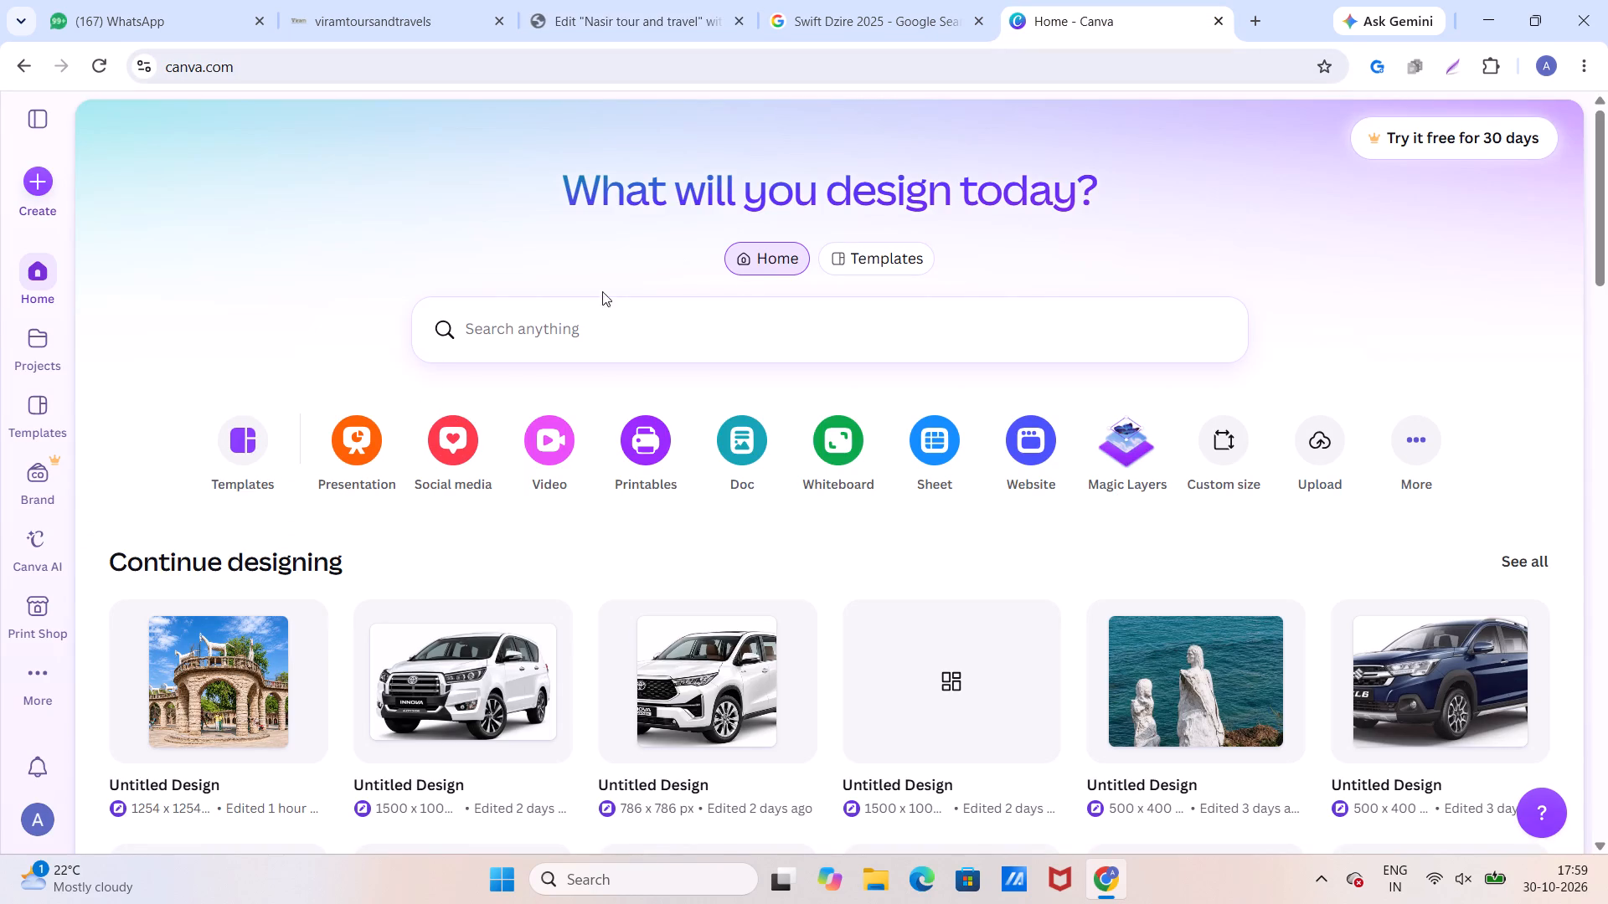
left_click(21, 192)
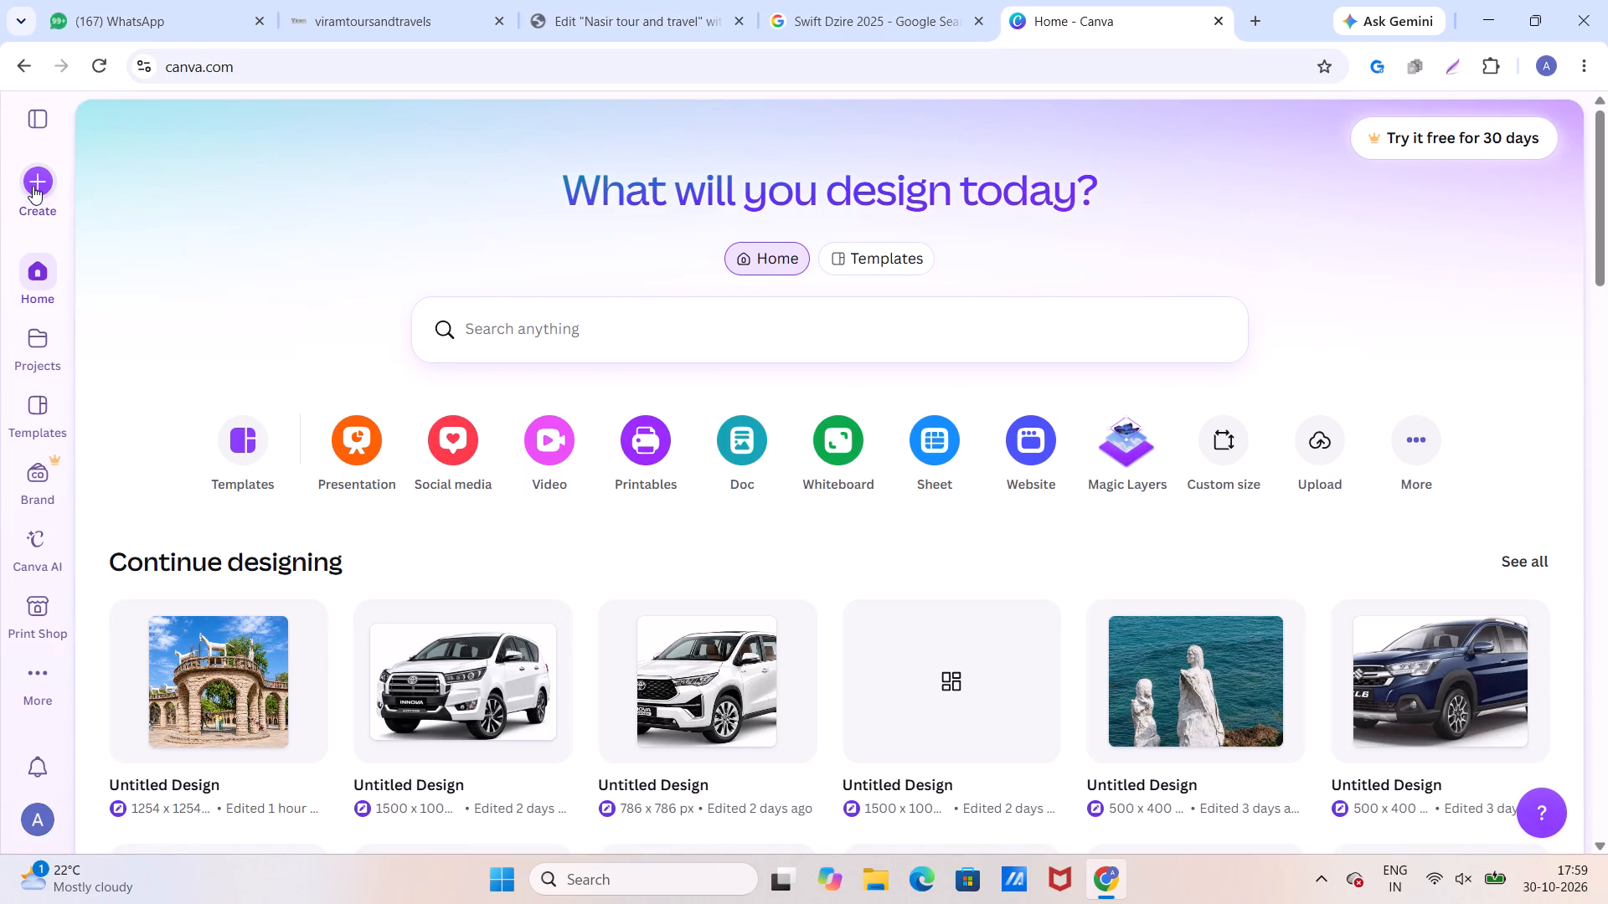
left_click(33, 182)
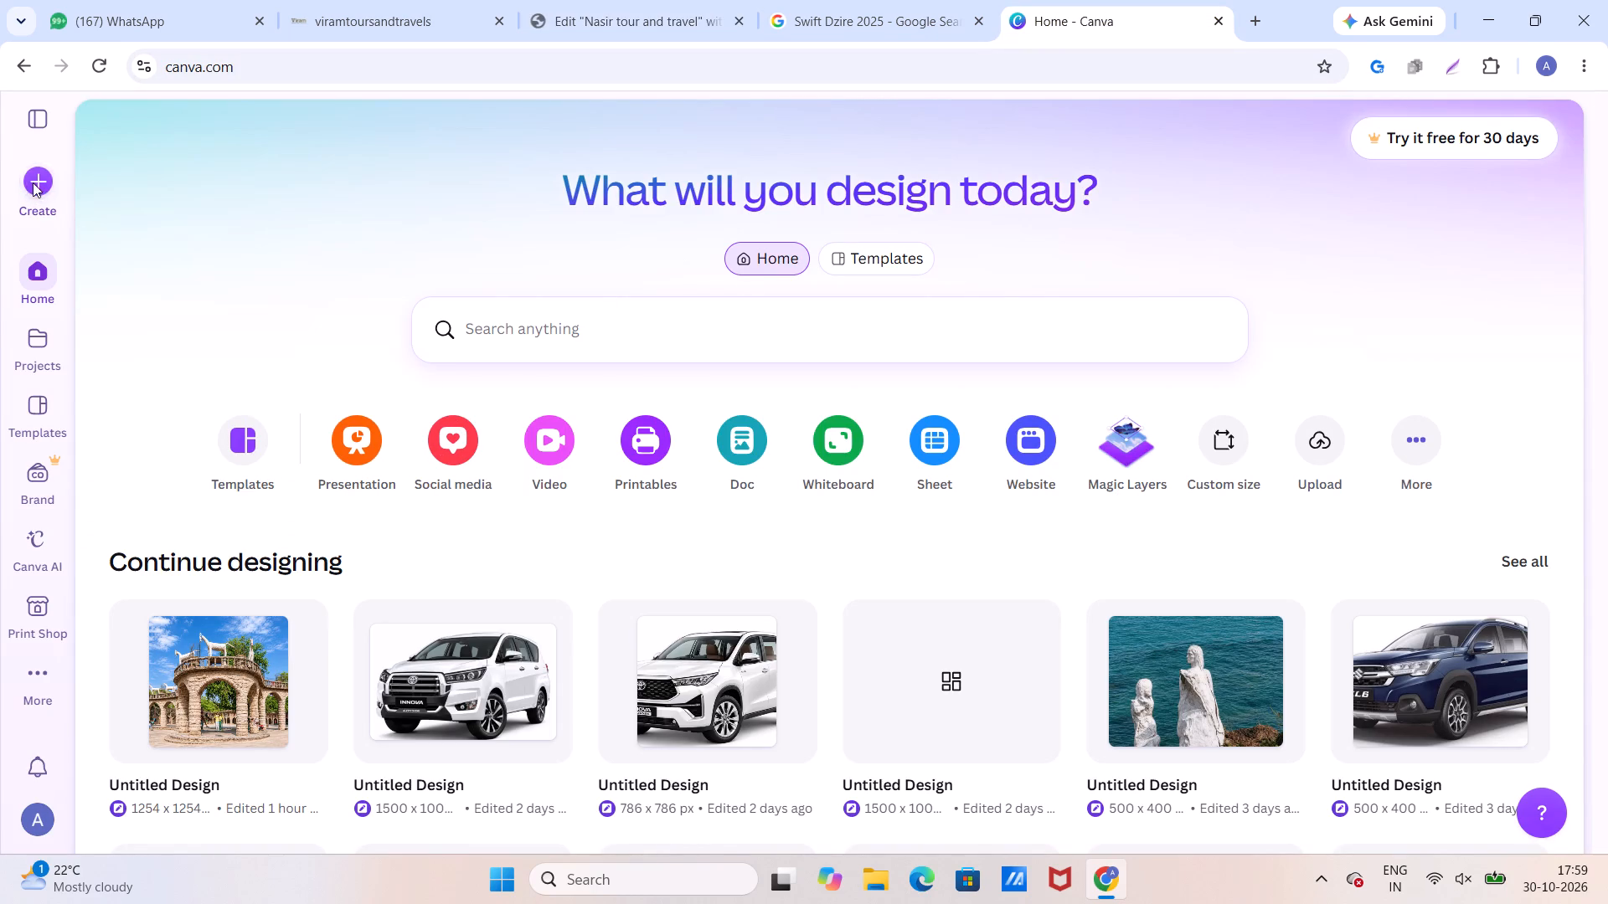
scroll(223, 460, "down", 3)
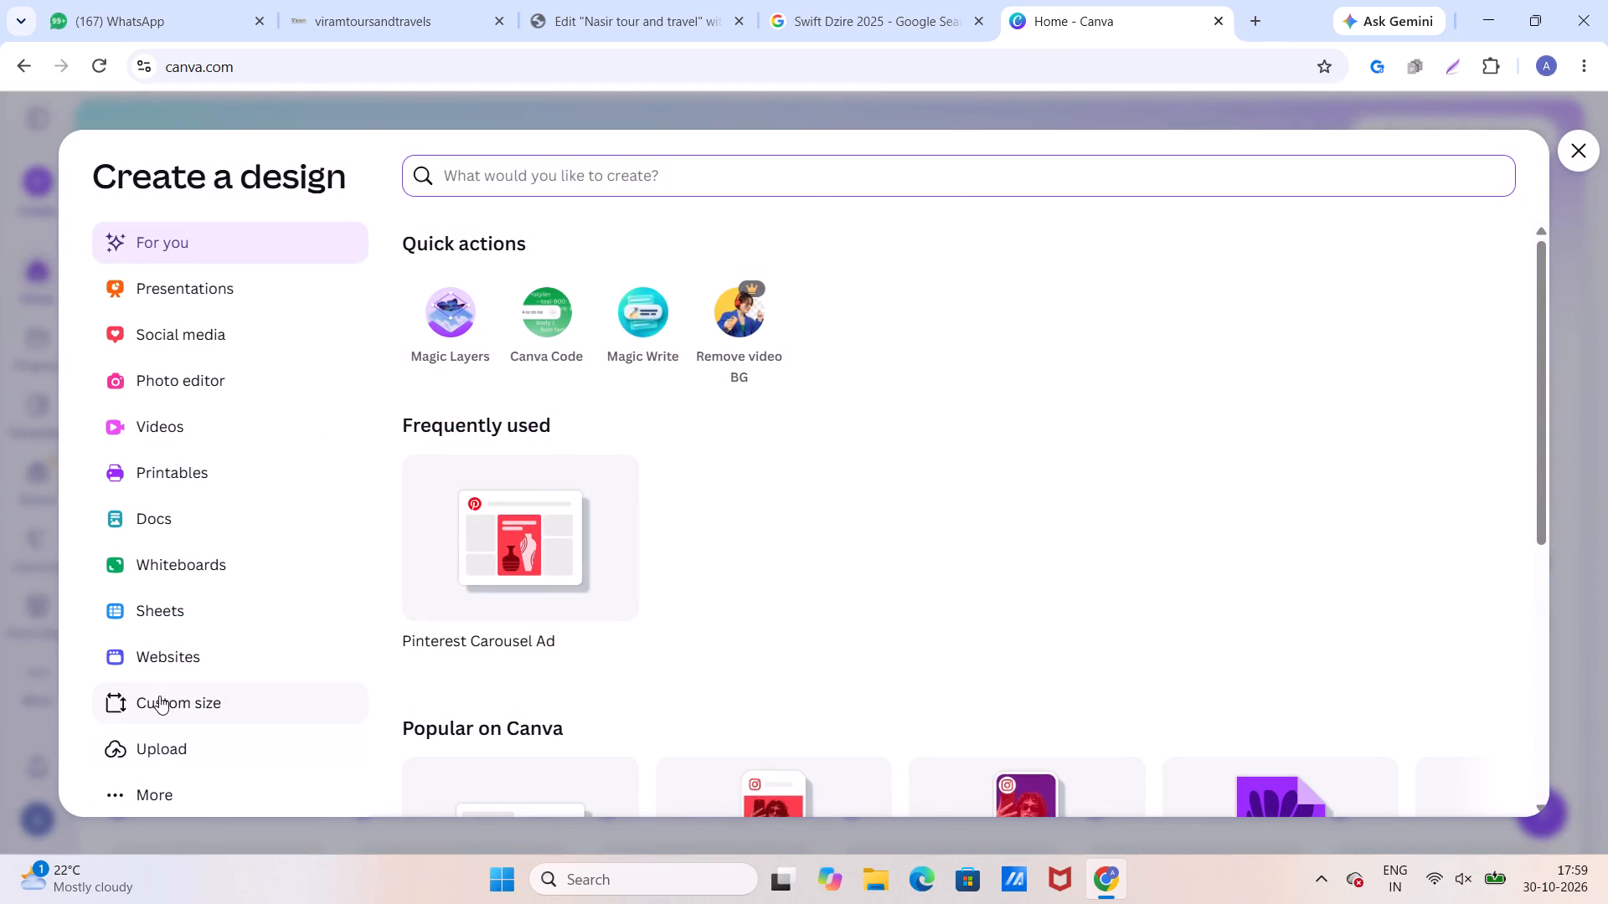
left_click(159, 696)
left_click(527, 252)
key("5")
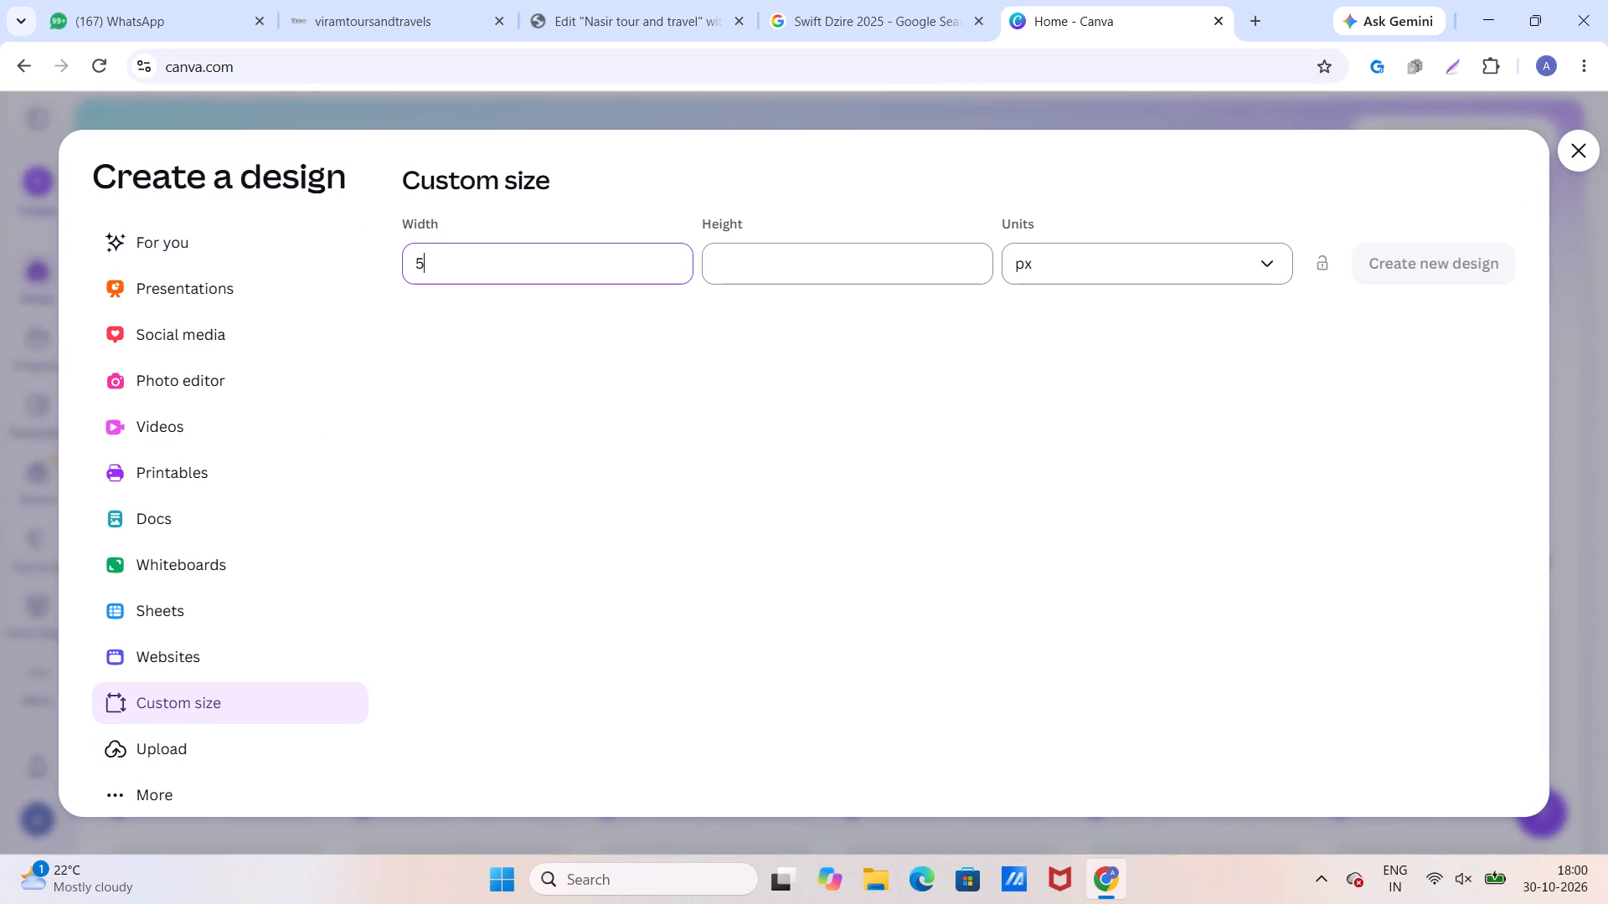
key("0")
key("0")
left_click(762, 264)
type("400")
left_click(1396, 257)
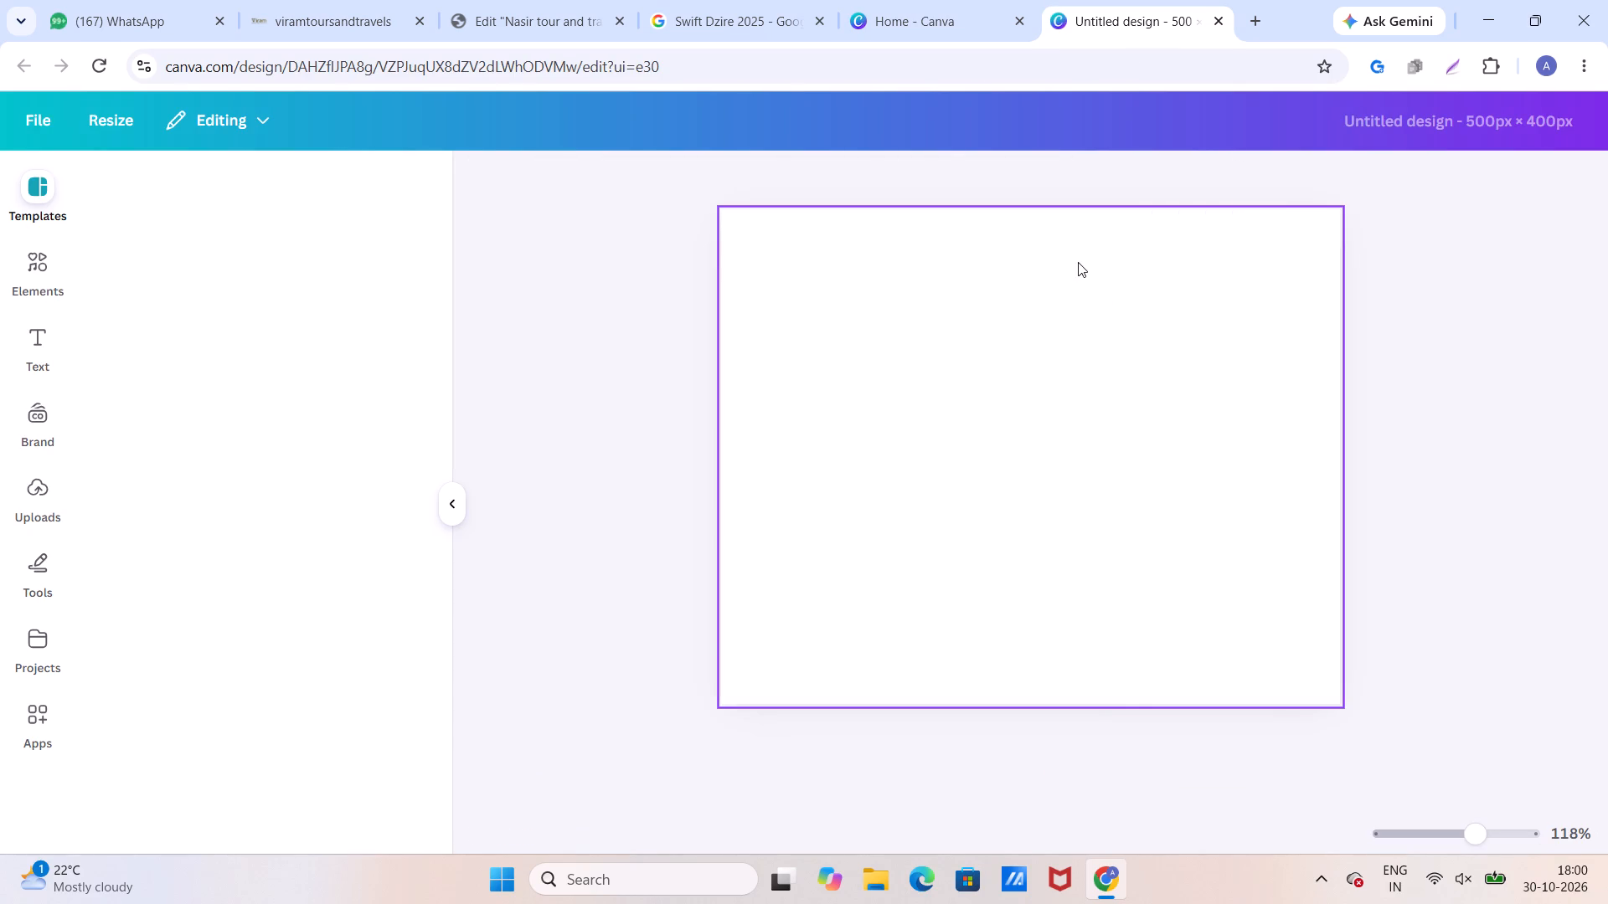
Bring CarWale's grey Dzire image from the Google image preview onto the blank 500 × 400 px Canva page.
left_click(724, 23)
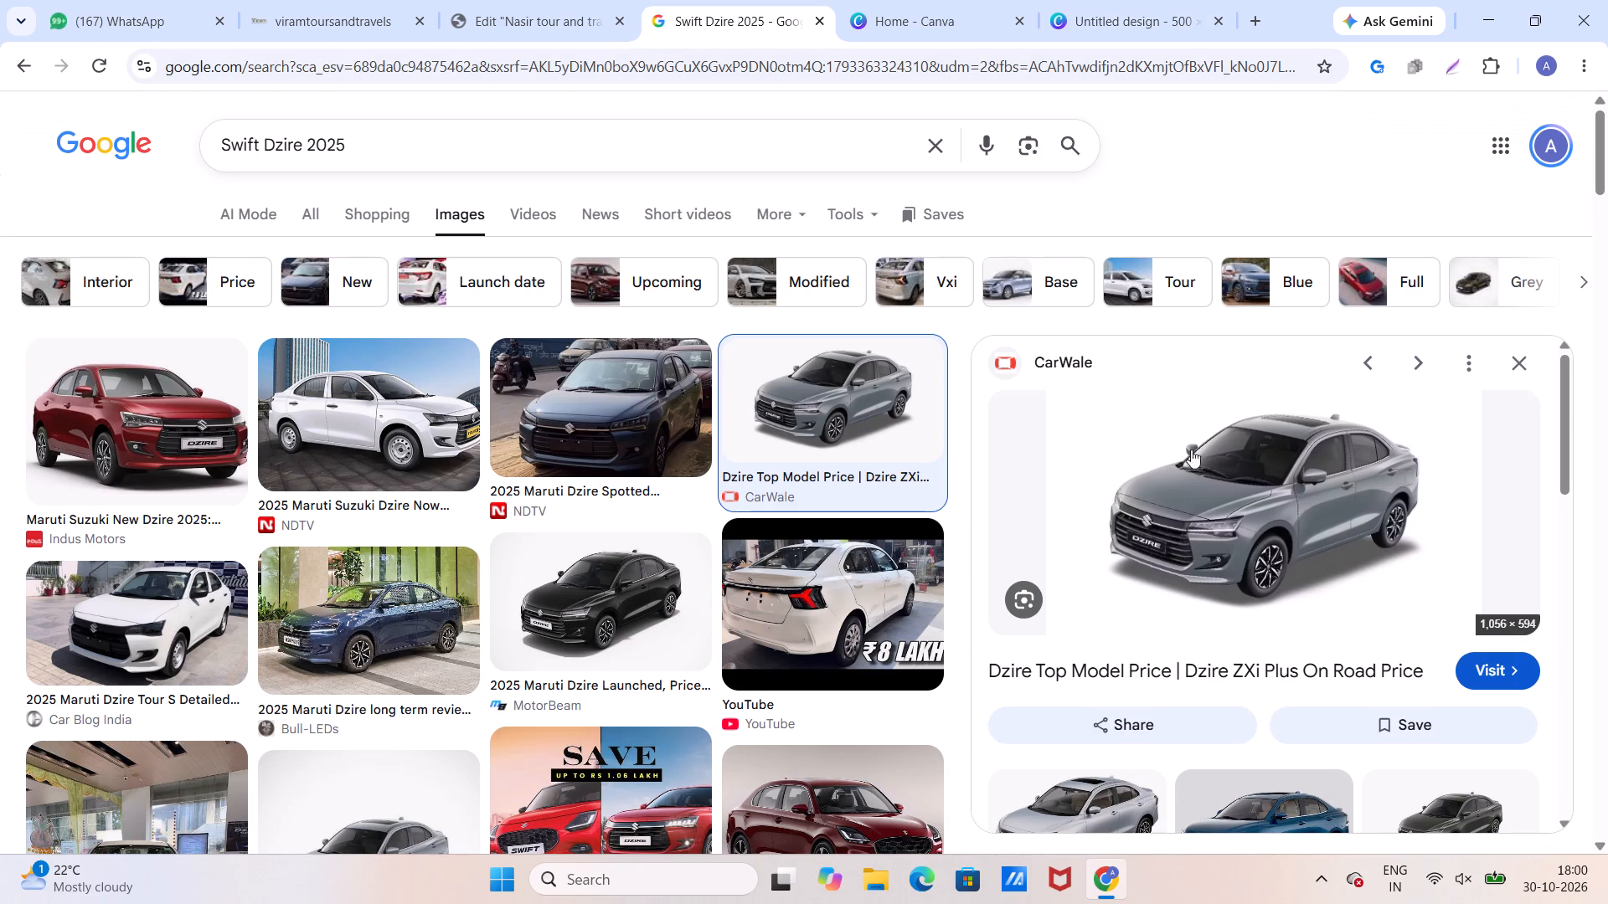
left_click_drag(1247, 505, 1136, 0)
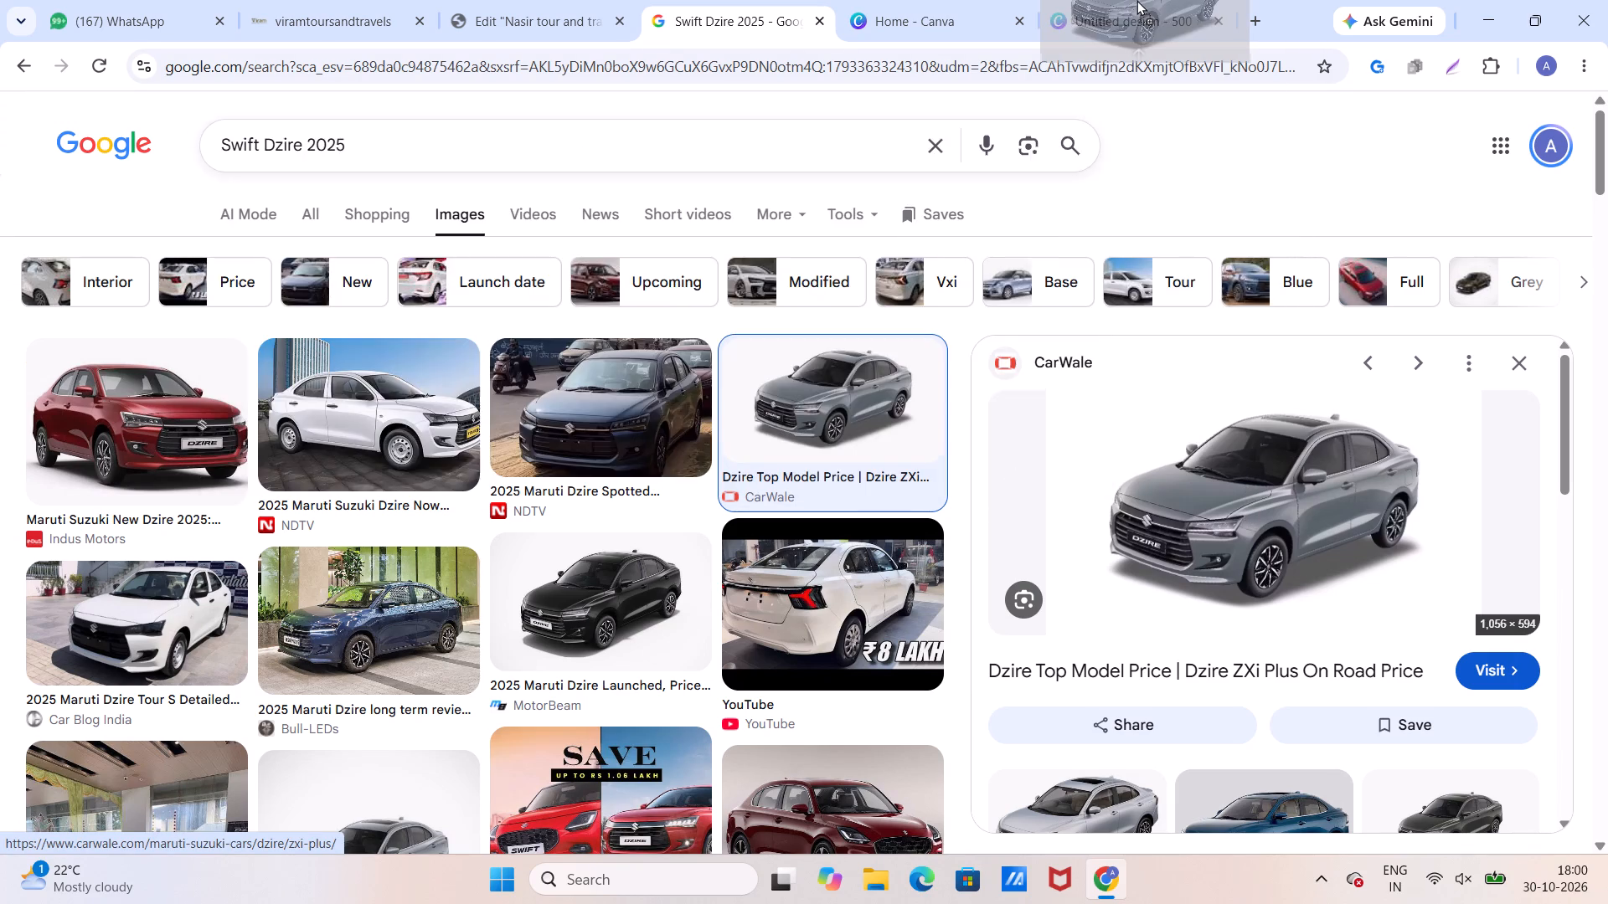
left_click_drag(1136, 0, 993, 449)
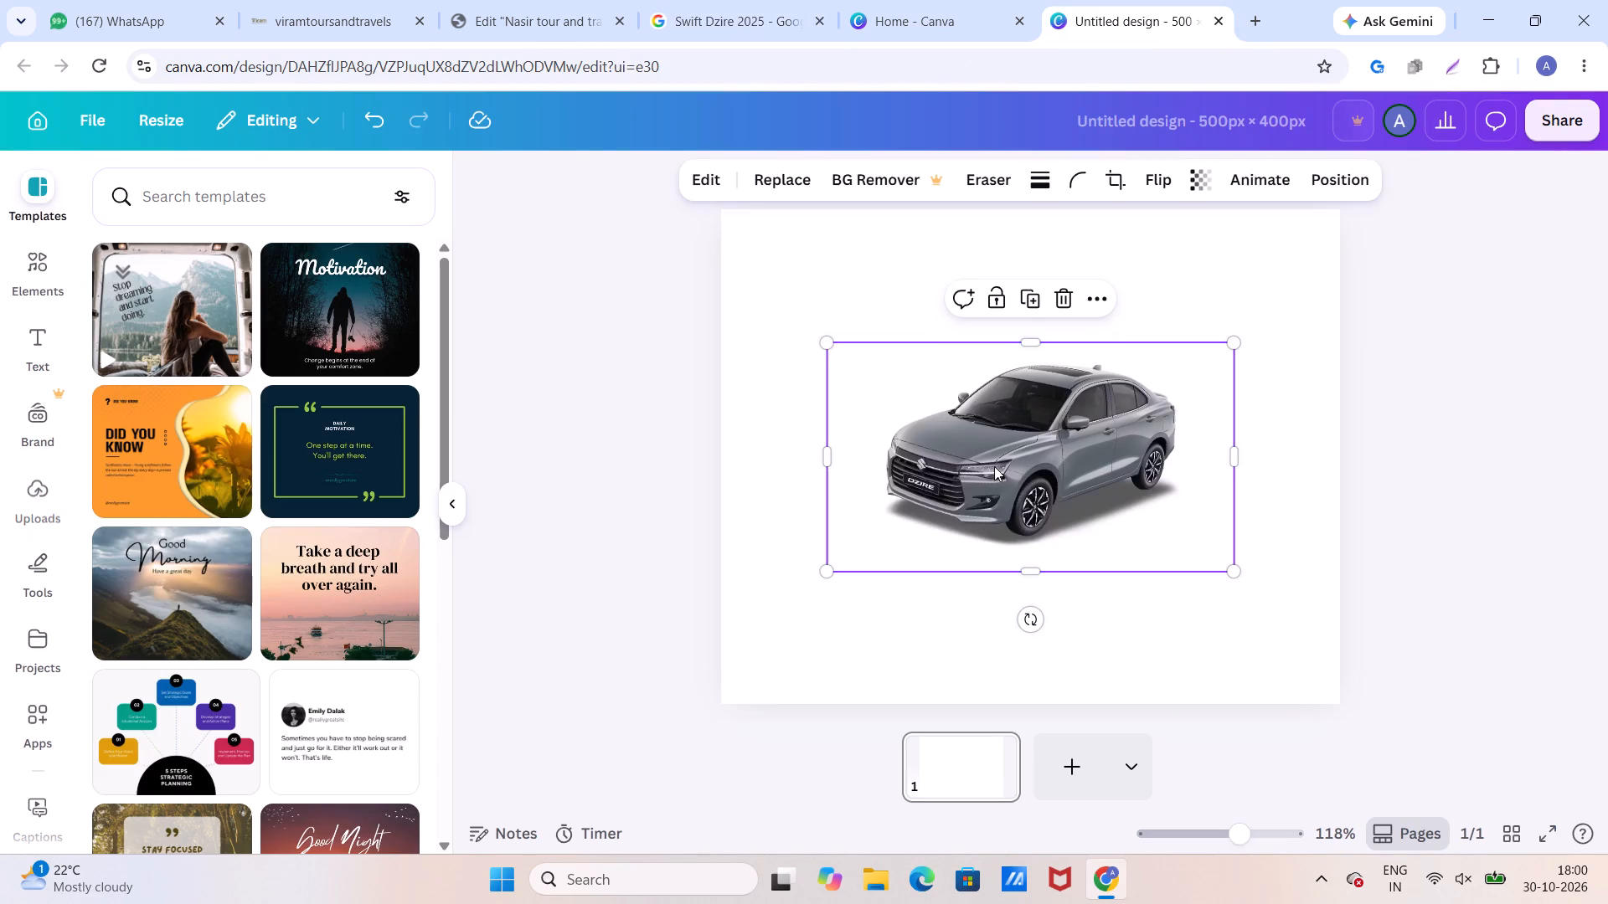
Stretch the Dzire image's frame on all four sides so it fills the whole 500 × 400 px page.
left_click_drag(1236, 463, 1299, 462)
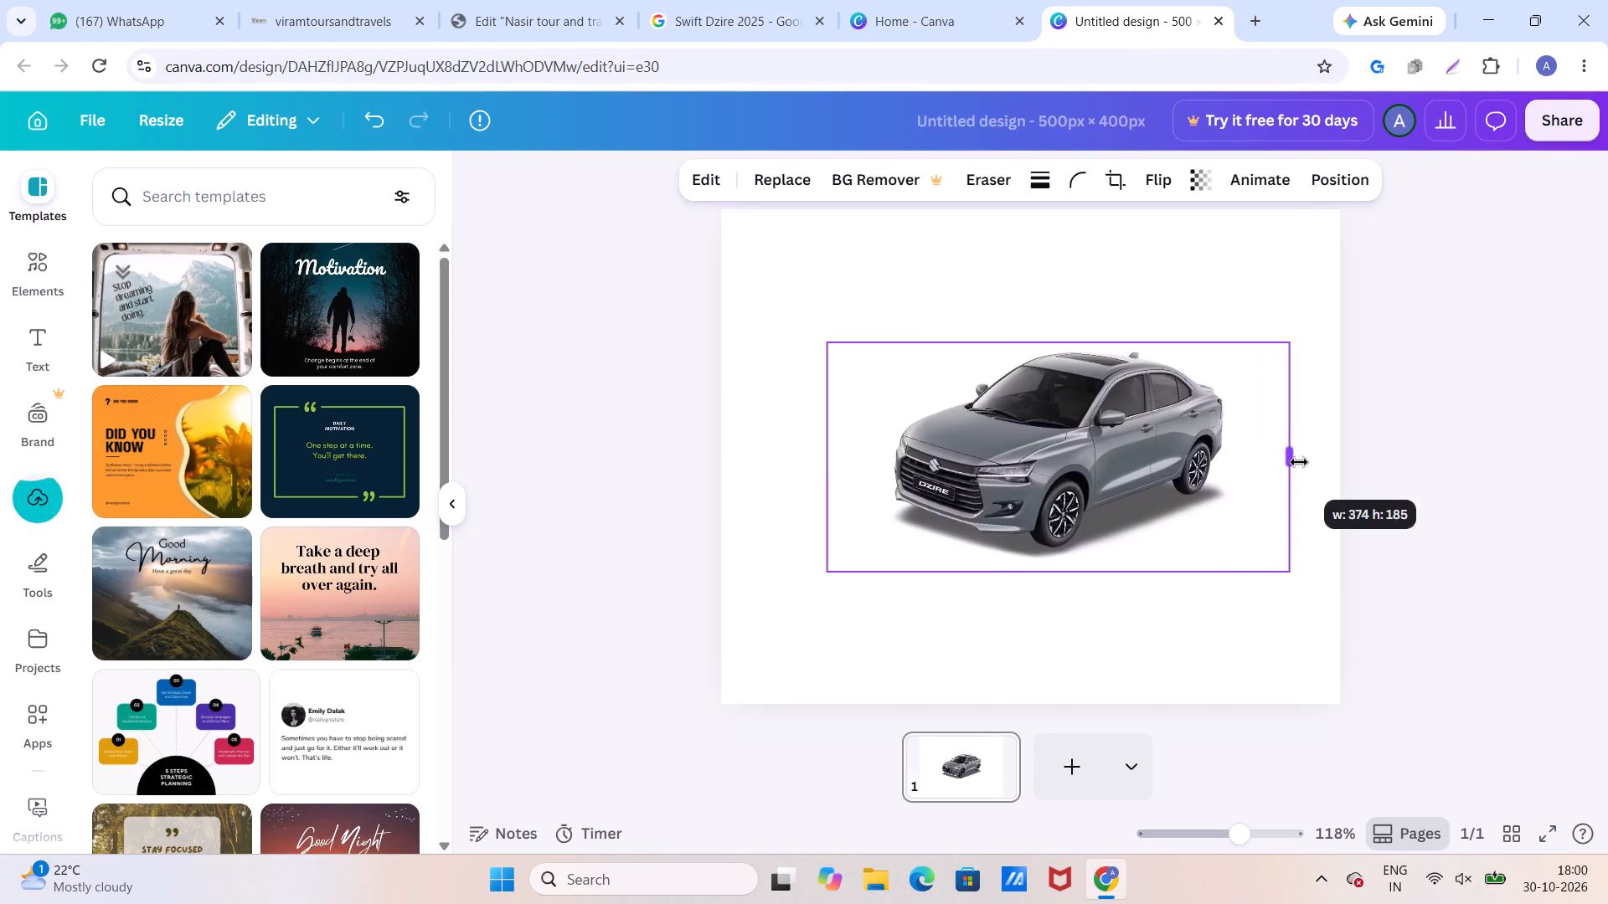
left_click_drag(1299, 462, 1333, 475)
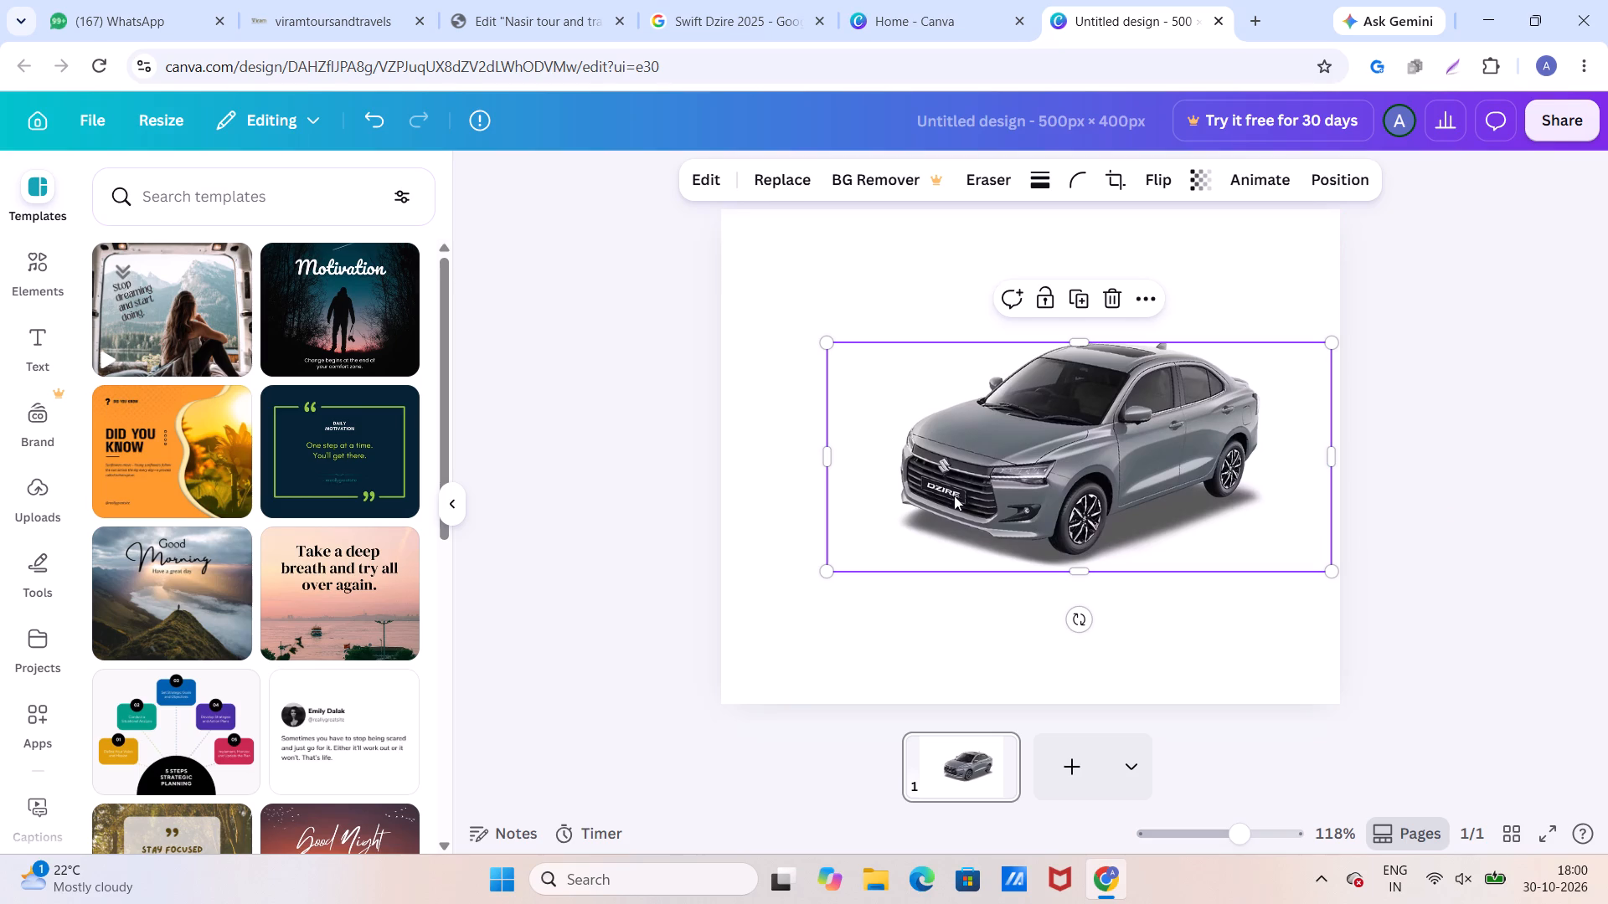
left_click_drag(823, 459, 712, 485)
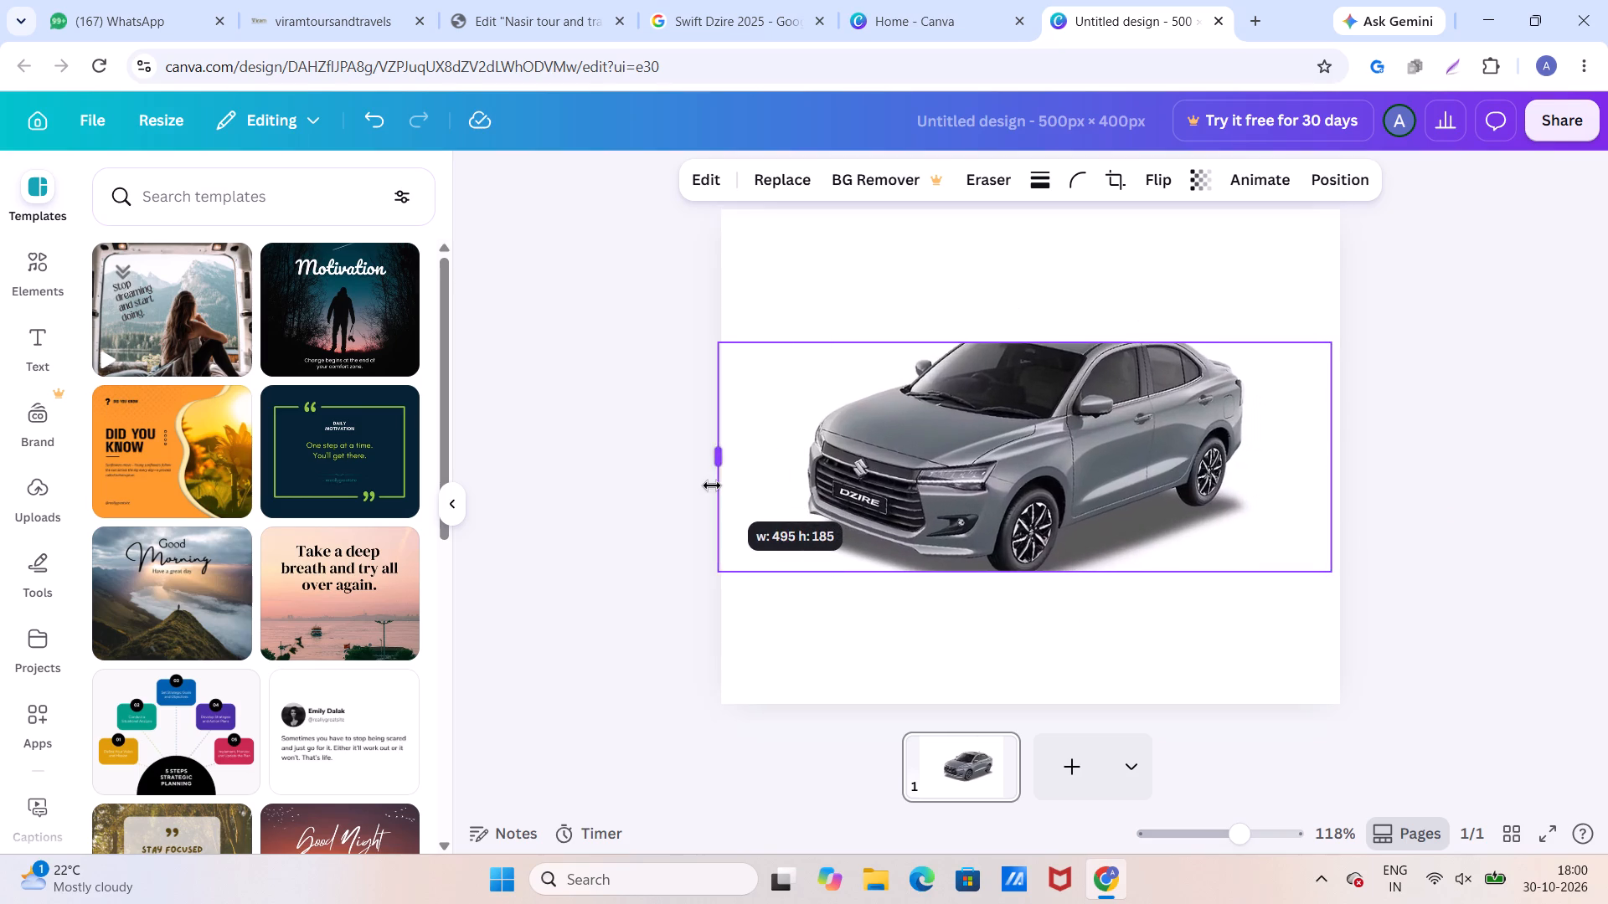
left_click_drag(712, 485, 721, 487)
left_click_drag(1019, 346, 1020, 215)
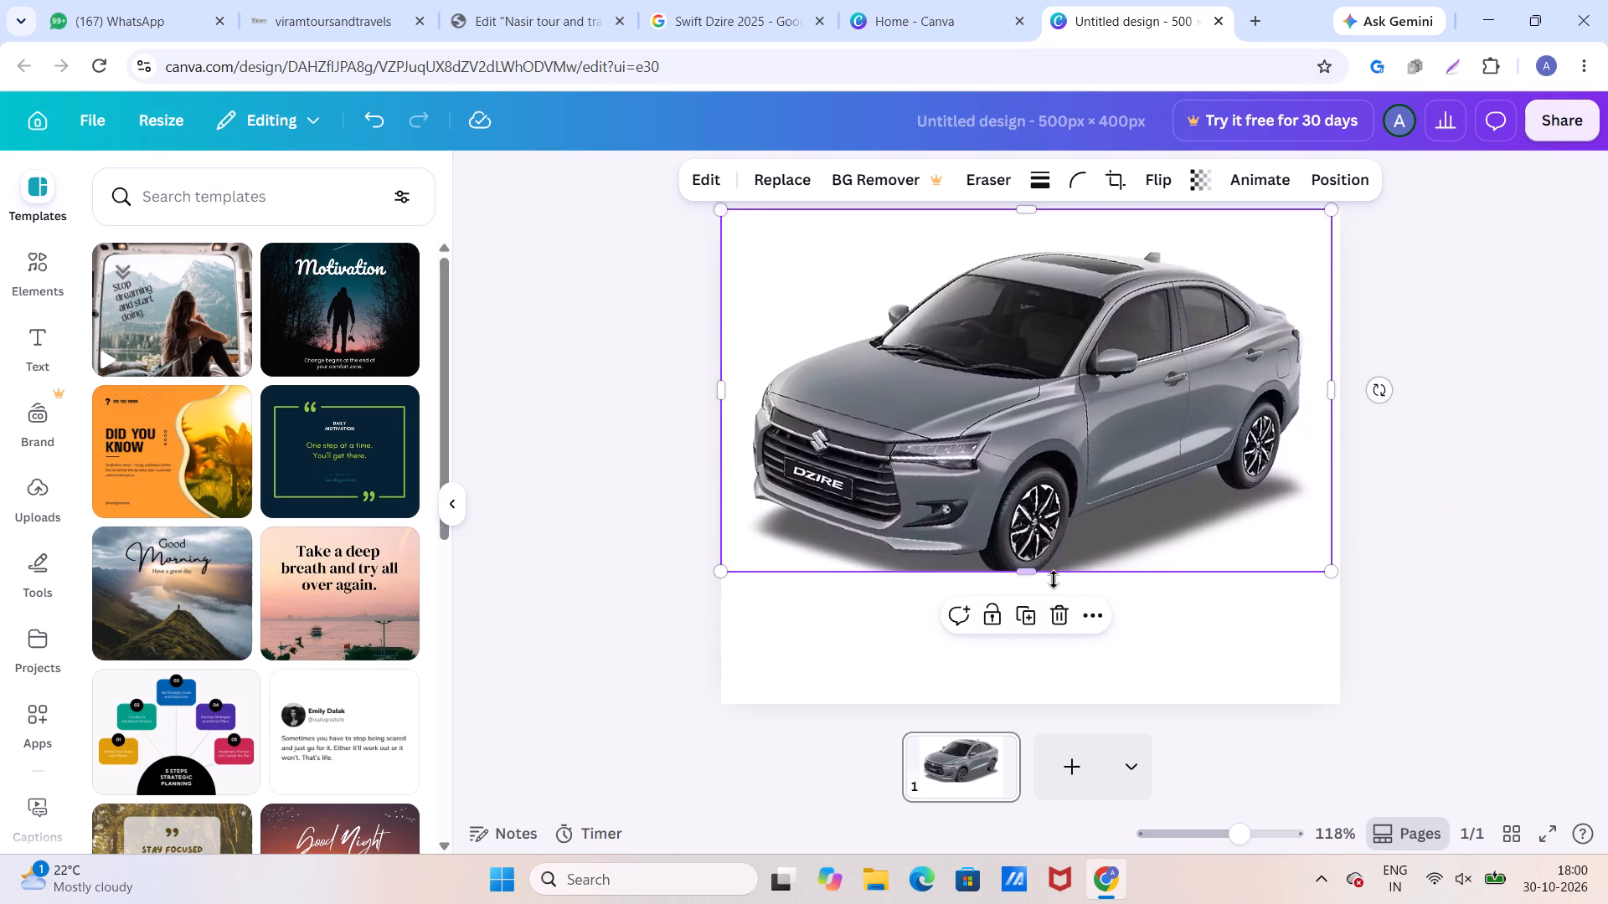
left_click_drag(1029, 570, 1088, 670)
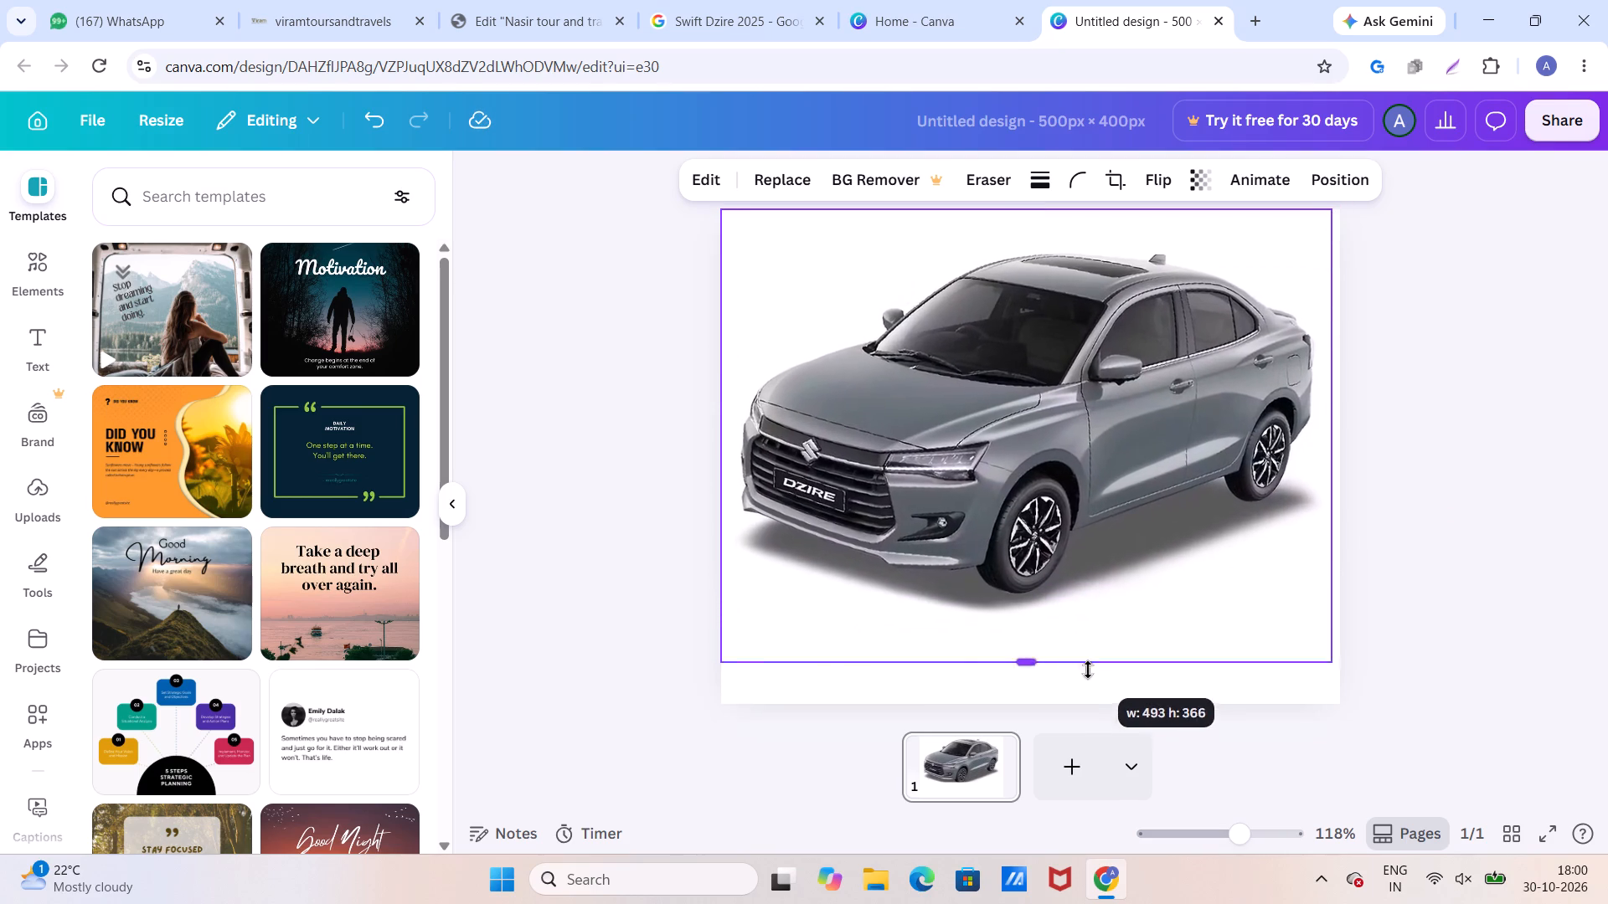
left_click_drag(1088, 670, 1099, 700)
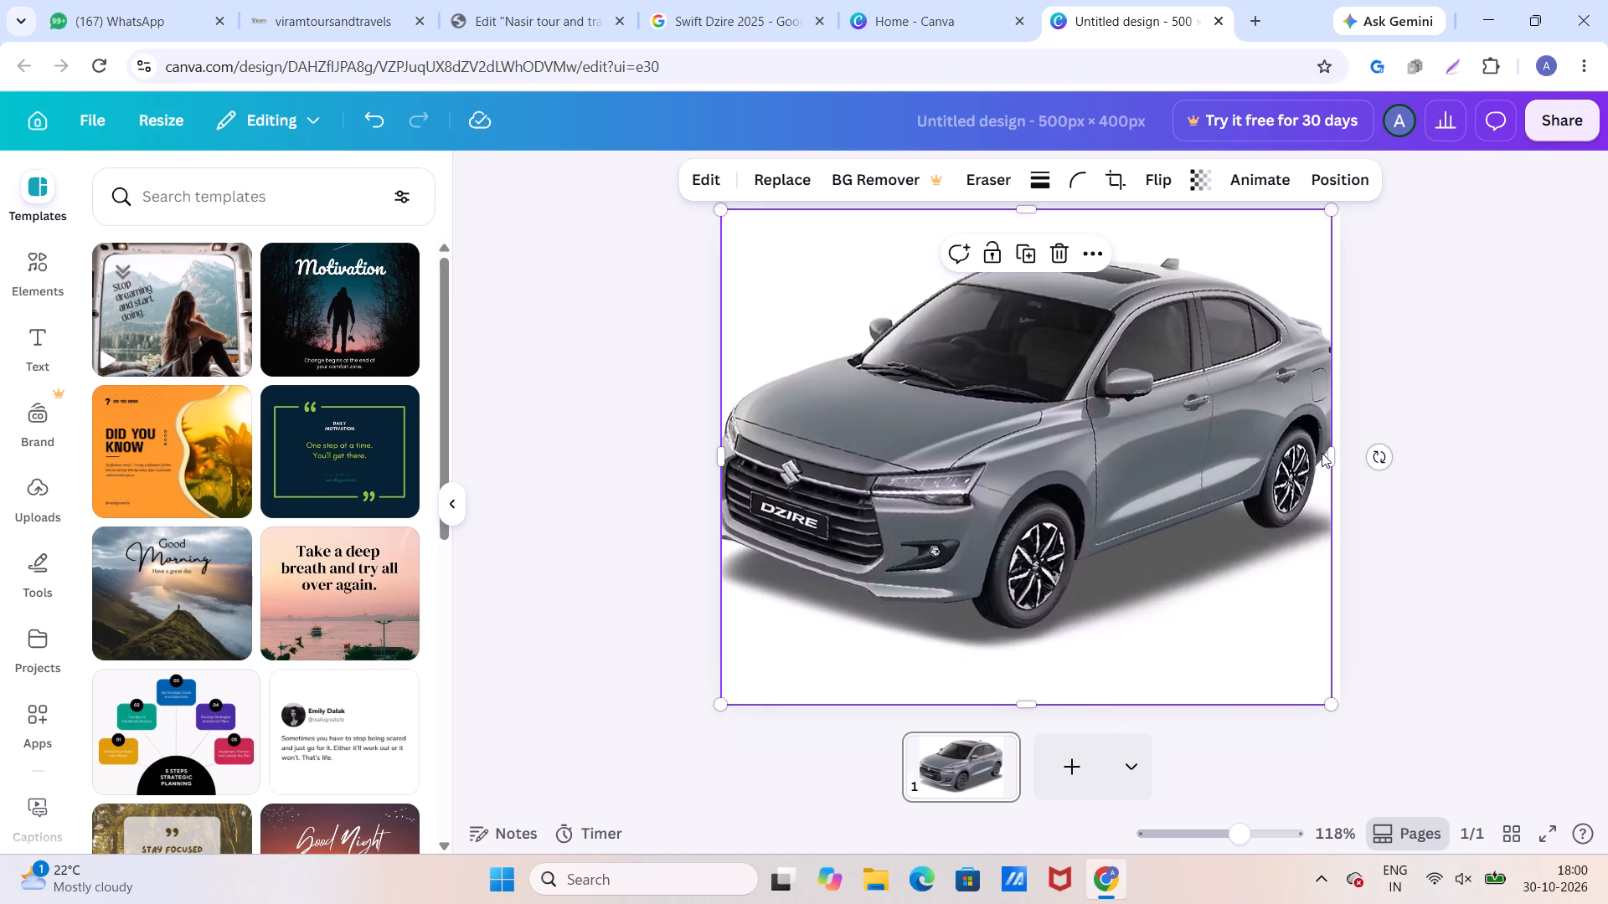
left_click_drag(1330, 451, 1338, 454)
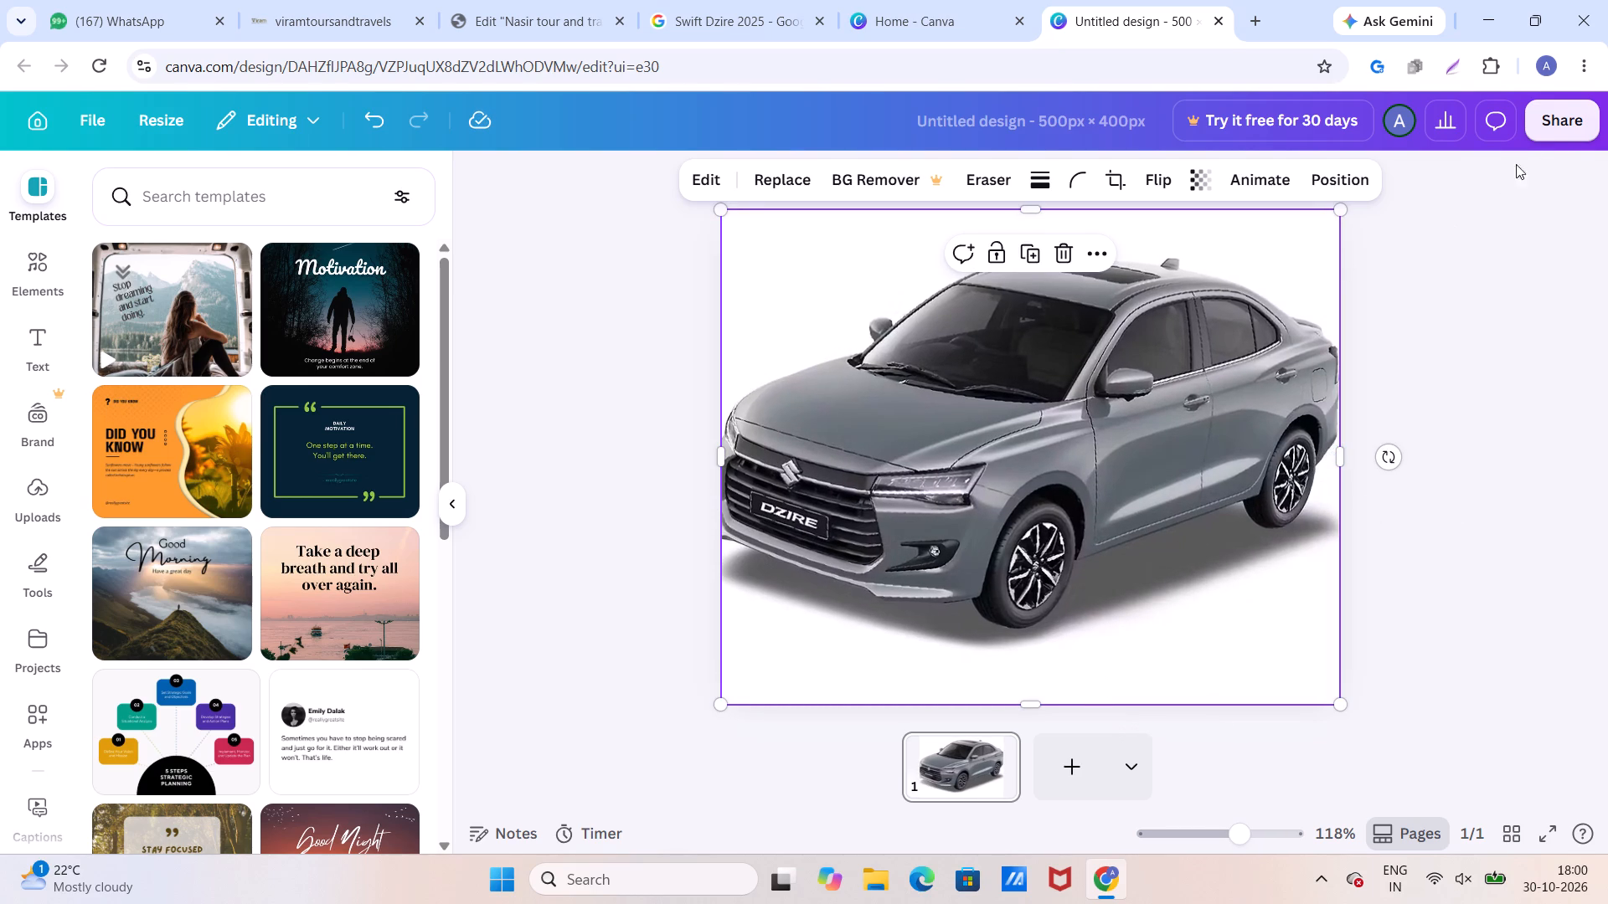
Download the Dzire design from Canva as a PNG.
left_click(1569, 127)
left_click(1231, 572)
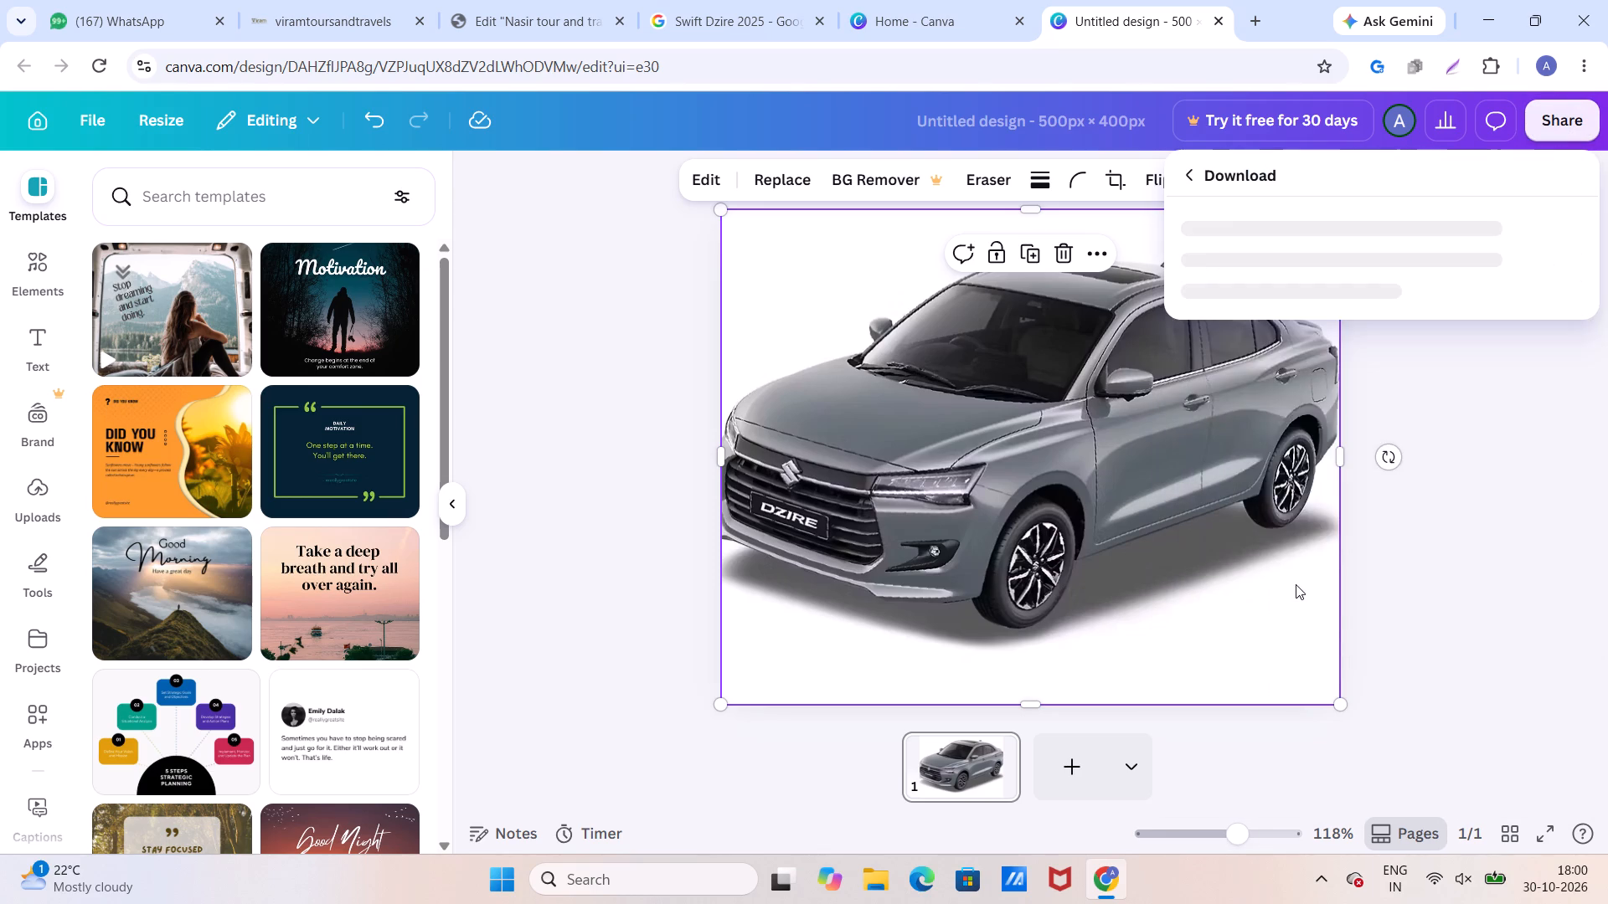
left_click(1296, 584)
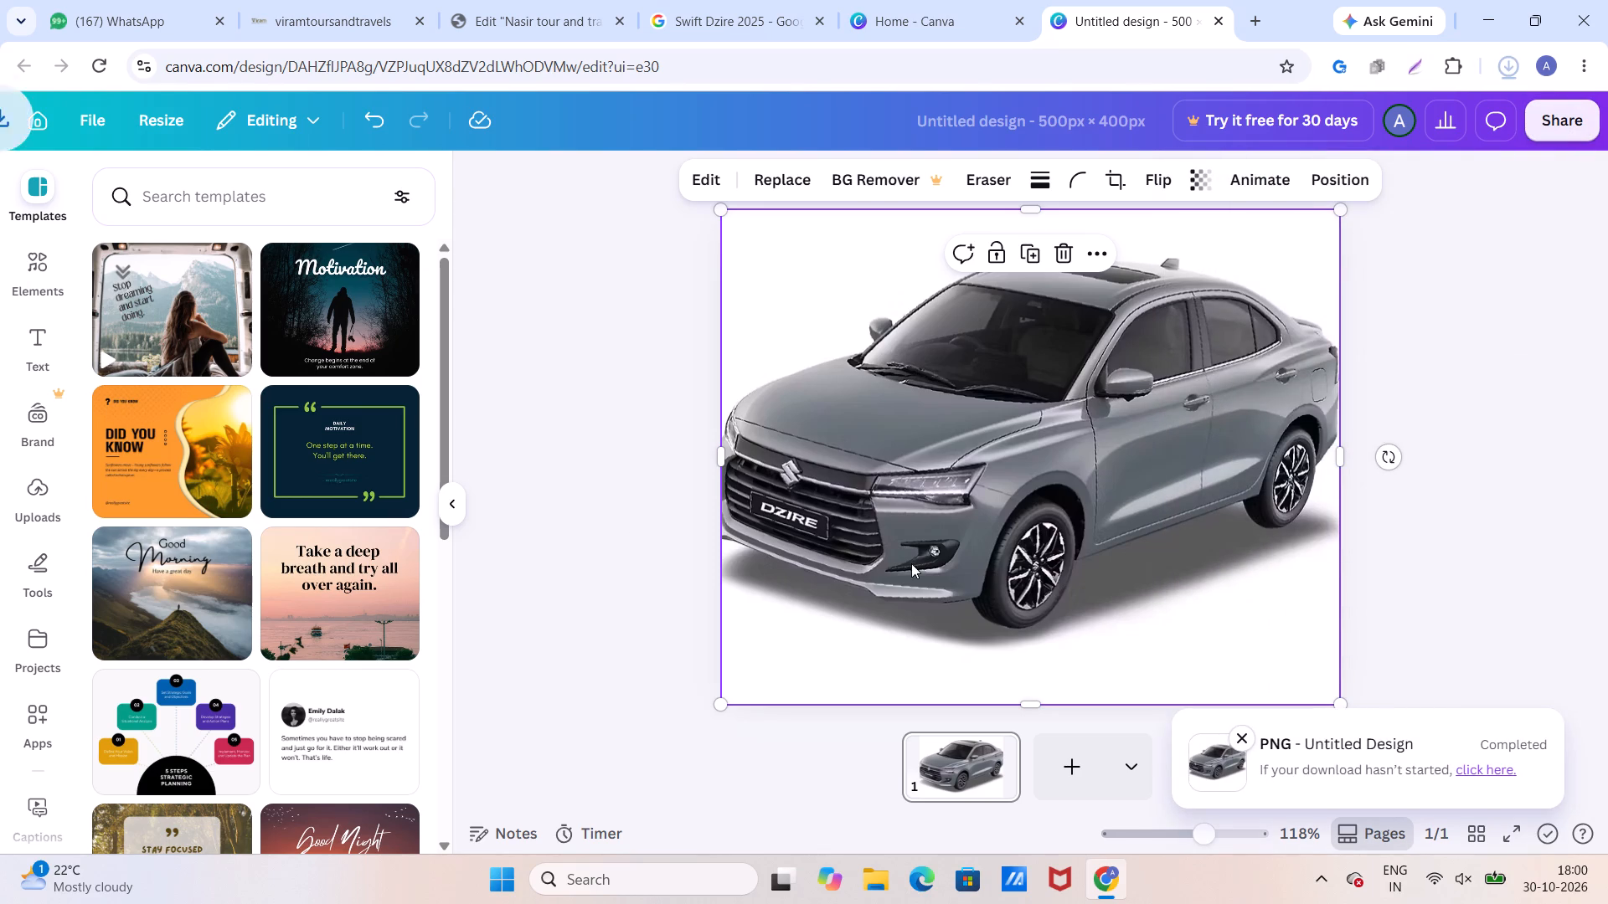
In the Elementor page, replace the Toyota Innova Crysta card's image with the newly downloaded 500 × 400 px Dzire PNG.
left_click(542, 18)
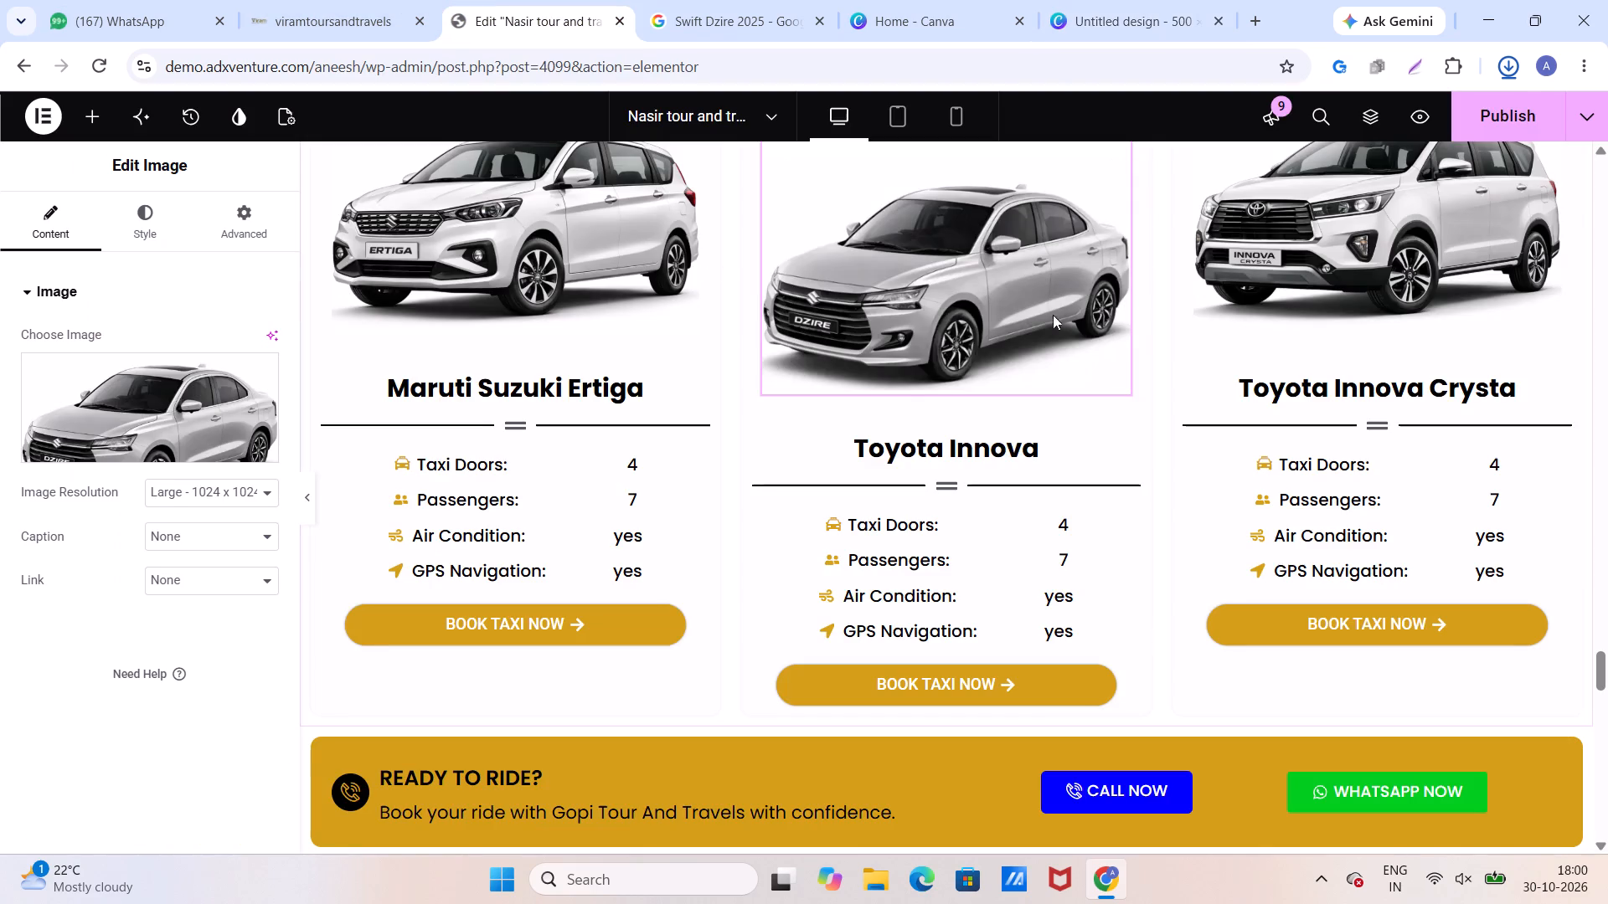
left_click(1245, 275)
left_click(53, 402)
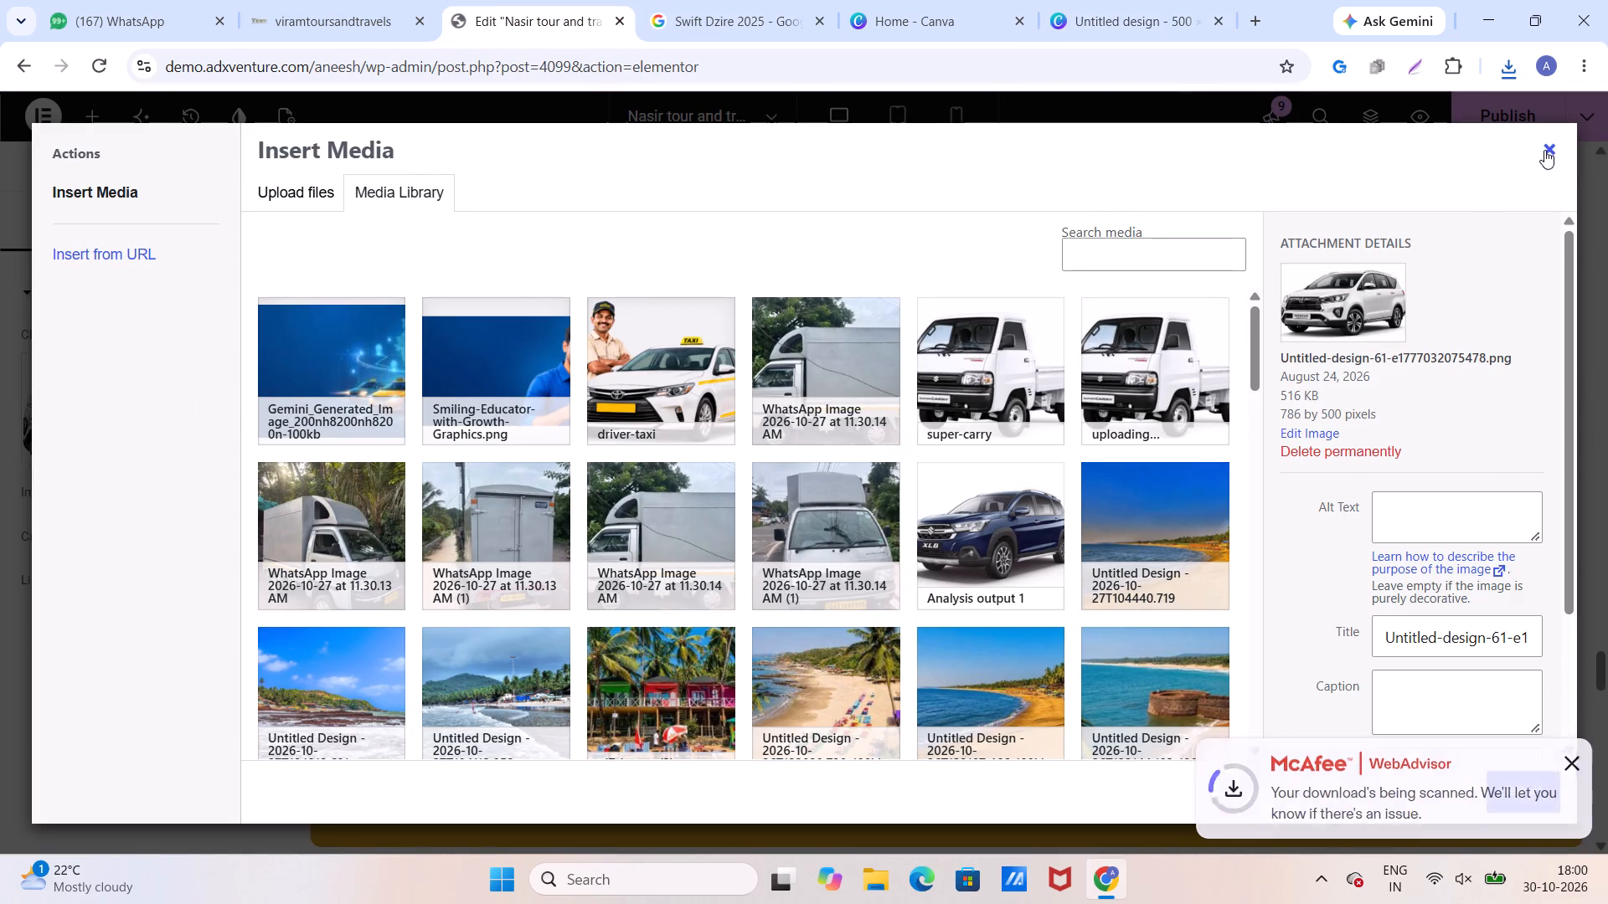
left_click(1544, 150)
left_click(1432, 223)
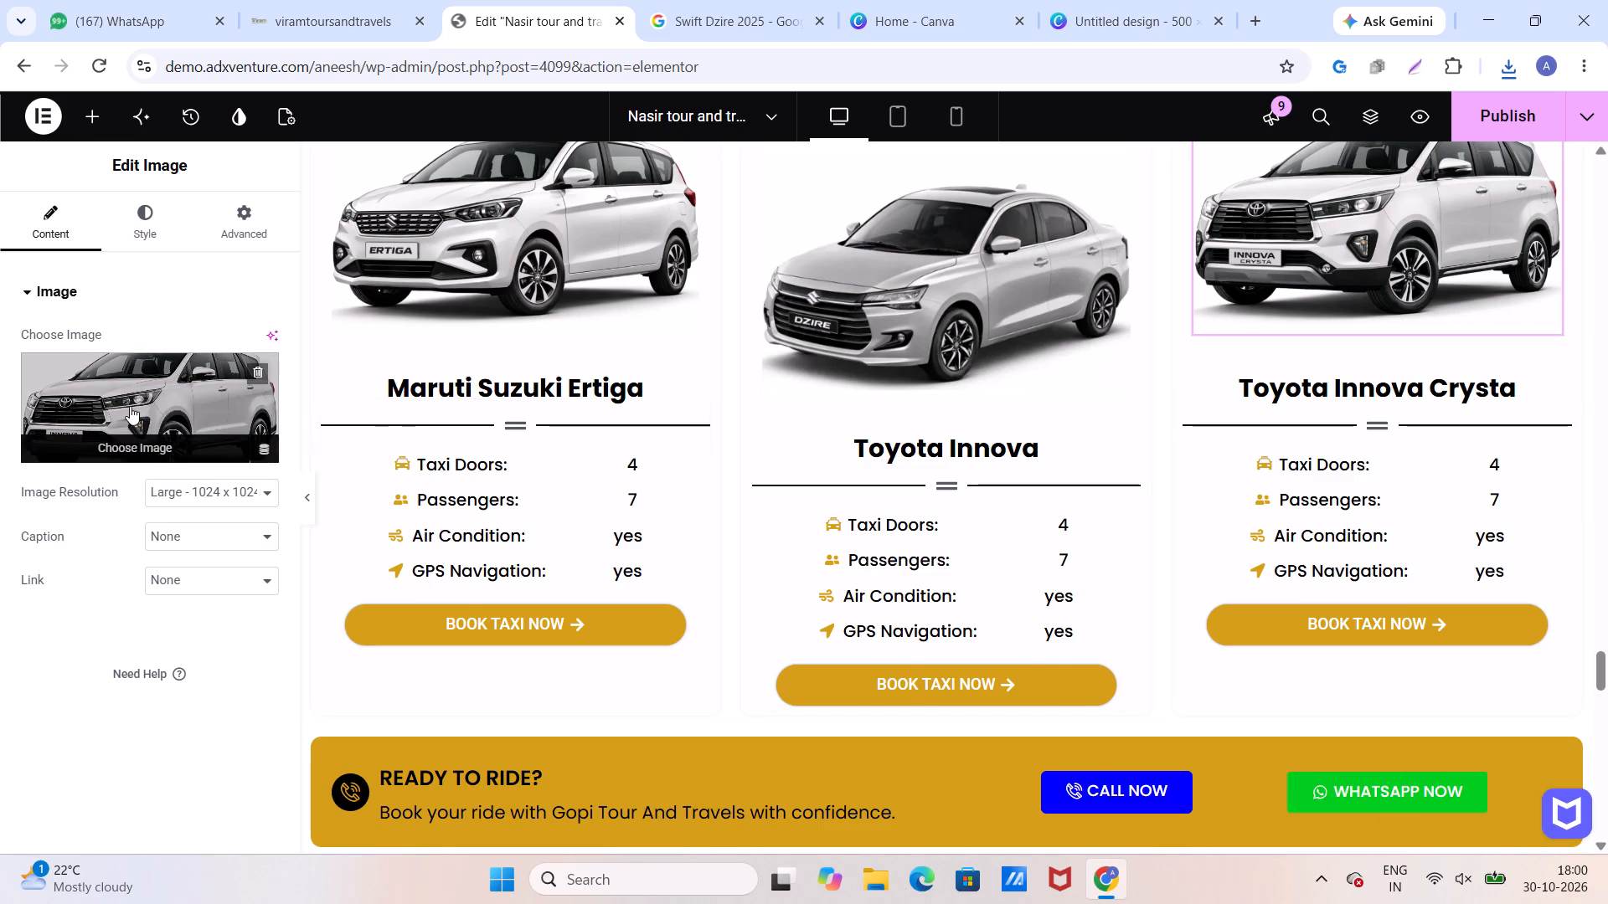
left_click(130, 406)
left_click(326, 198)
left_click(873, 470)
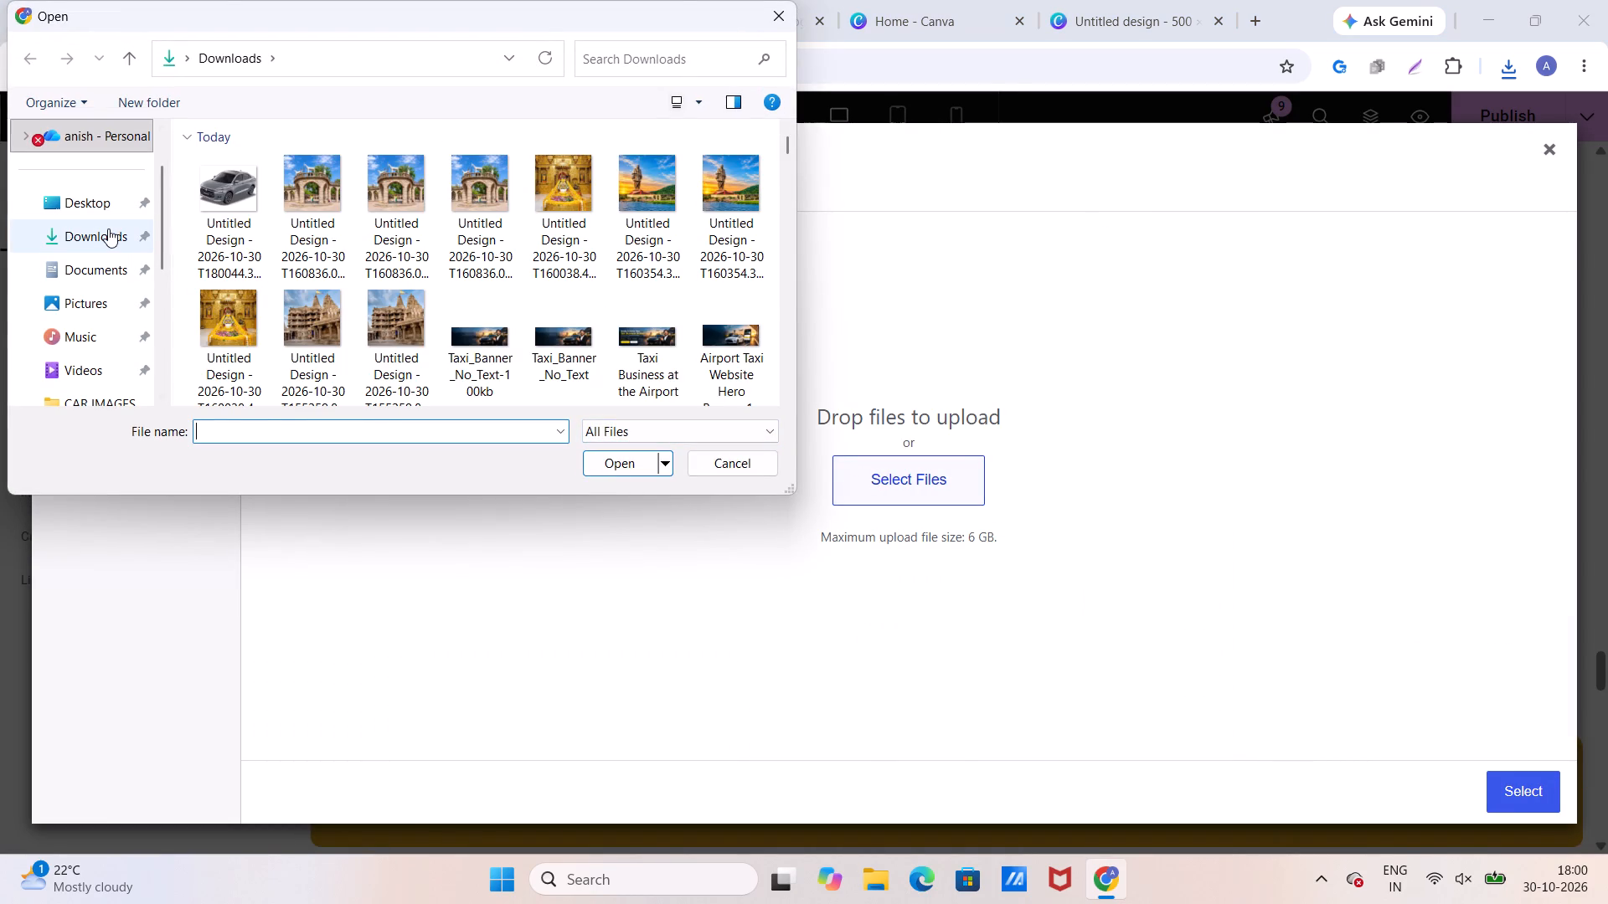
double_click(209, 196)
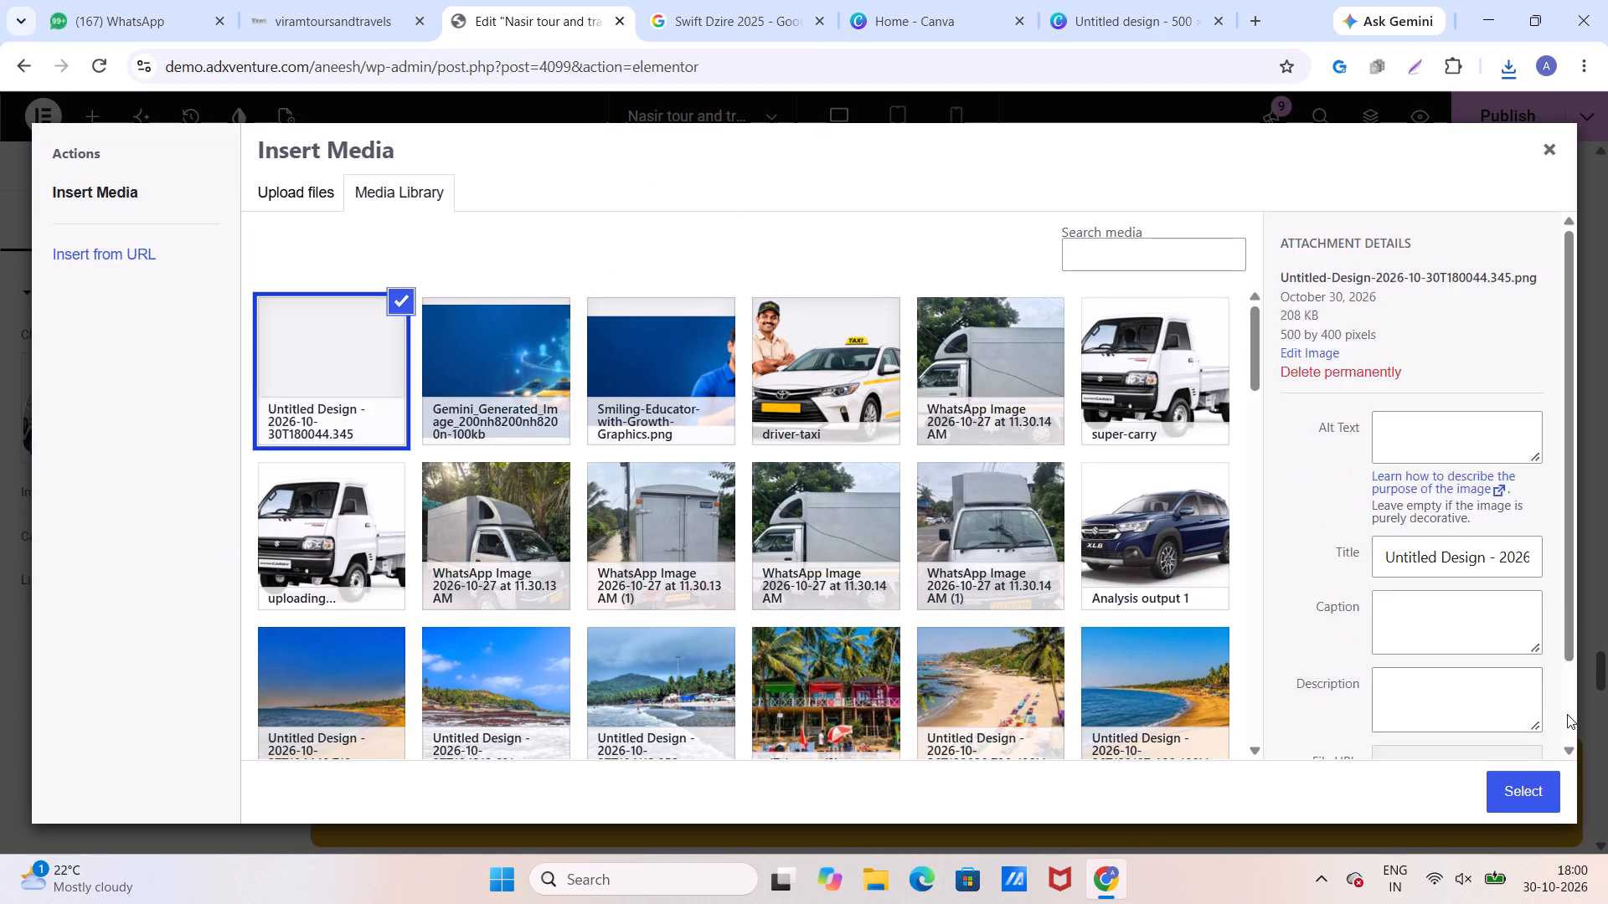
left_click(1536, 798)
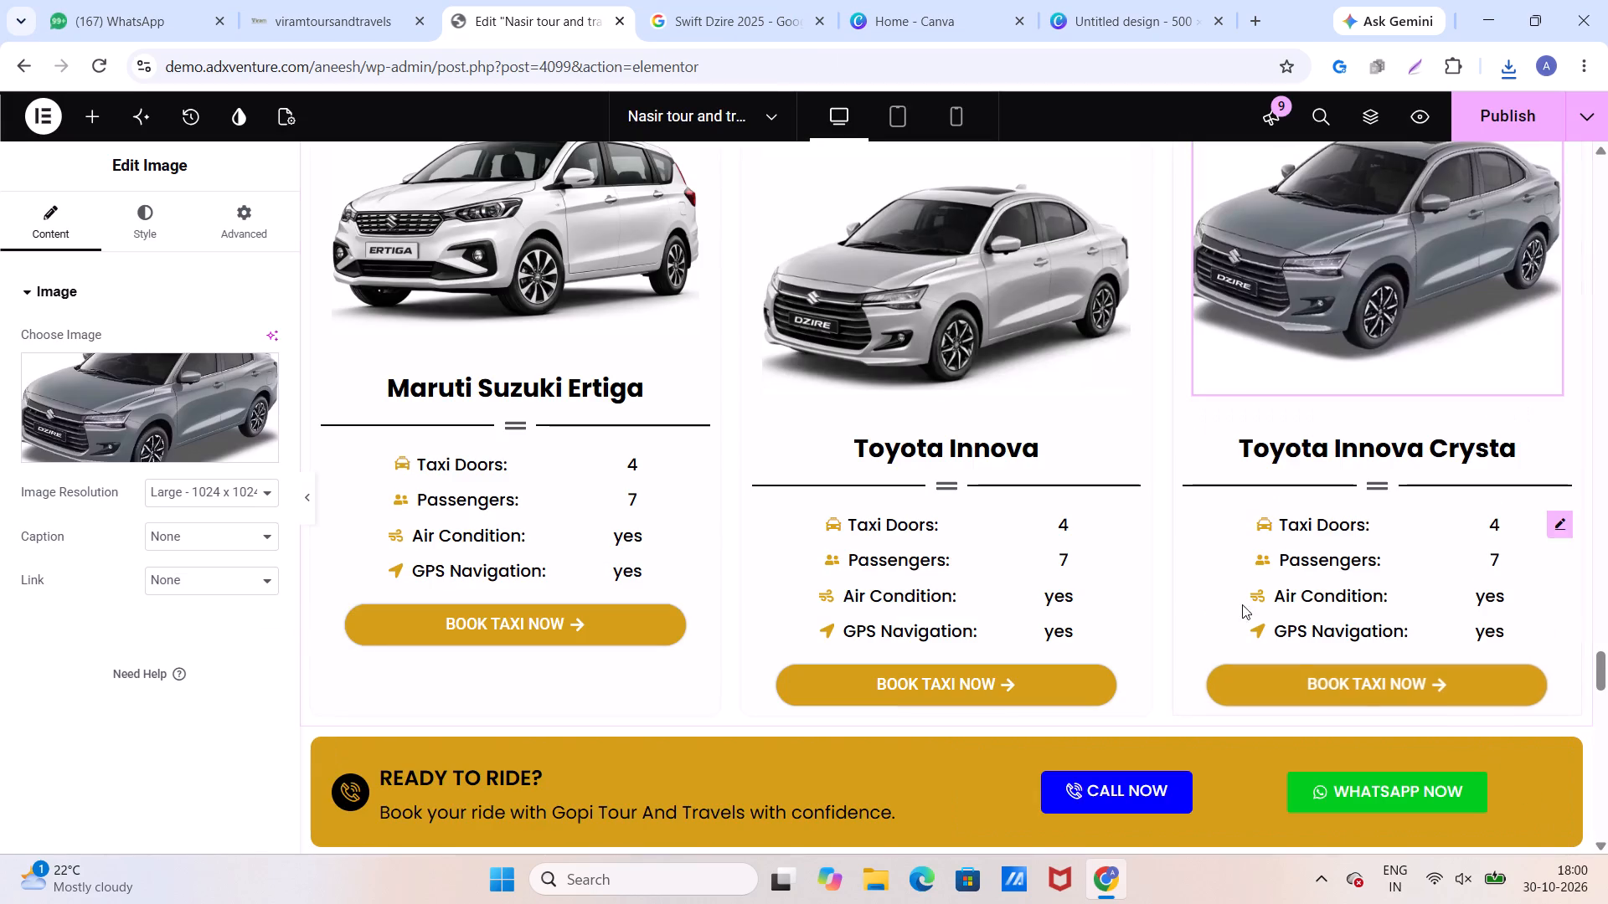
scroll(1110, 546, "up", 1)
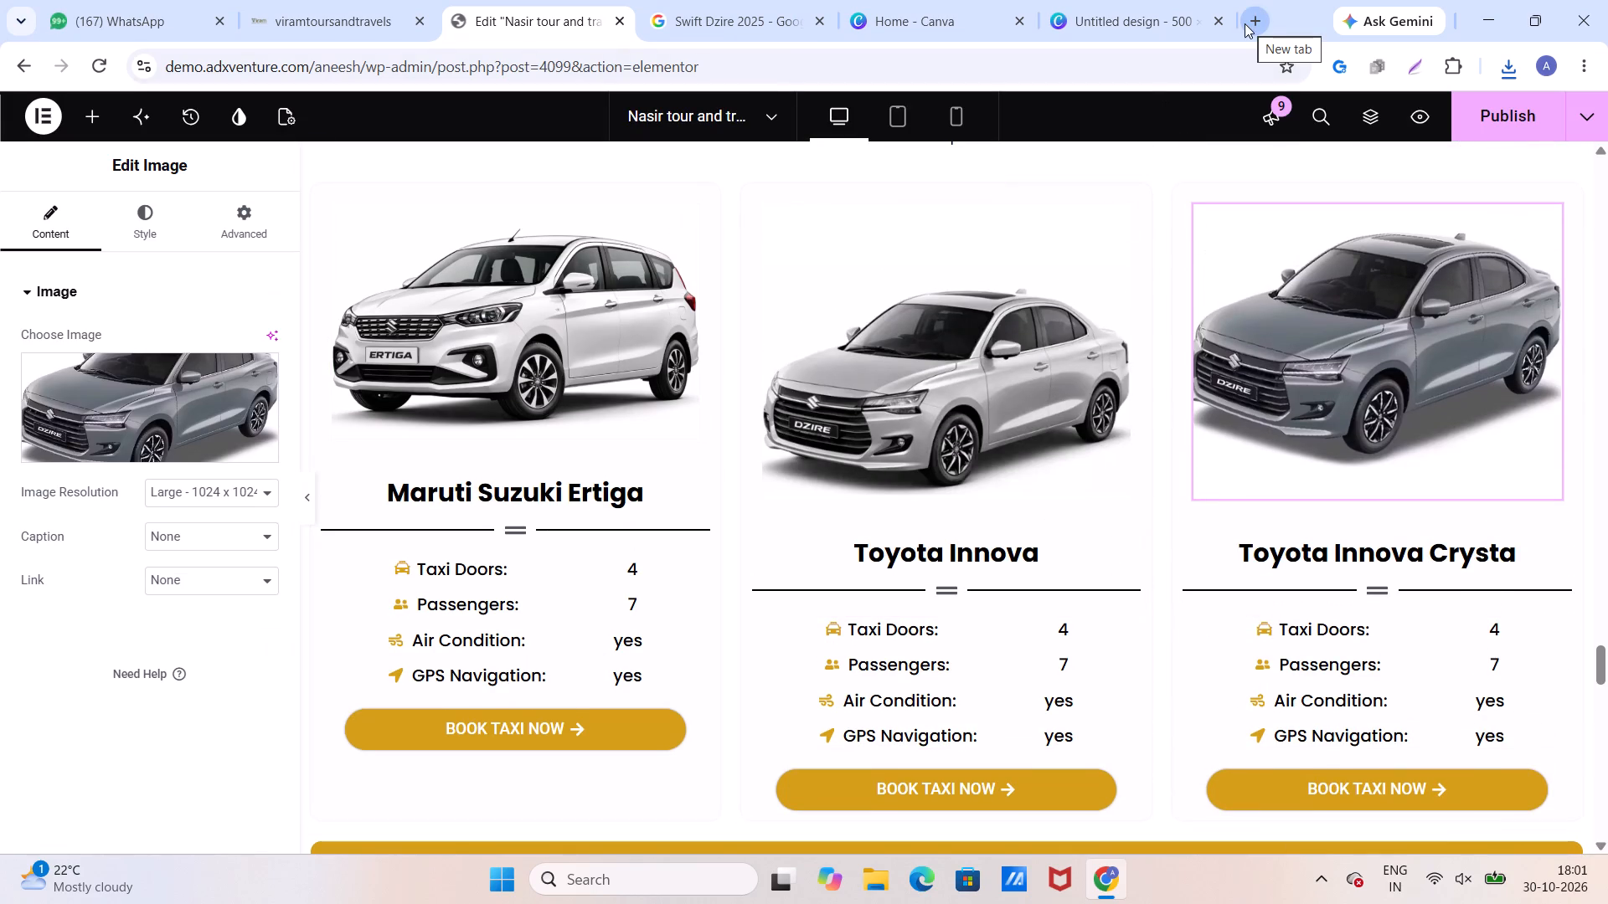
Search Google Images for ertiga.
left_click(709, 16)
left_click_drag(353, 148, 0, 148)
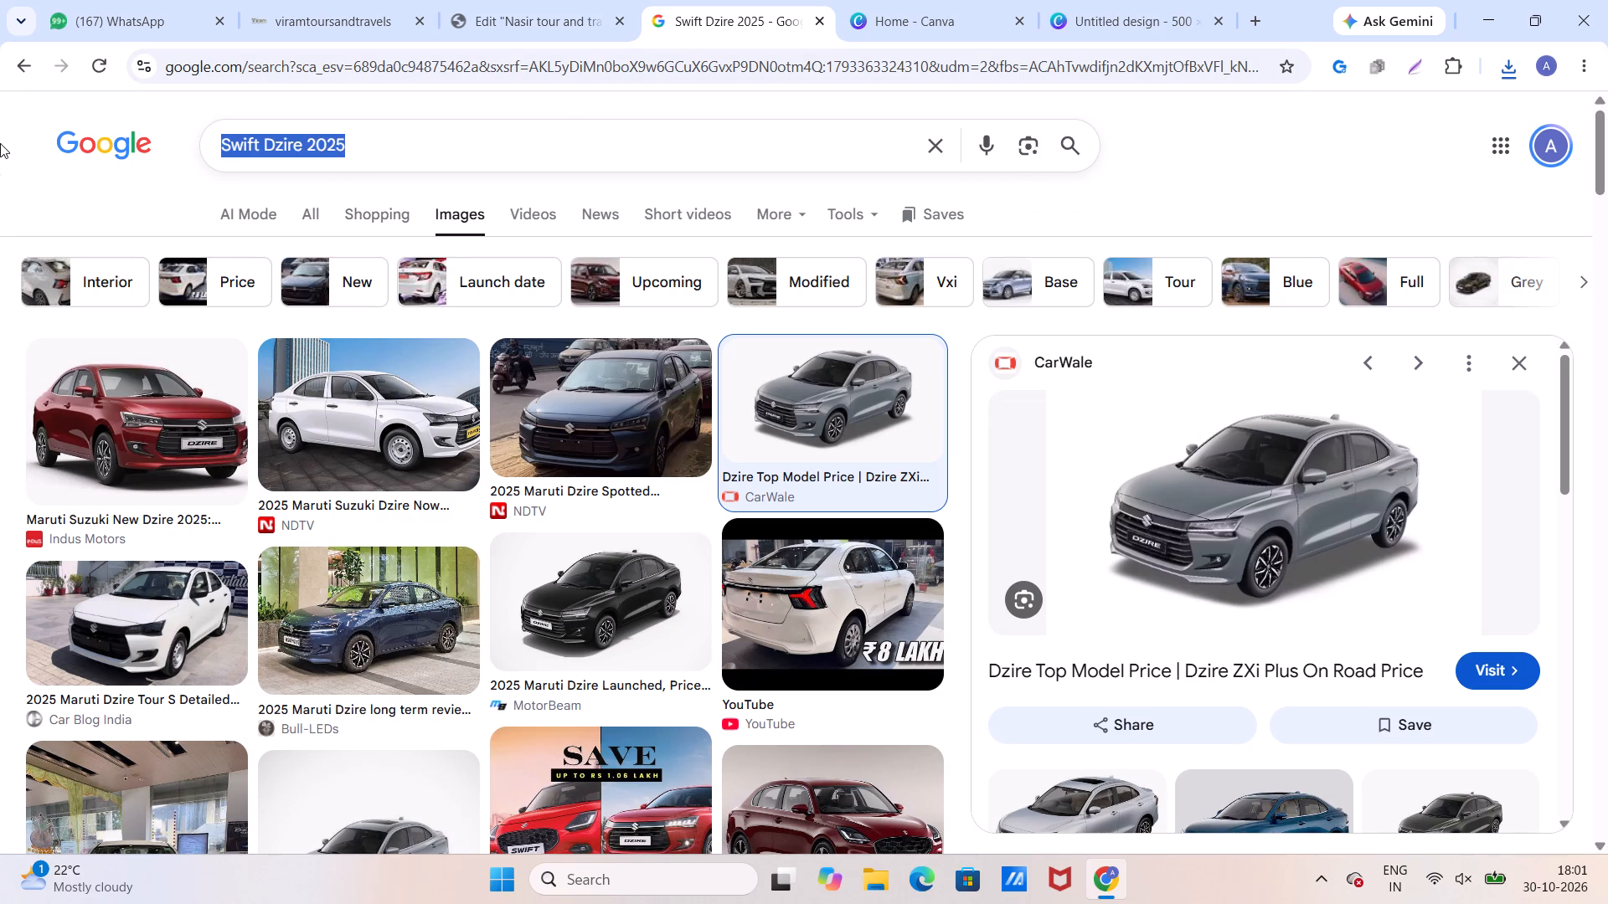
key("BackSpace")
type("erti")
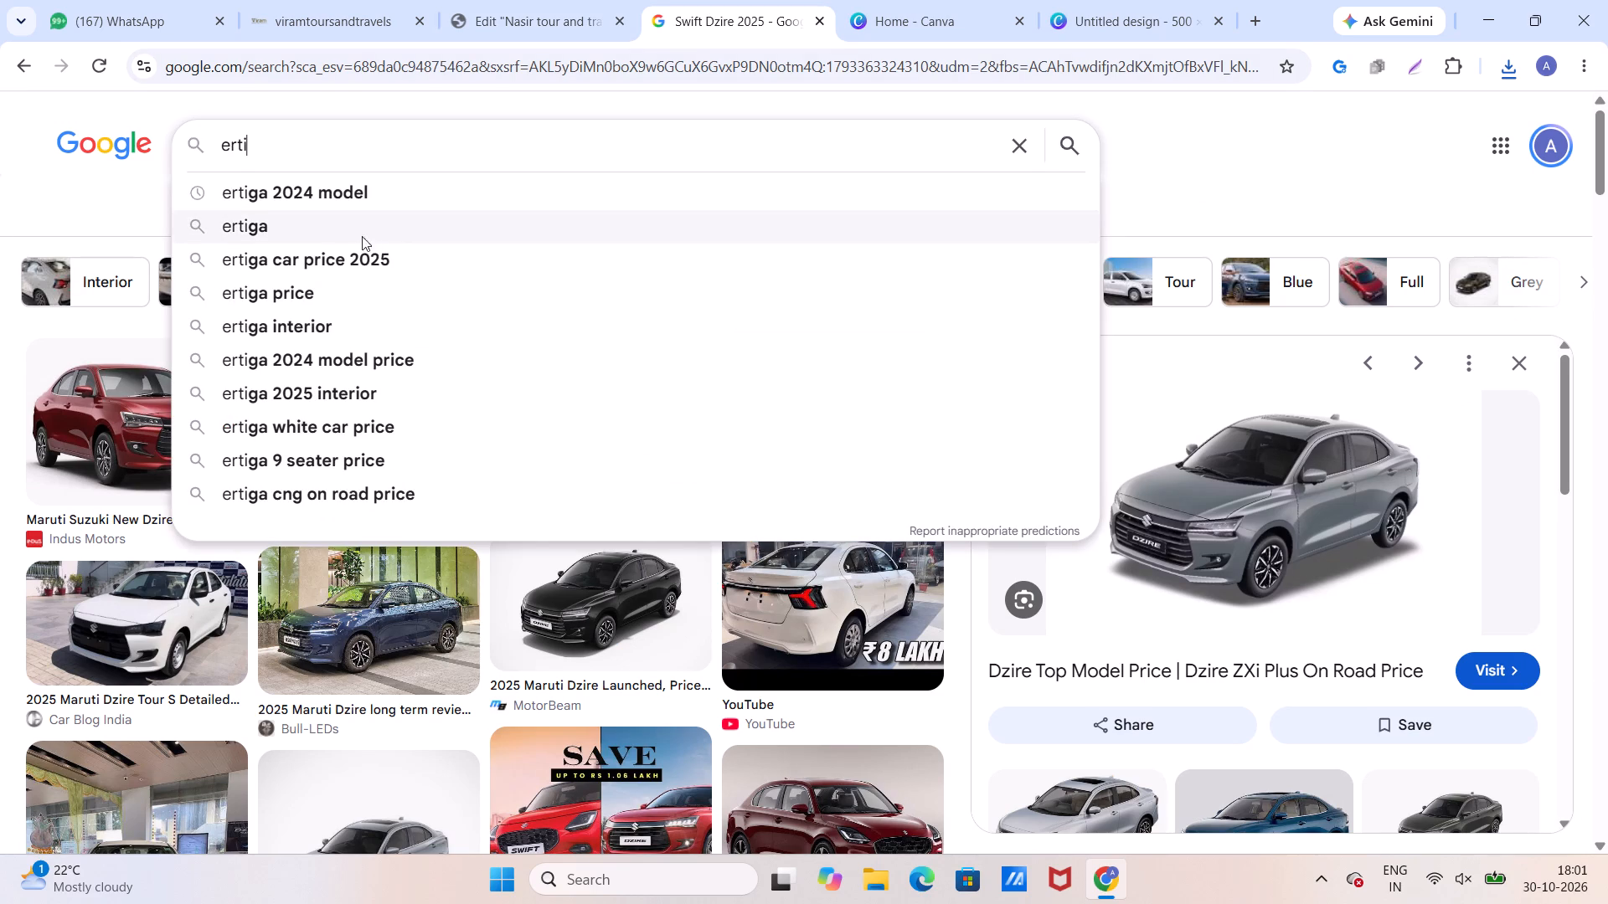
left_click(298, 225)
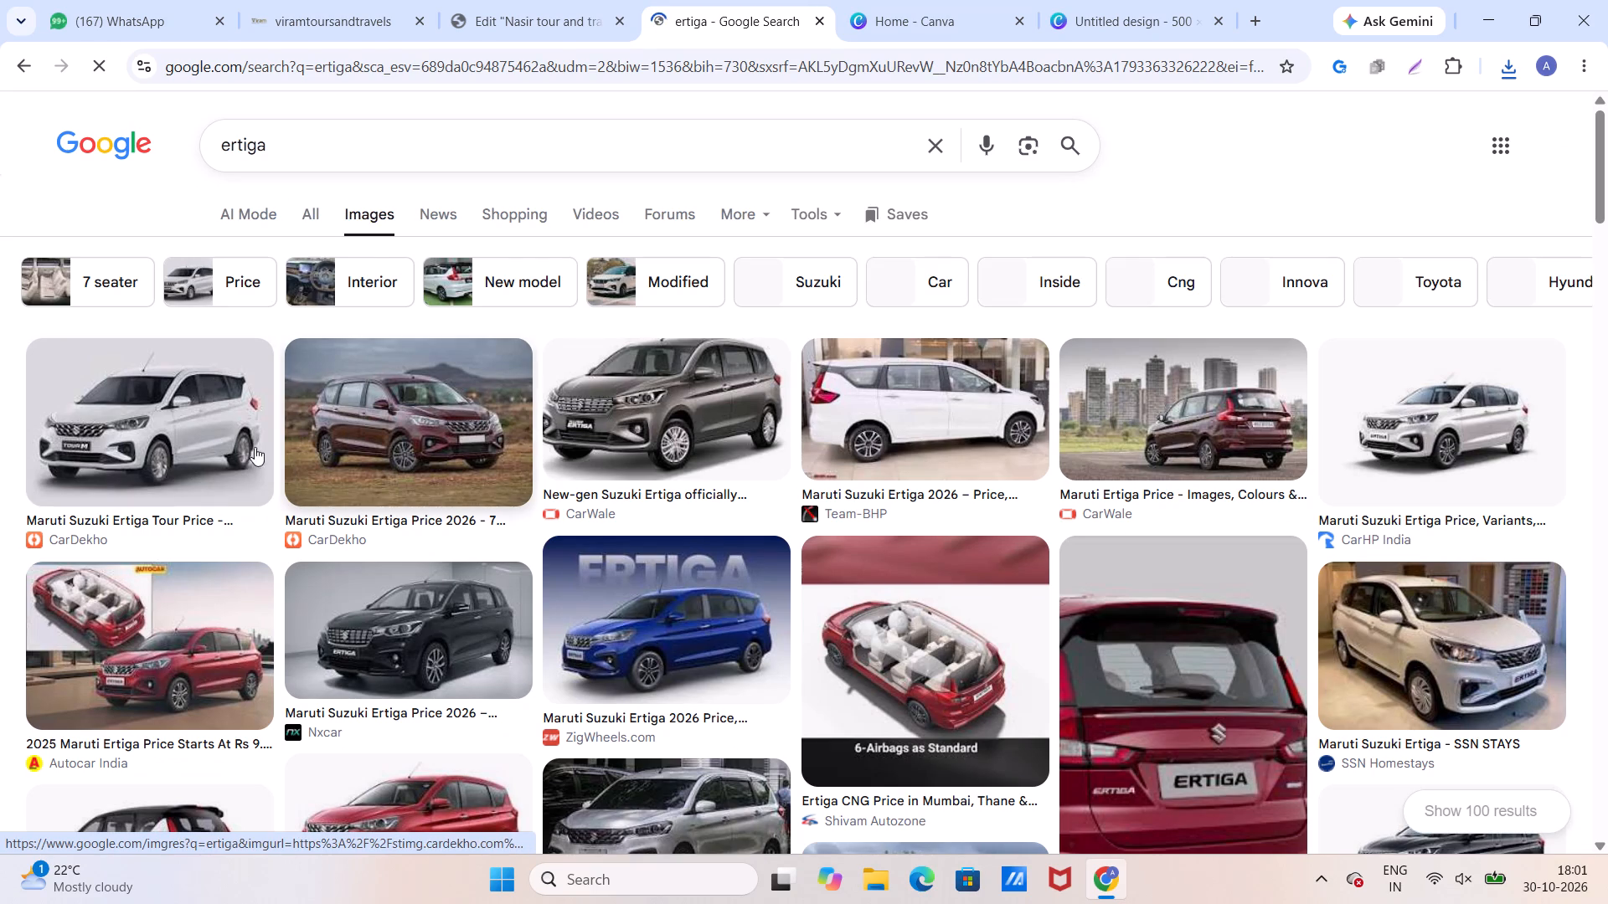
Bring CarWale's grey-brown Ertiga image from the Google image preview onto the 500 × 400 px Canva page.
left_click(662, 434)
left_click_drag(1183, 494, 1095, 383)
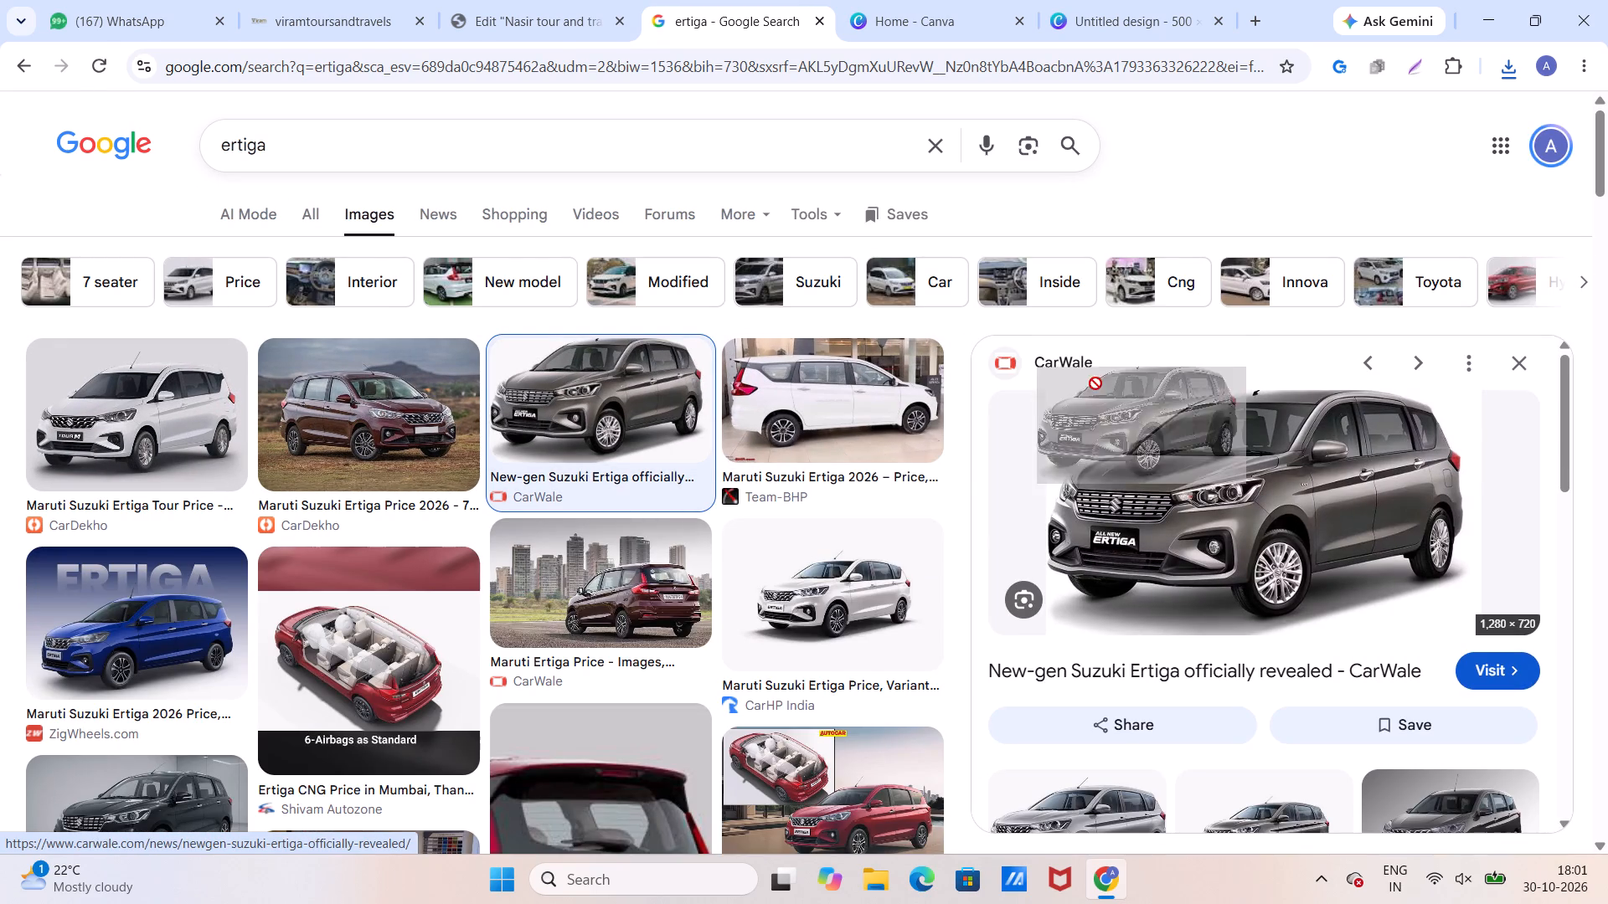
left_click_drag(1095, 383, 1027, 458)
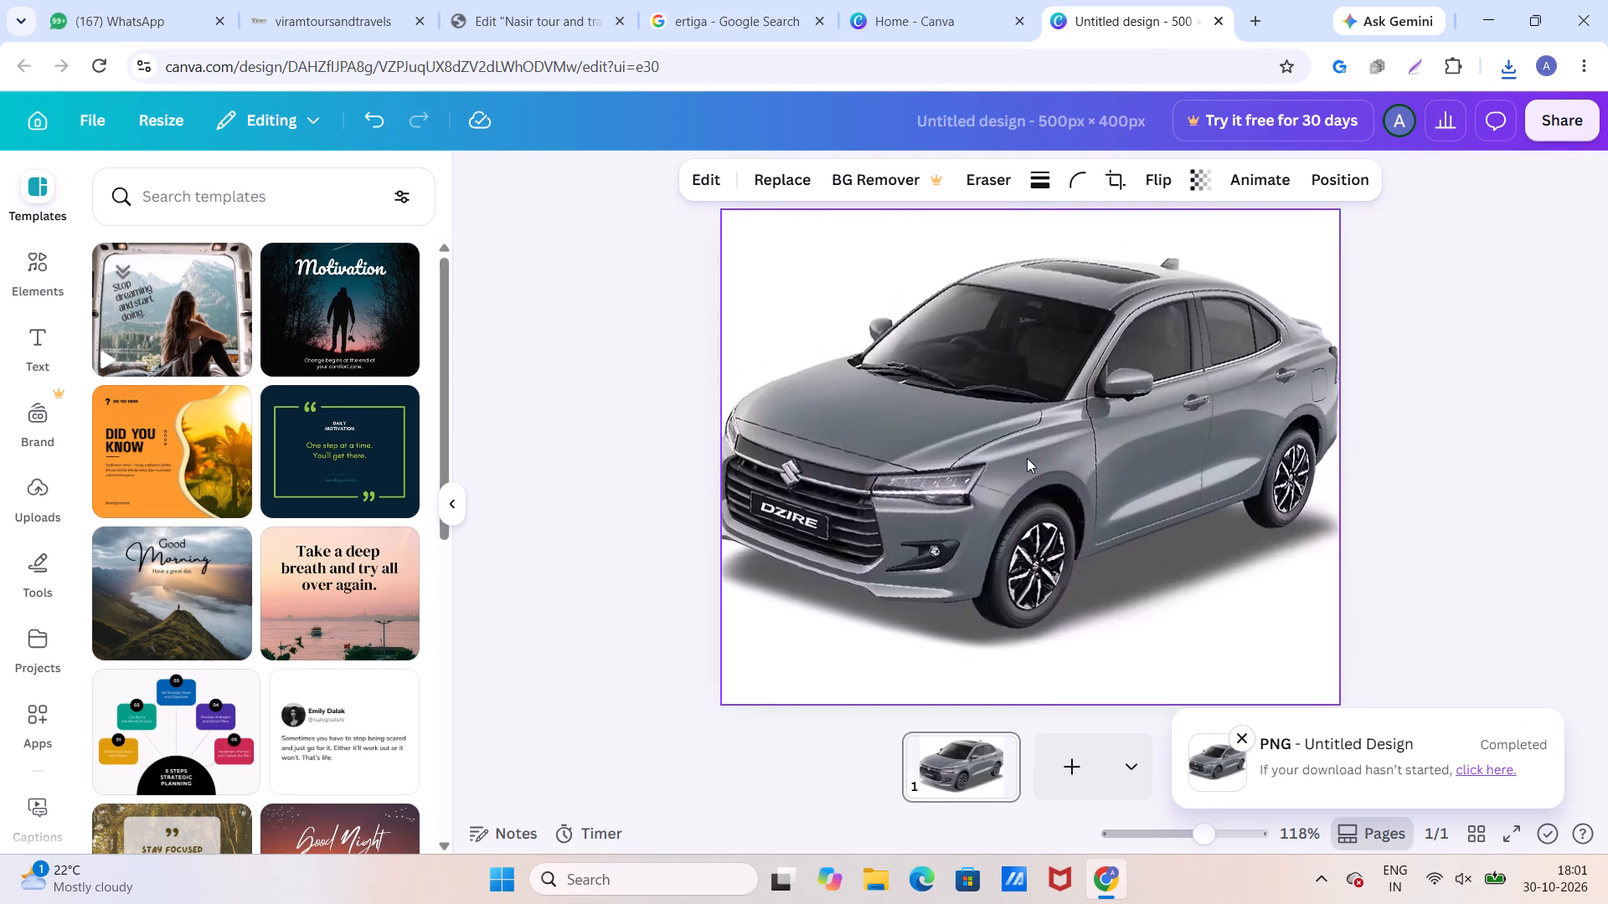
Delete the Dzire image behind the Ertiga from the Canva page.
right_click(744, 315)
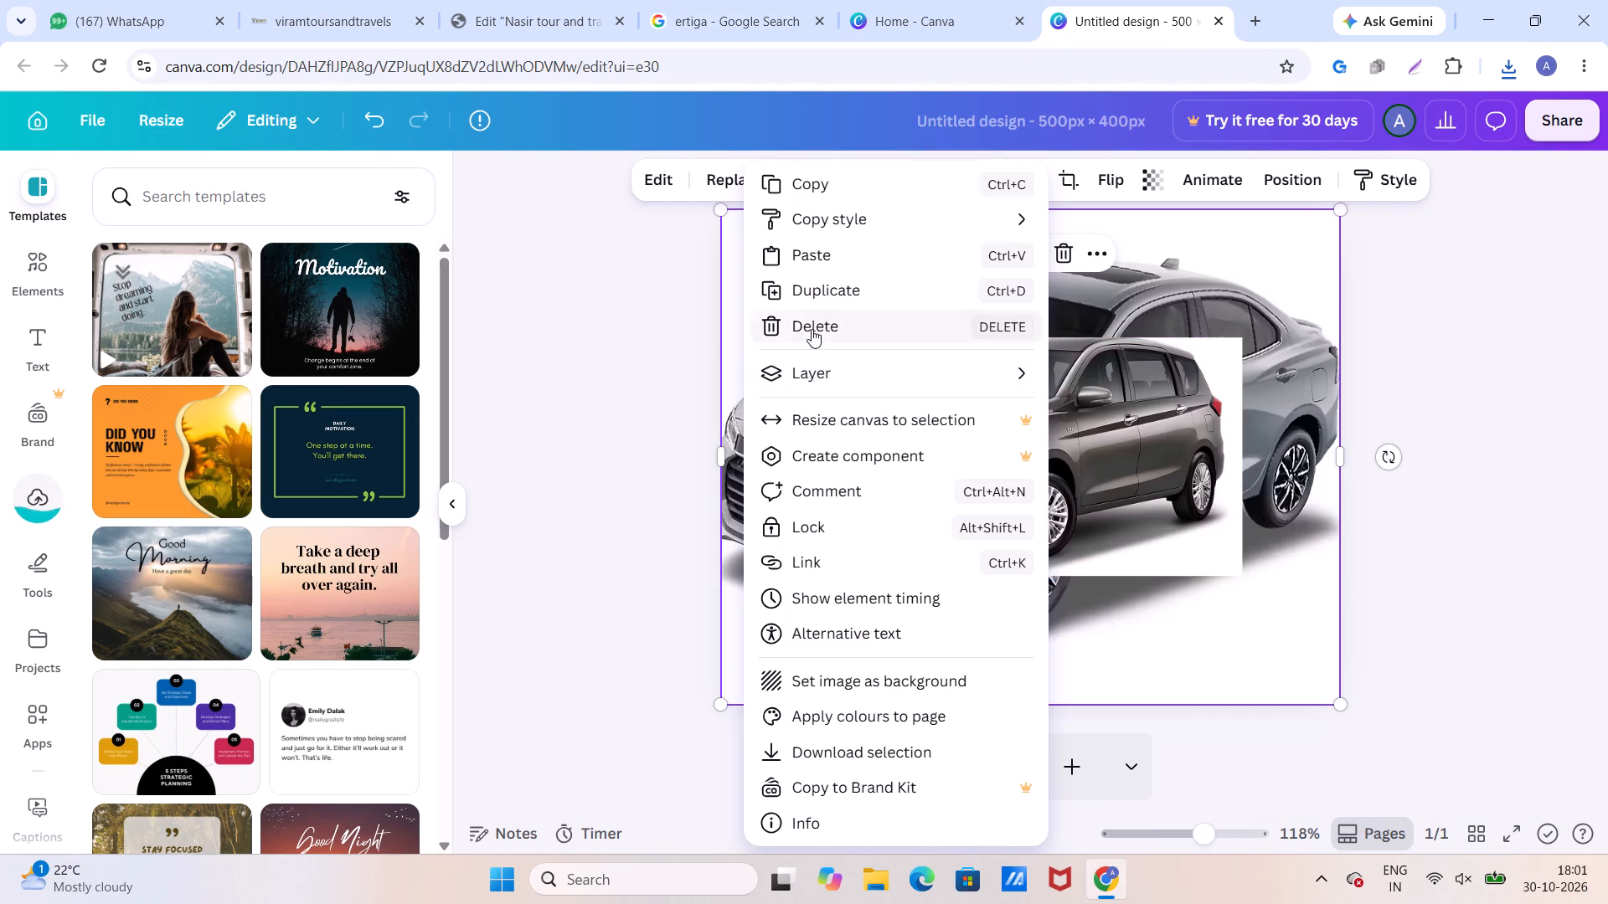
left_click(812, 329)
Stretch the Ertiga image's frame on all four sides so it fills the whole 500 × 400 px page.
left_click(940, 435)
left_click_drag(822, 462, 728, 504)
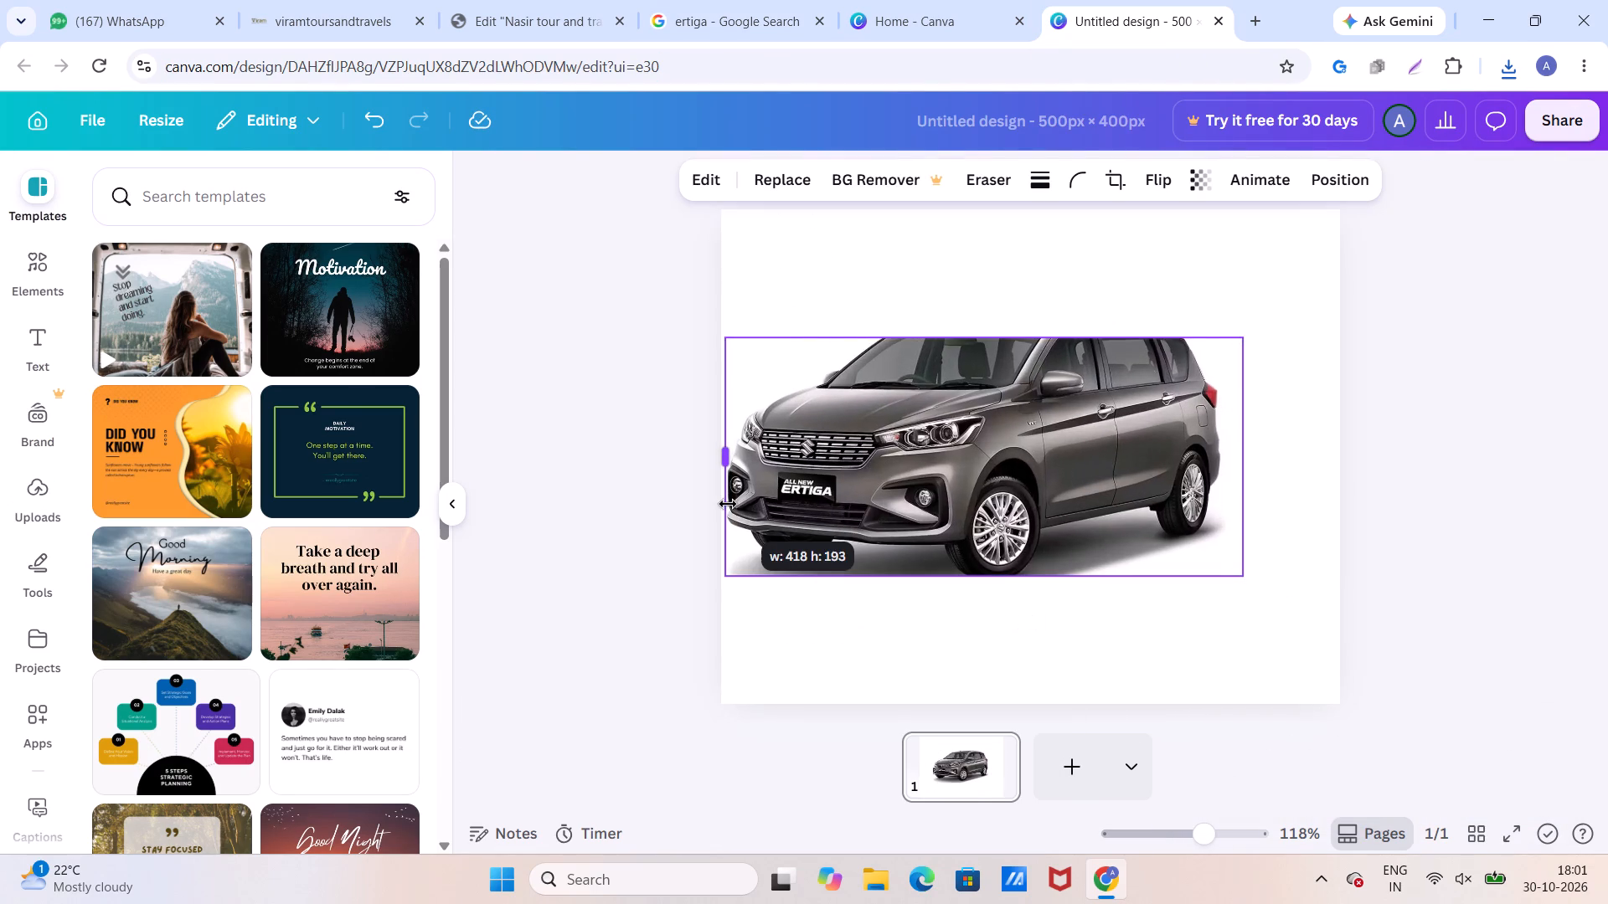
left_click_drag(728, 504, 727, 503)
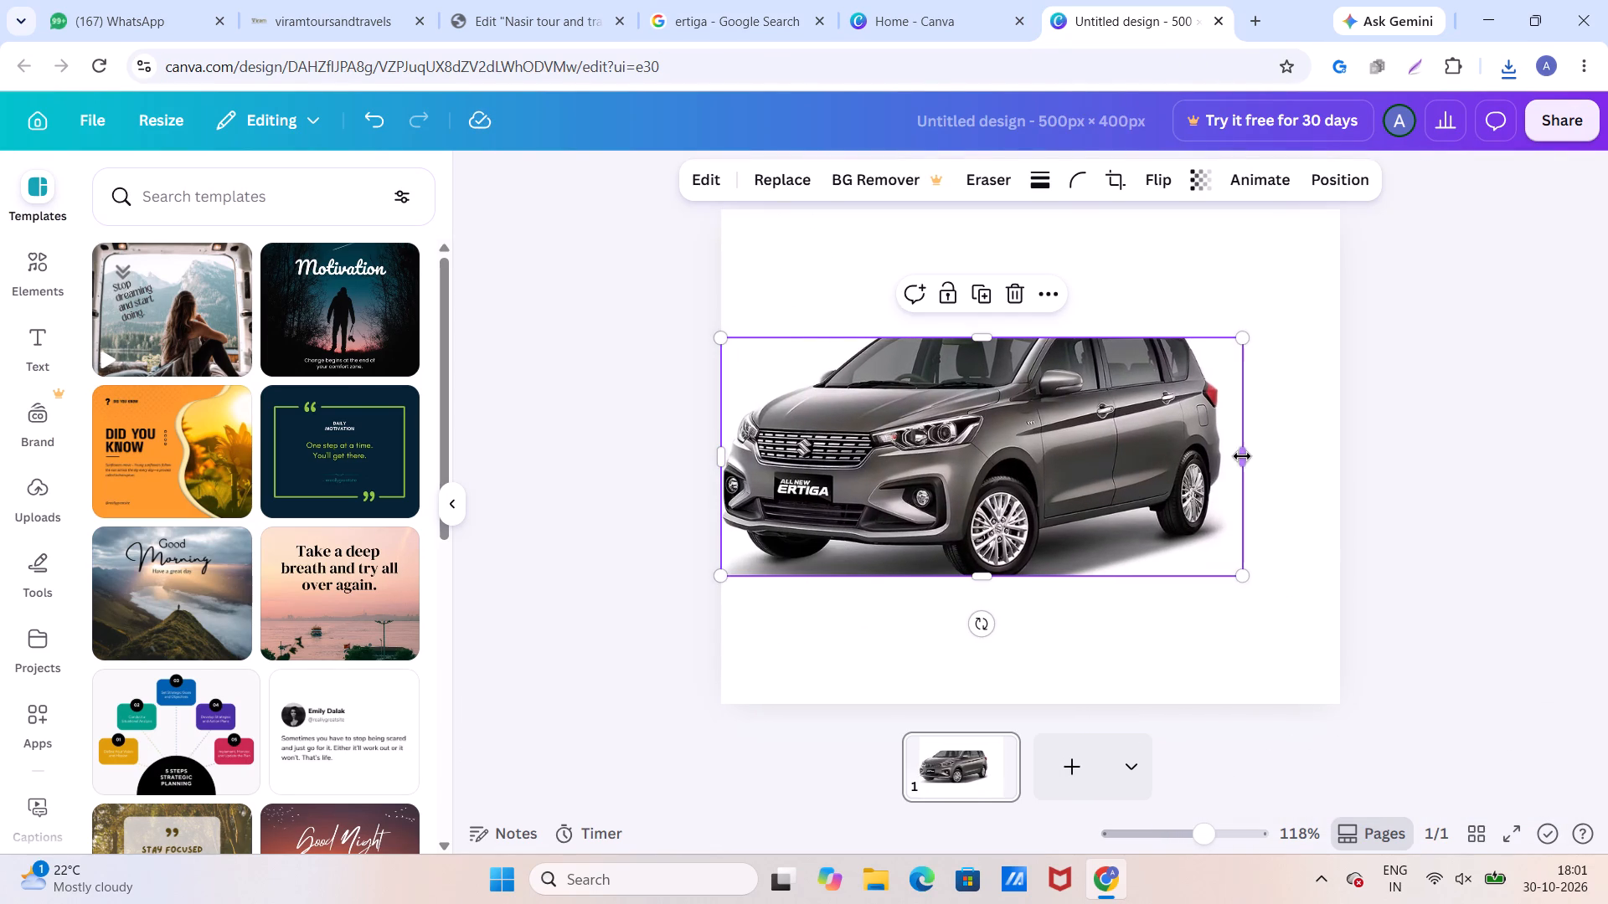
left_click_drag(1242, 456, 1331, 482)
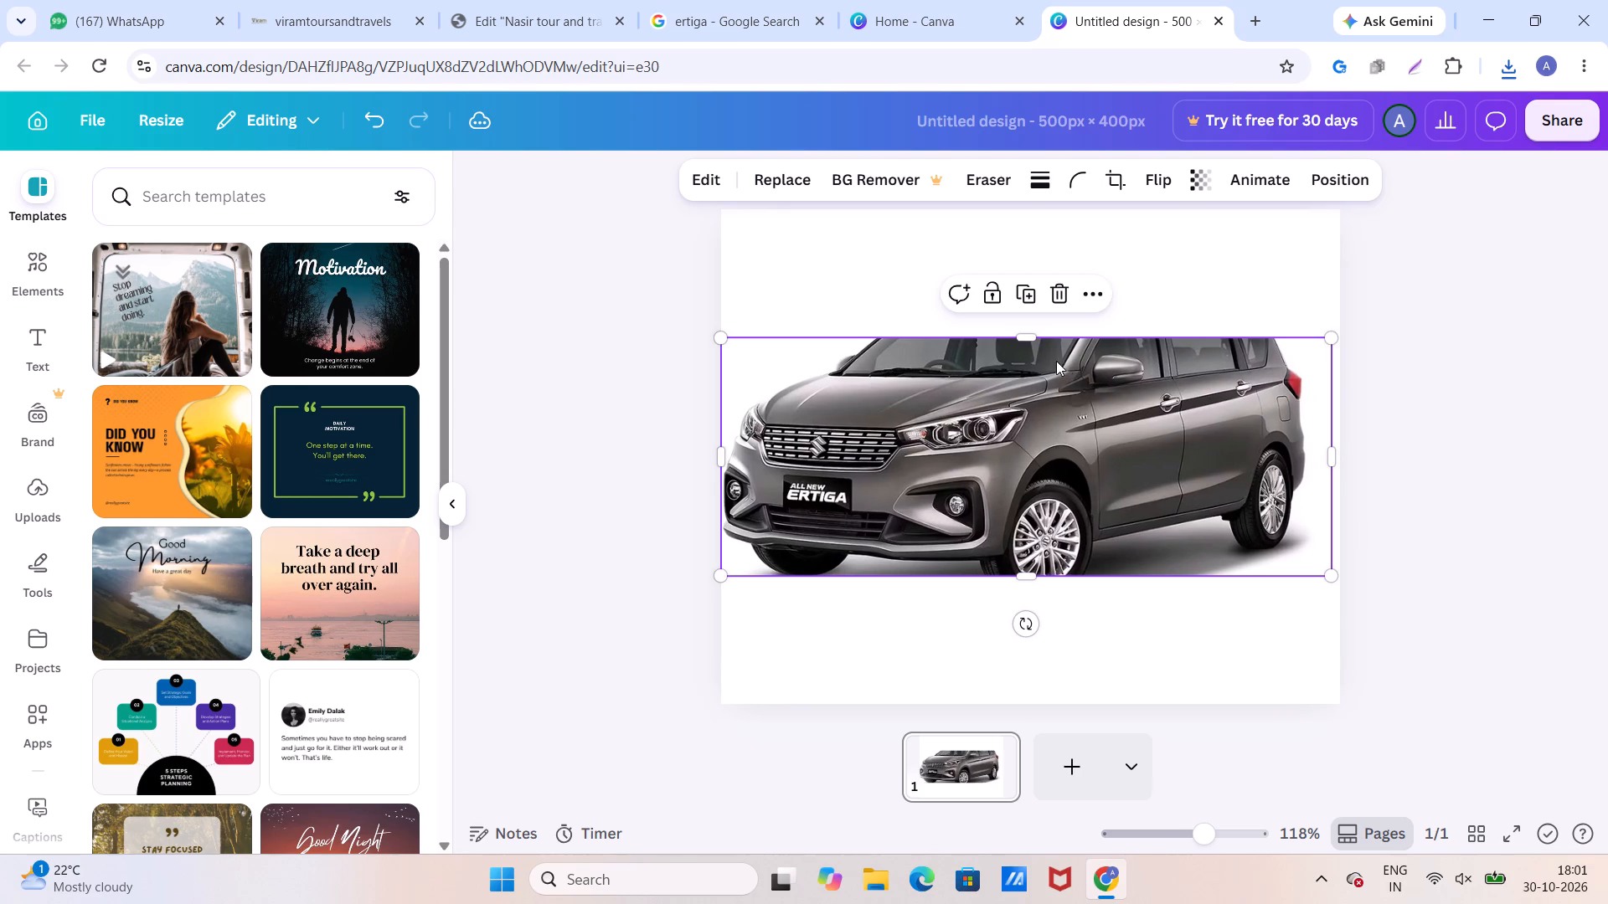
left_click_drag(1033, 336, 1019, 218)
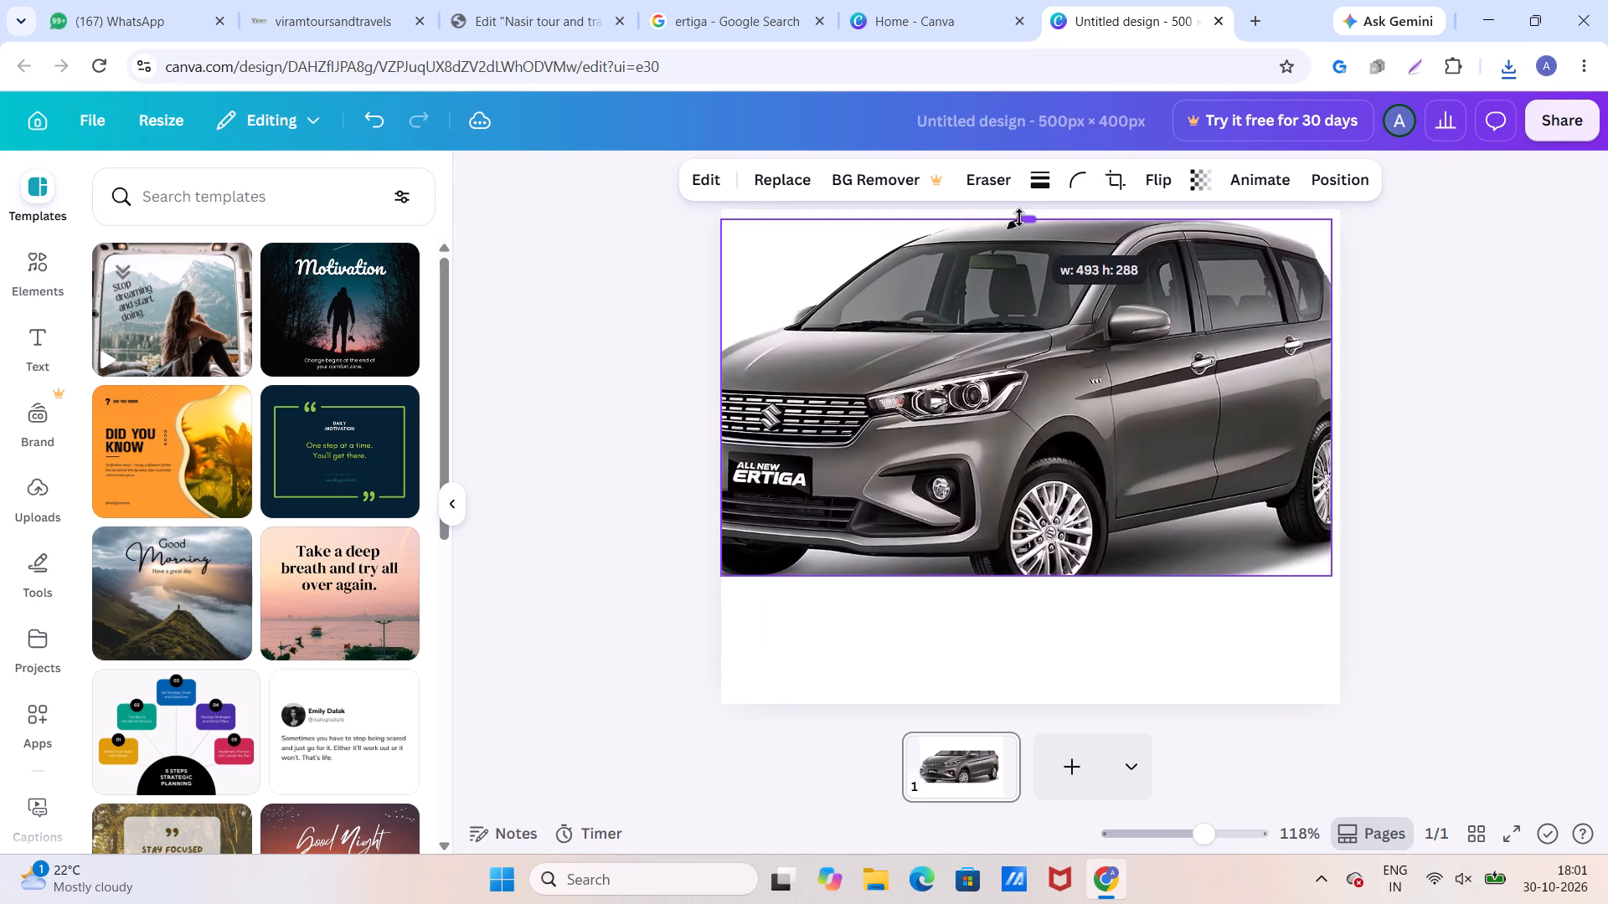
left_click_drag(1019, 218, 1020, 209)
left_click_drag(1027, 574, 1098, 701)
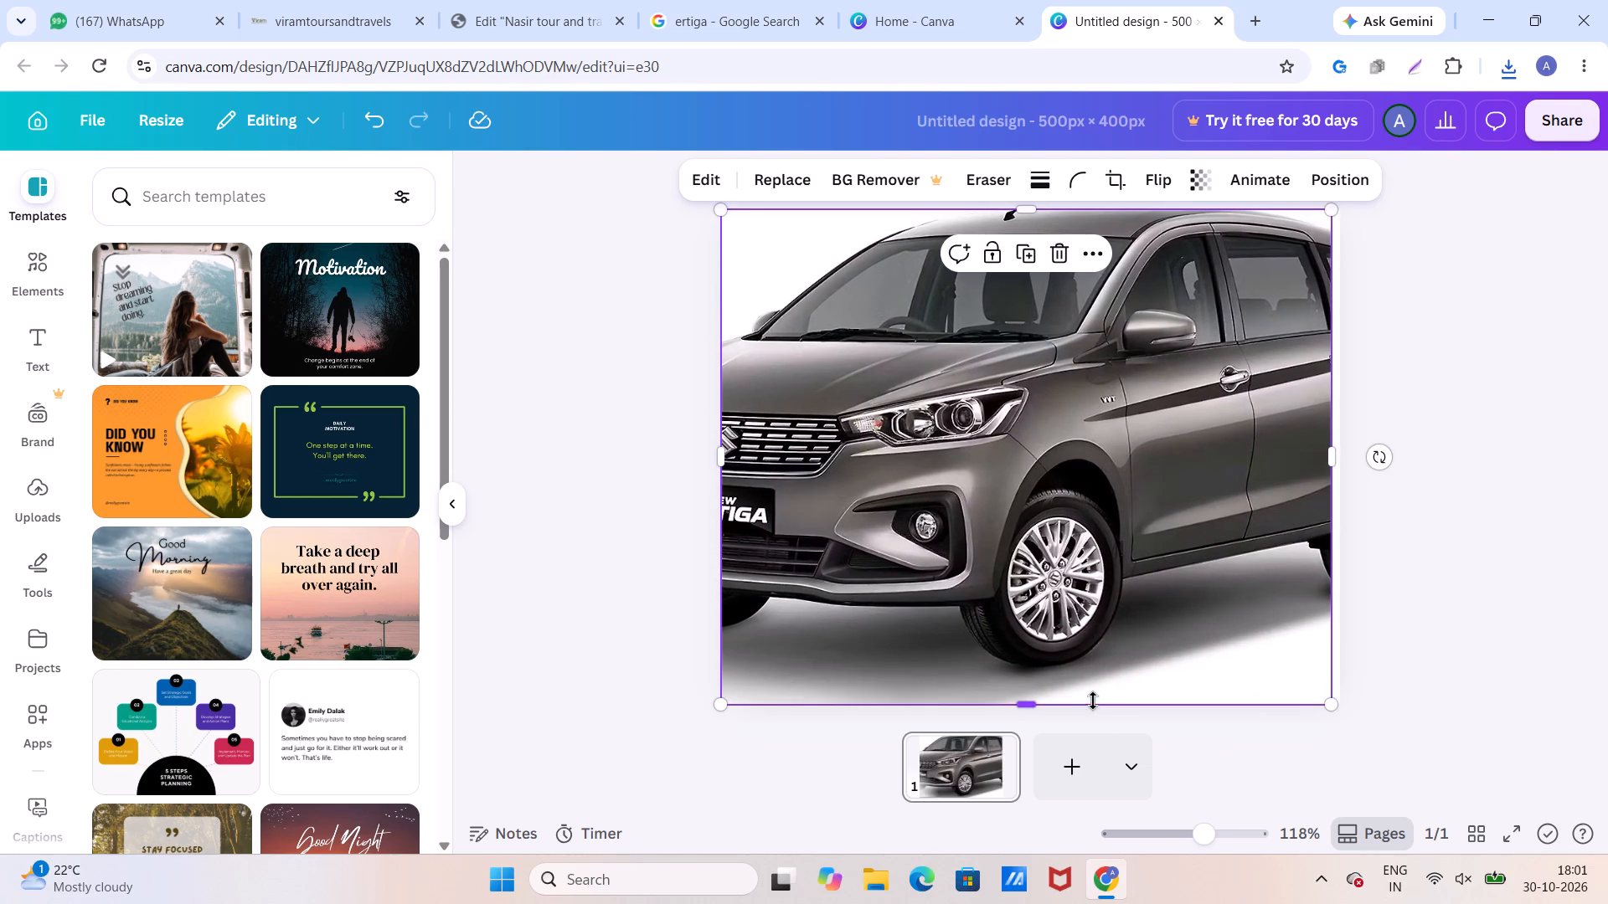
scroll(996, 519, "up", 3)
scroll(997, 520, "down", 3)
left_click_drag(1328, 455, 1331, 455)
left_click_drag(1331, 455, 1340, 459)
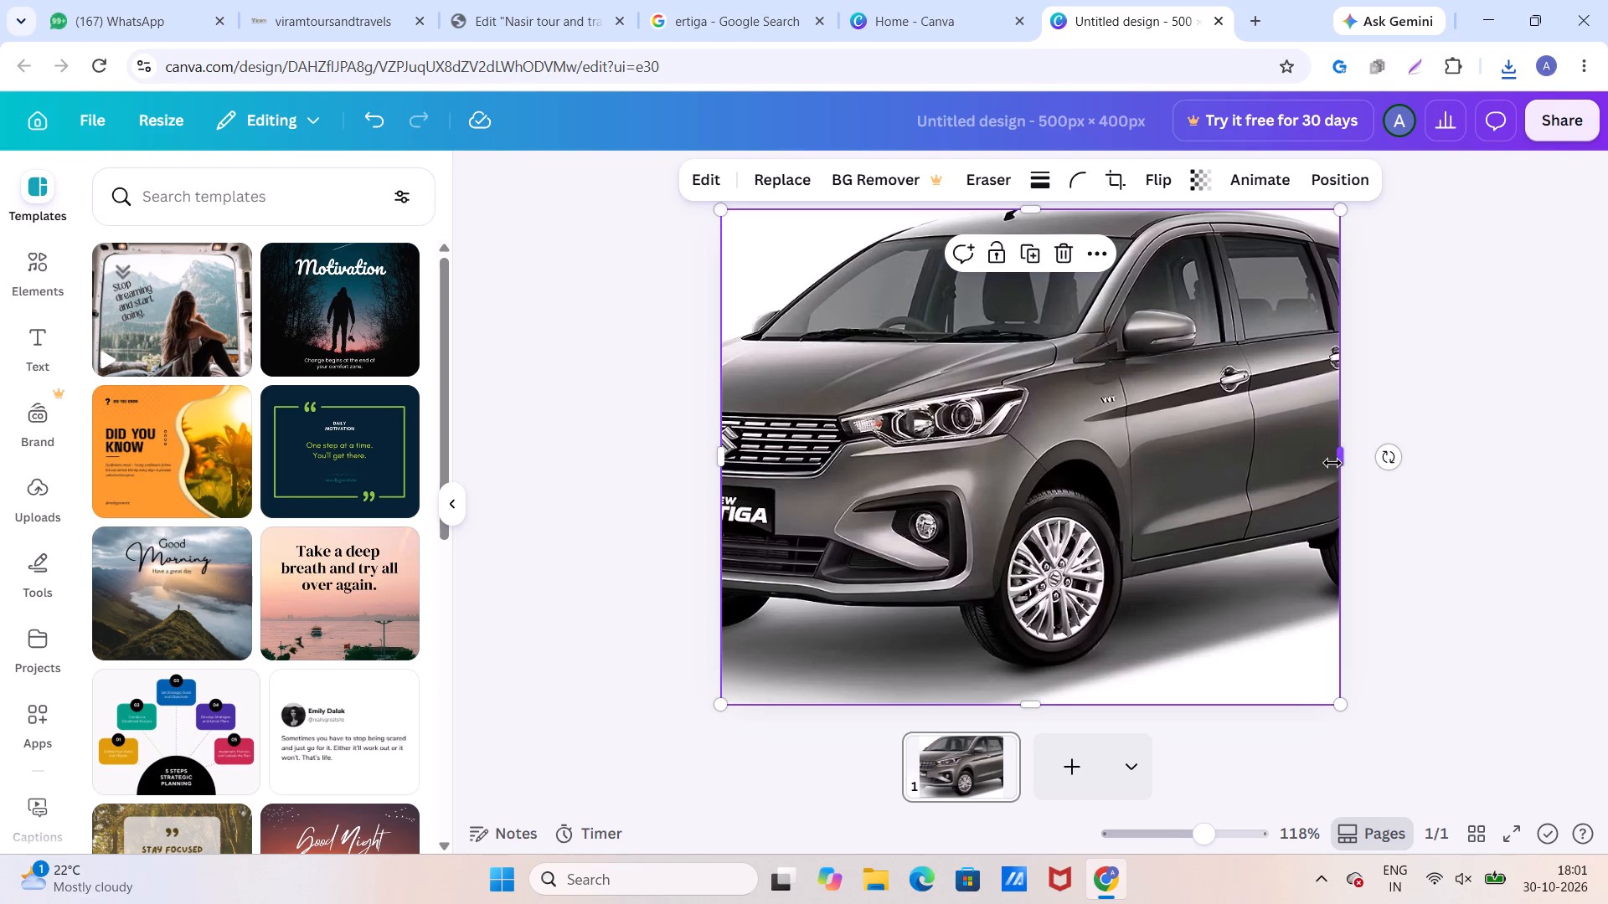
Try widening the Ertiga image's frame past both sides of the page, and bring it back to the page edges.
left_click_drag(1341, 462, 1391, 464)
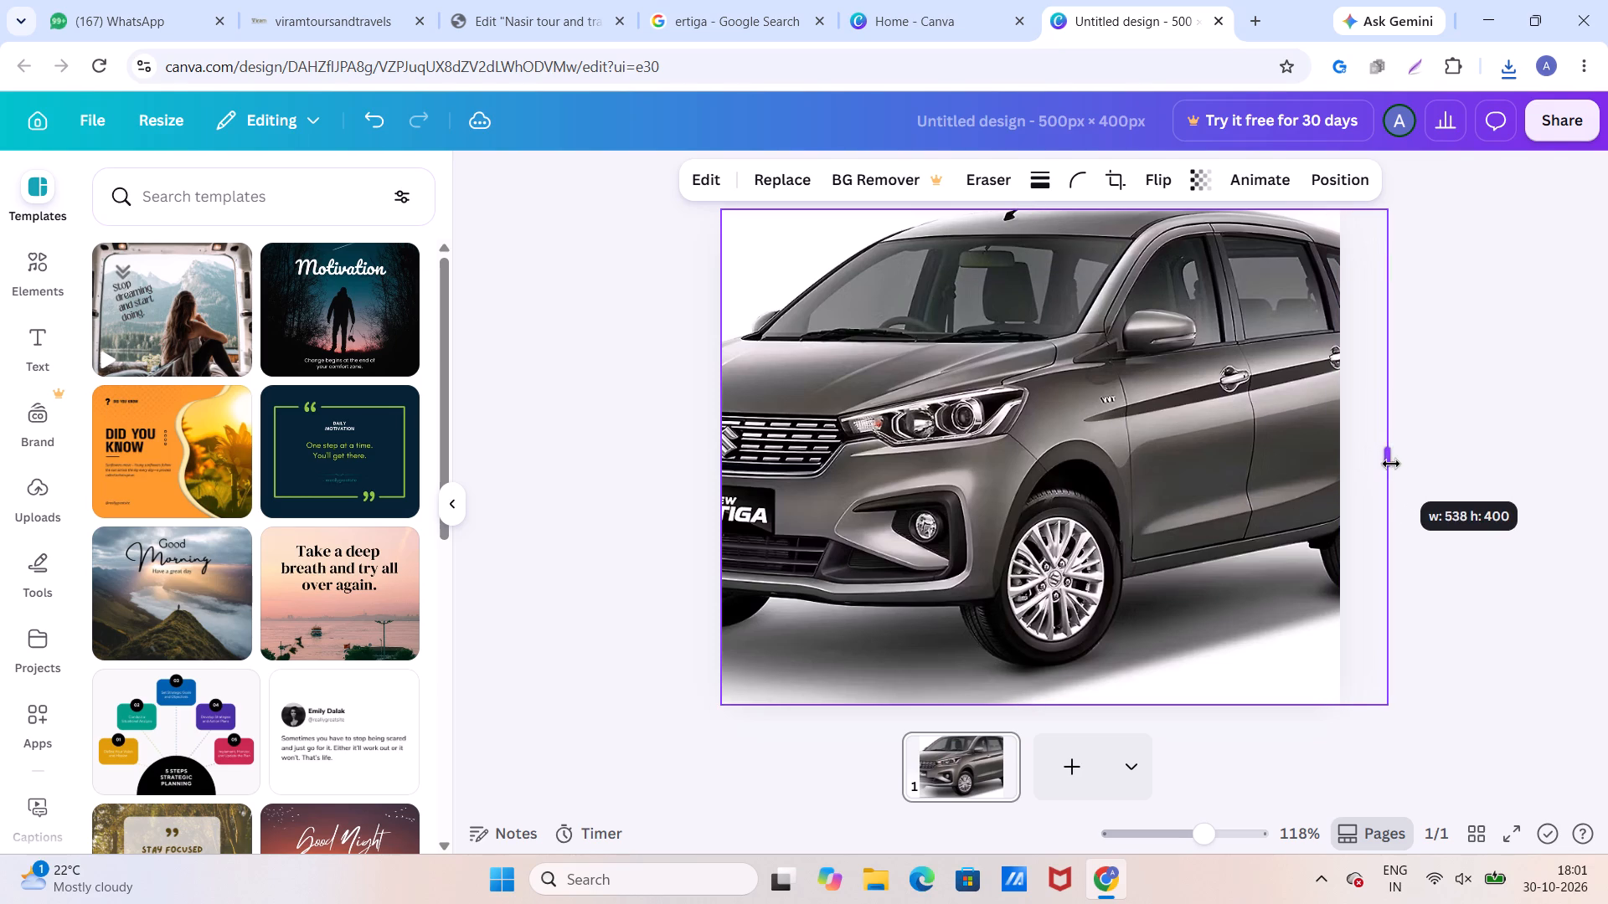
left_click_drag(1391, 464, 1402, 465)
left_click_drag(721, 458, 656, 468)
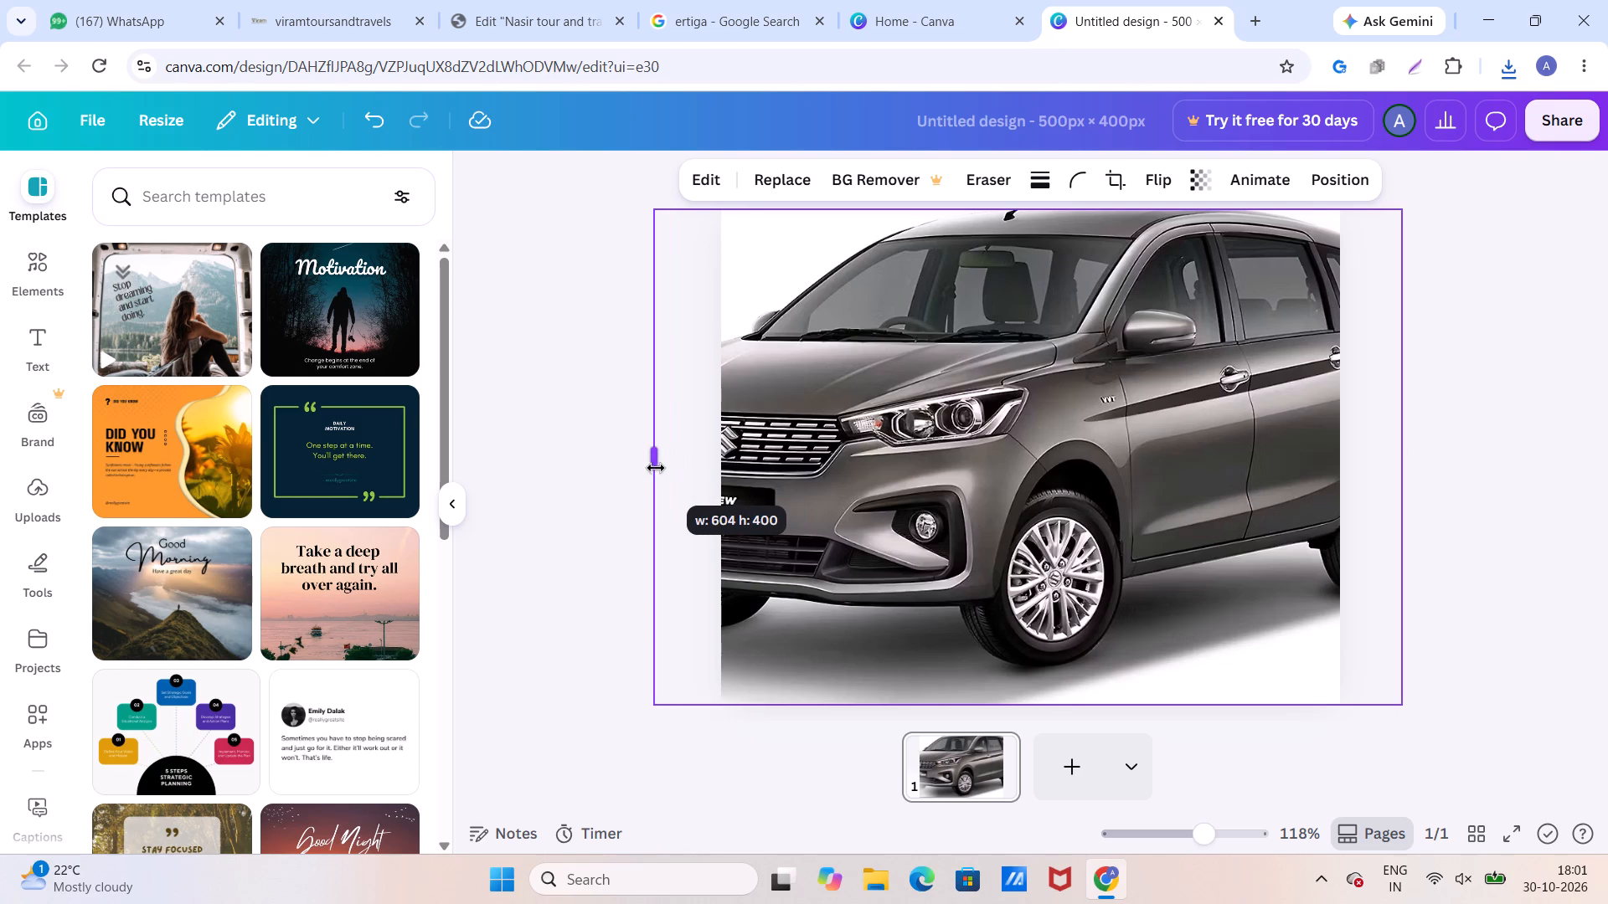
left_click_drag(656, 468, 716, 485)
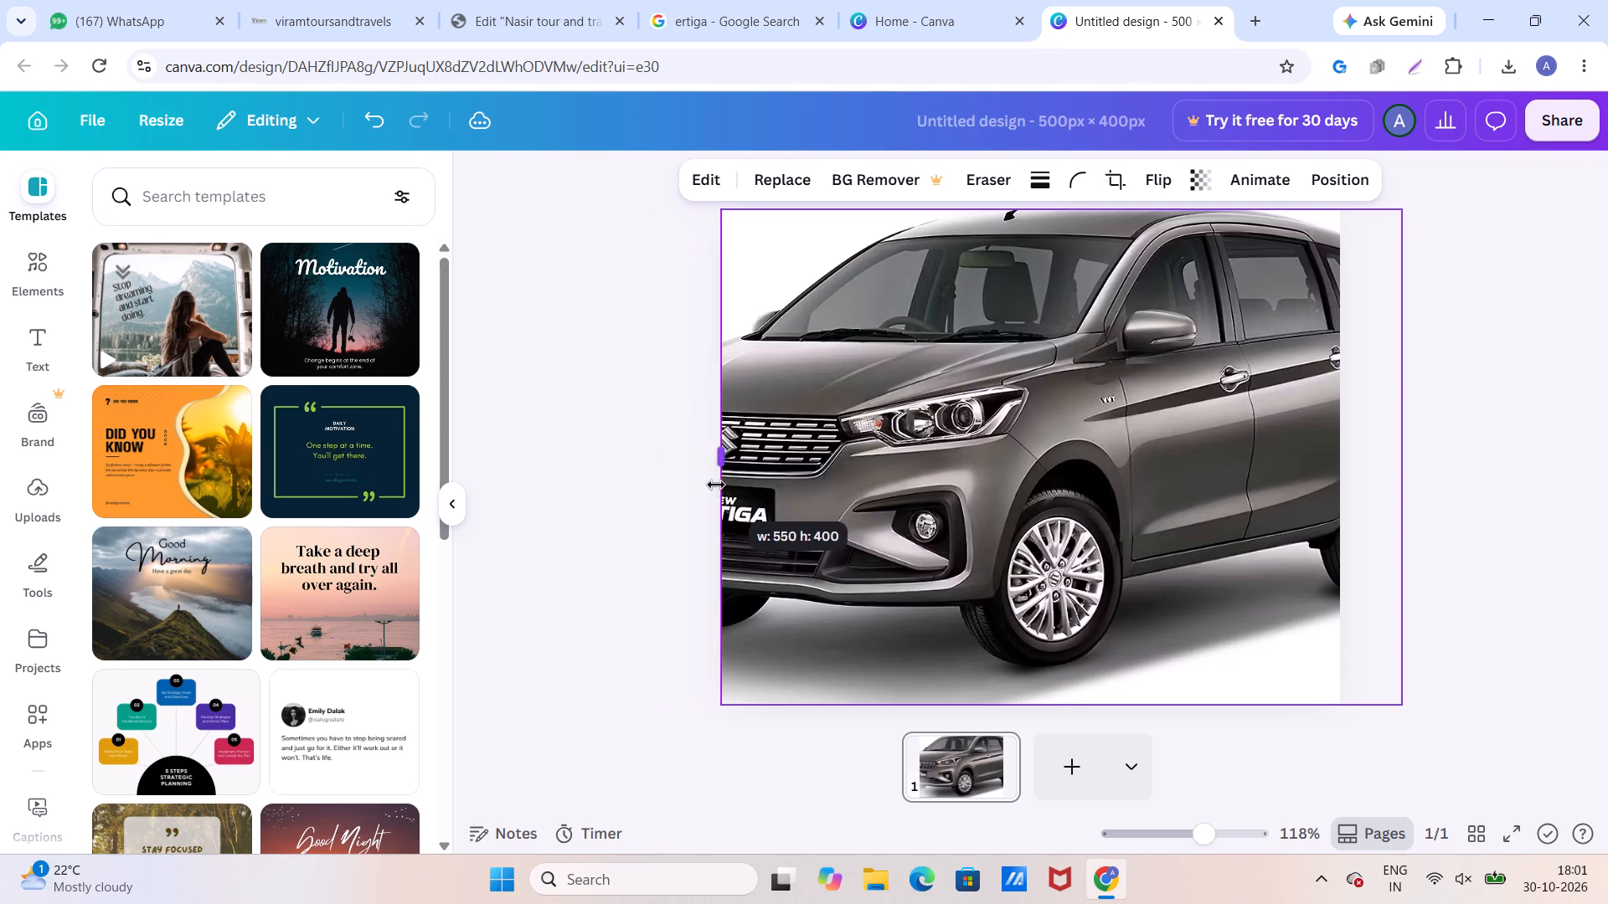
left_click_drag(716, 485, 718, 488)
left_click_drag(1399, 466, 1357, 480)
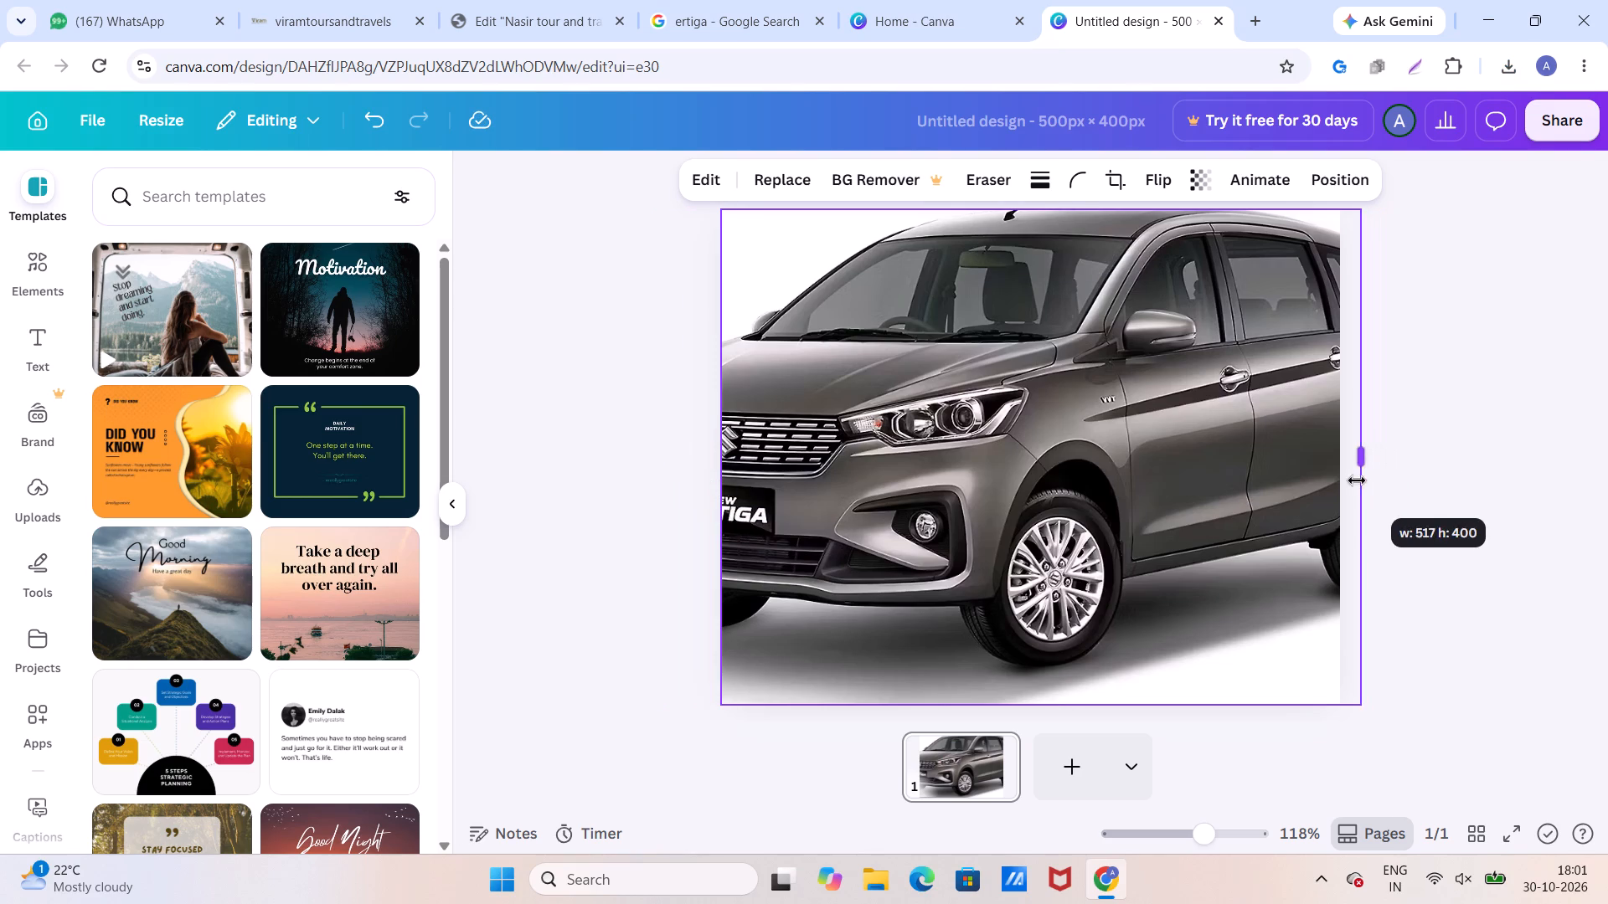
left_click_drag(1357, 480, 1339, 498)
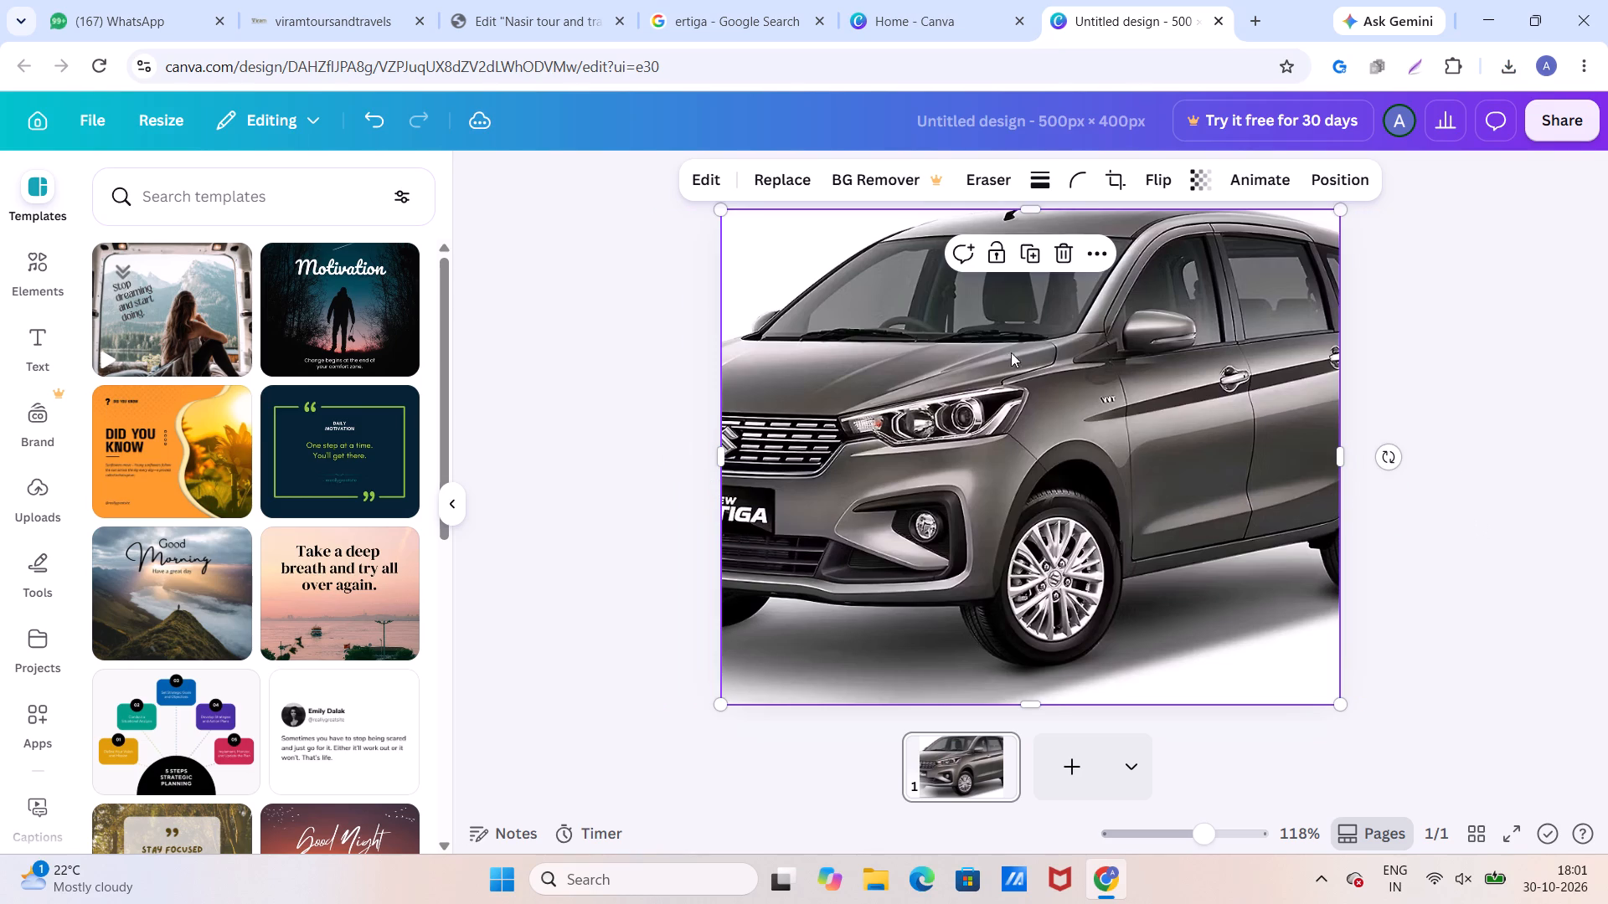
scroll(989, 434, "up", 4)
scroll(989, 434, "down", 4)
Replace the stretched, cropped Ertiga image with a fresh copy of it from the Canva uploads.
right_click(936, 420)
left_click(1008, 363)
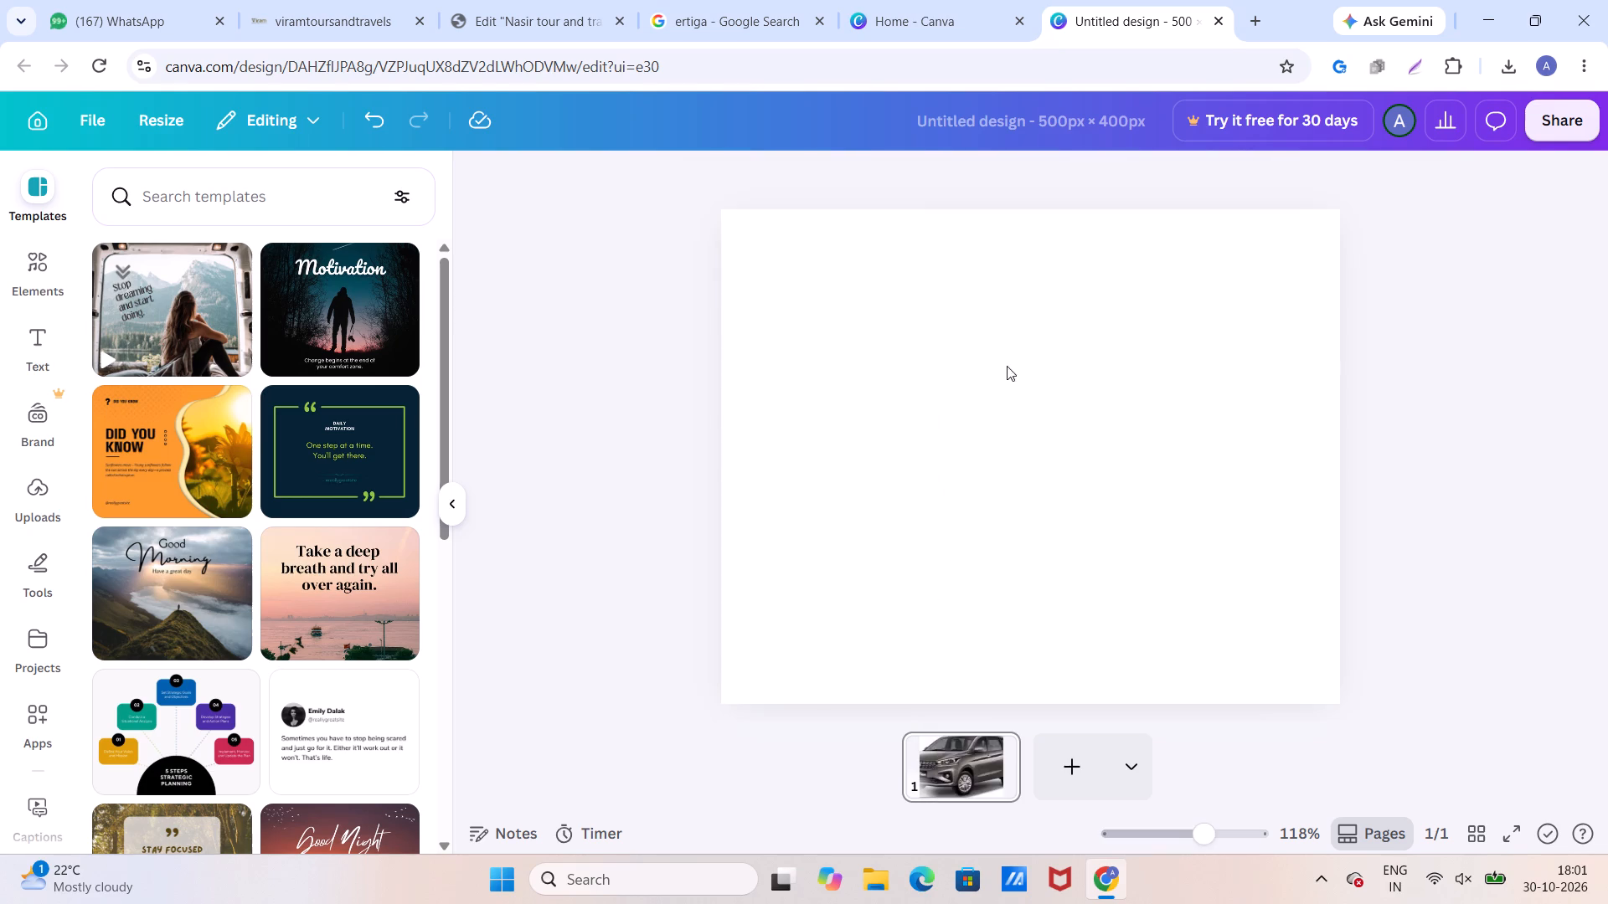
left_click(51, 496)
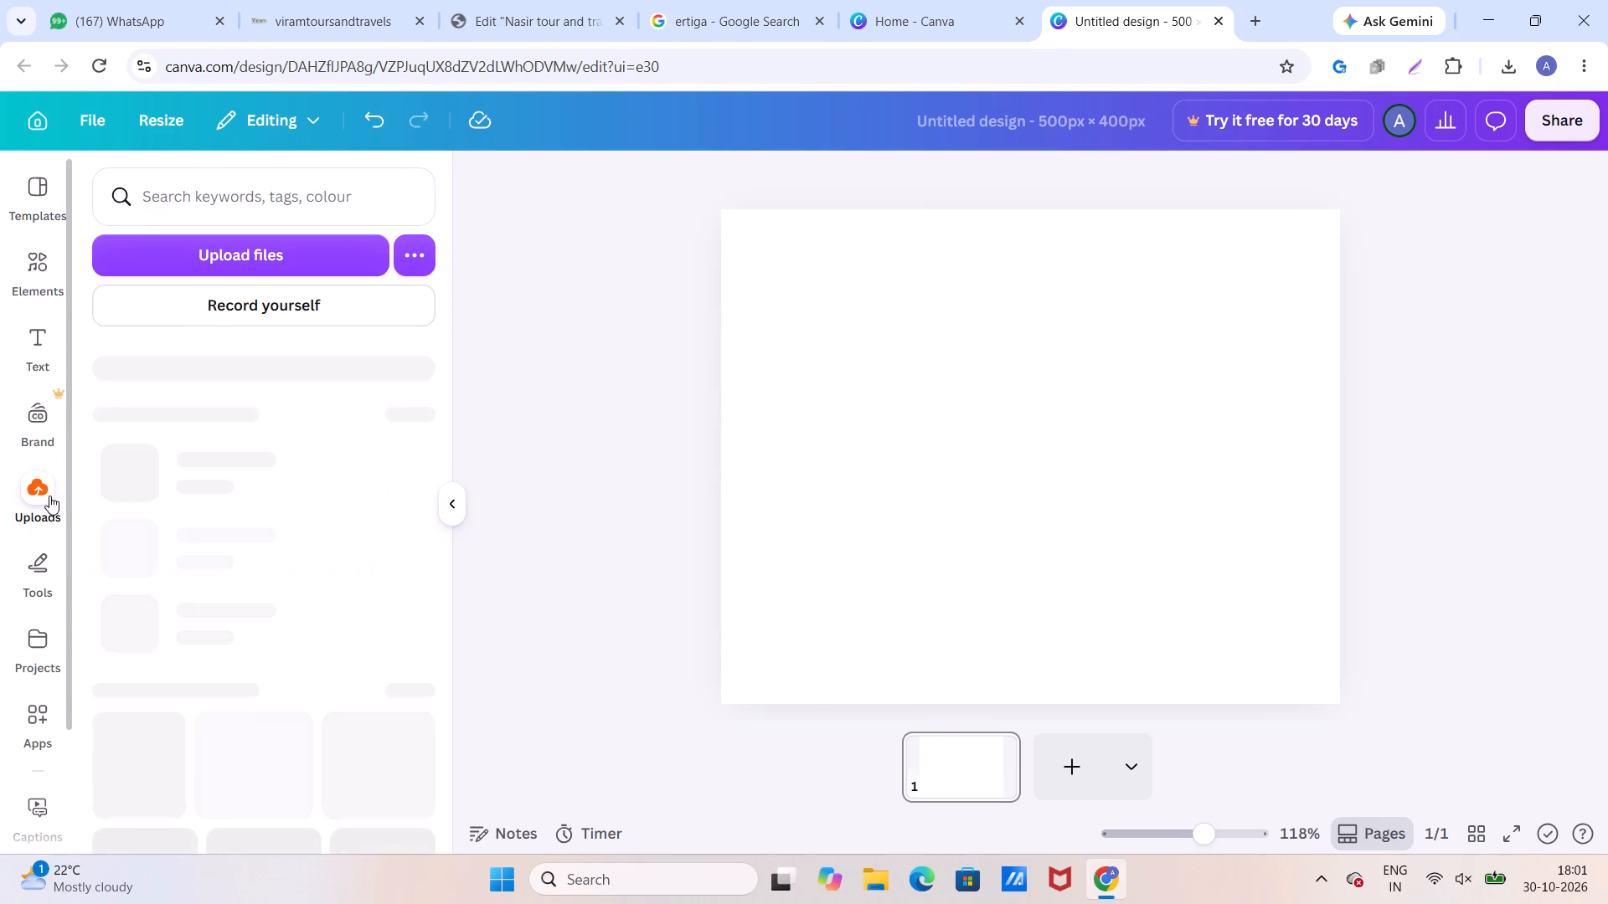
left_click(175, 454)
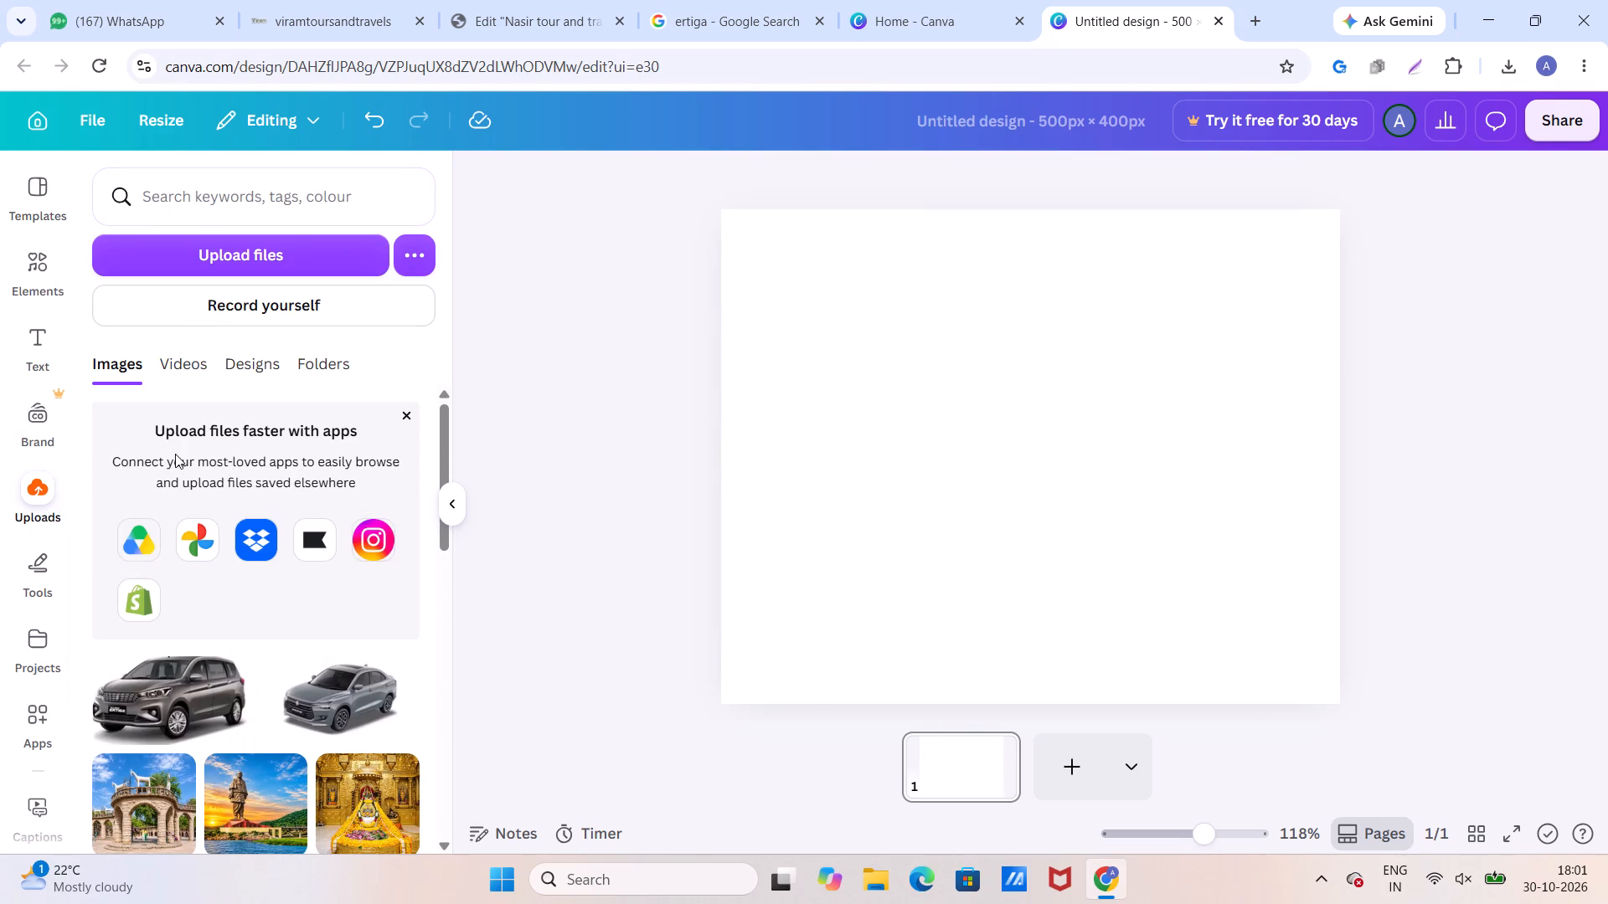
left_click(167, 660)
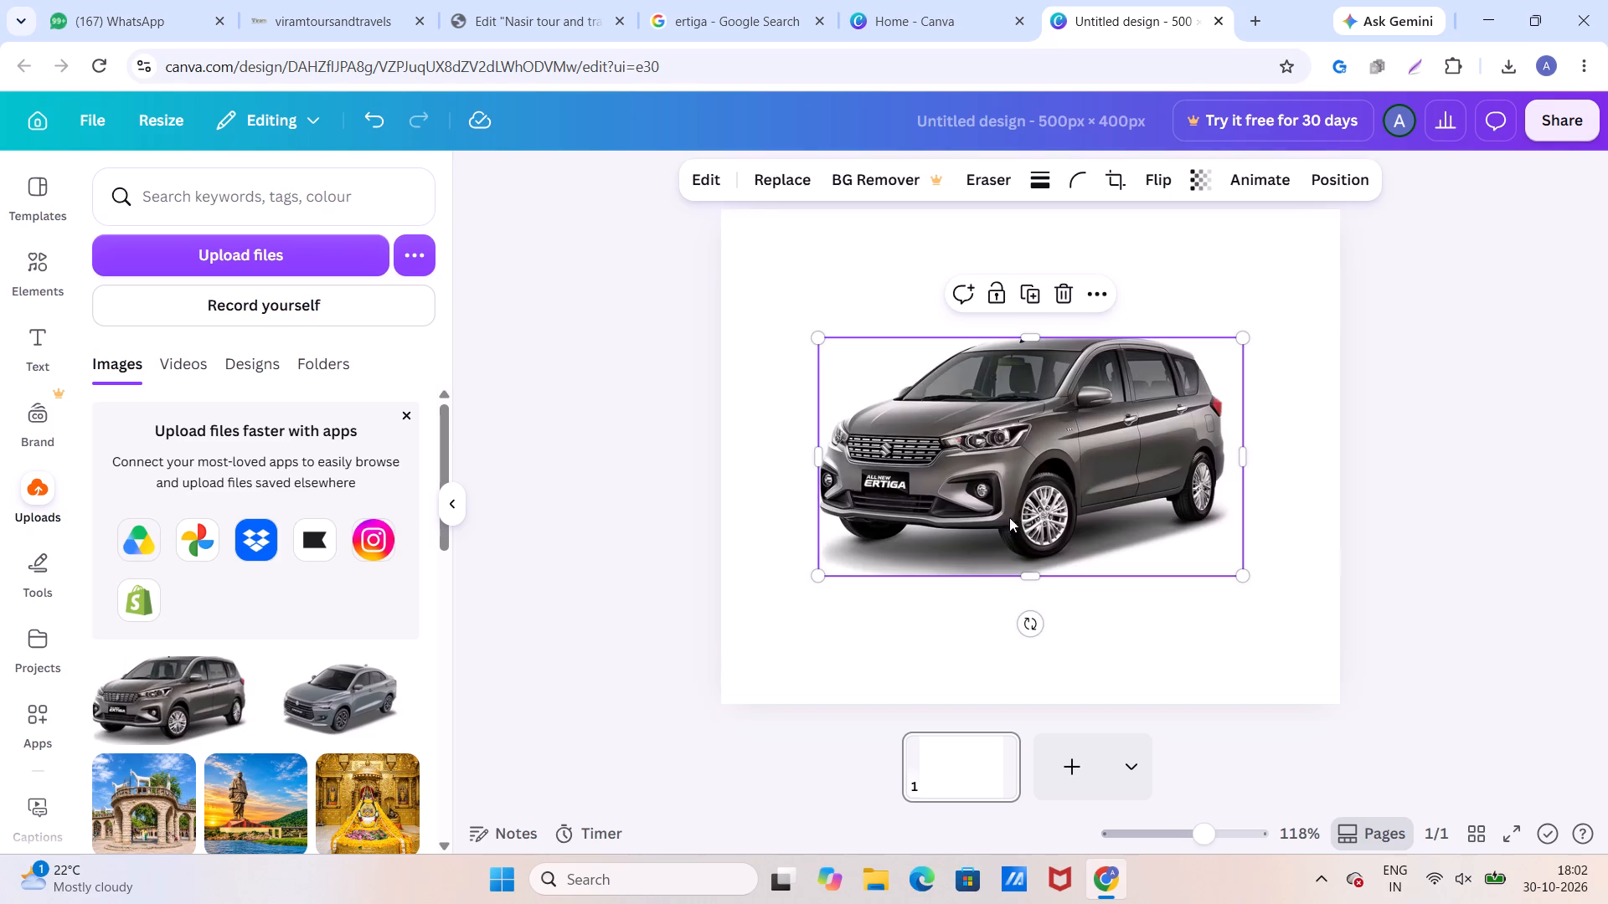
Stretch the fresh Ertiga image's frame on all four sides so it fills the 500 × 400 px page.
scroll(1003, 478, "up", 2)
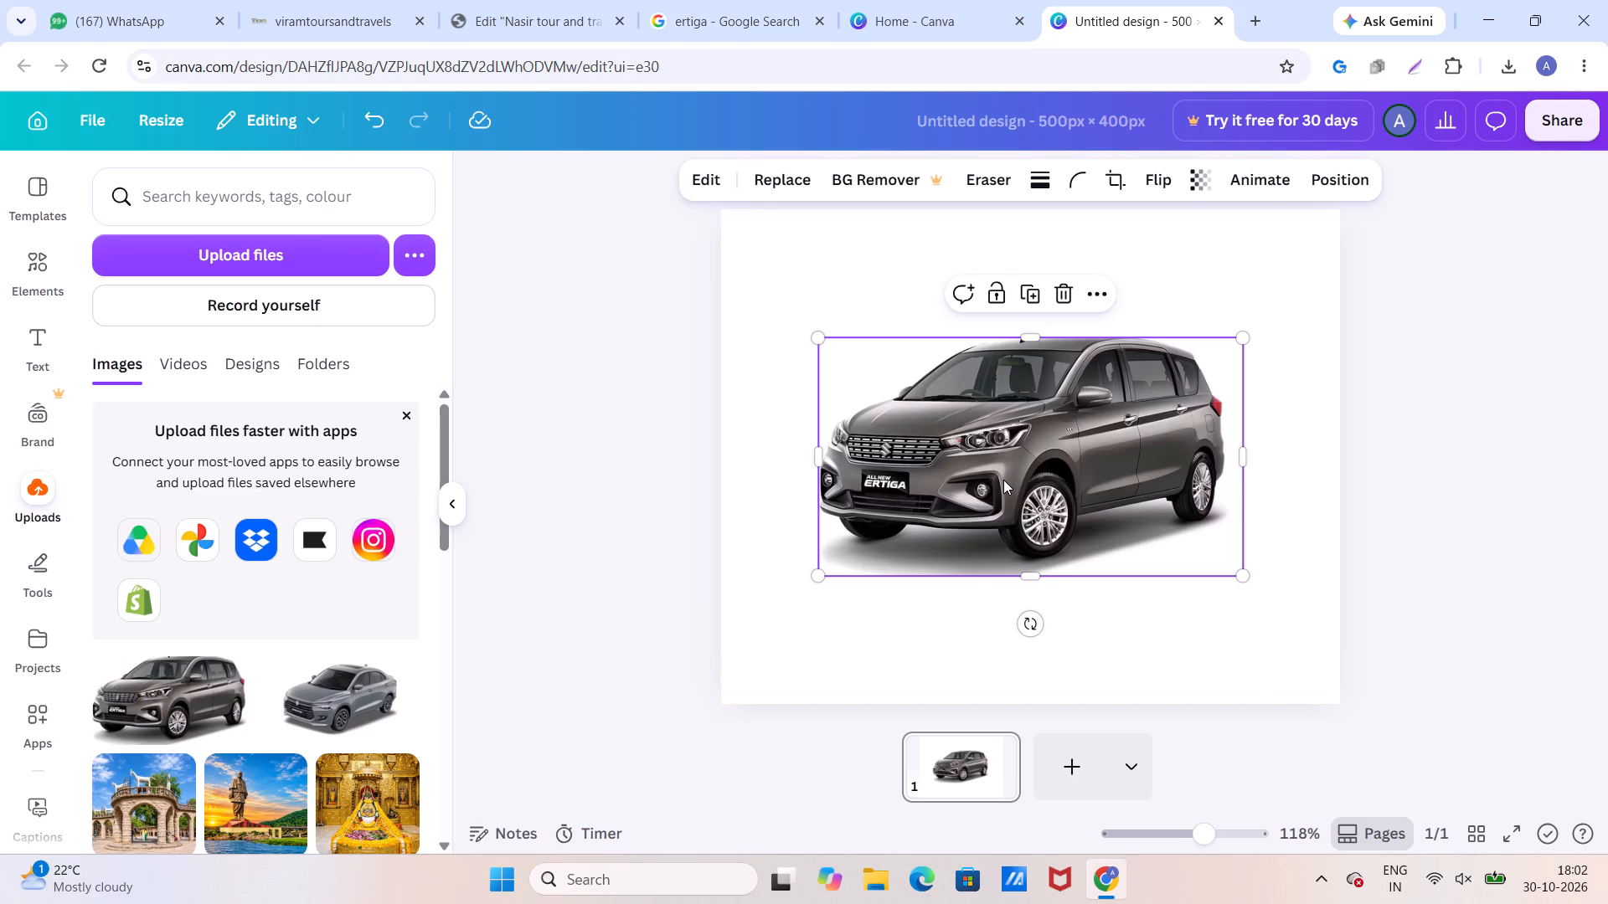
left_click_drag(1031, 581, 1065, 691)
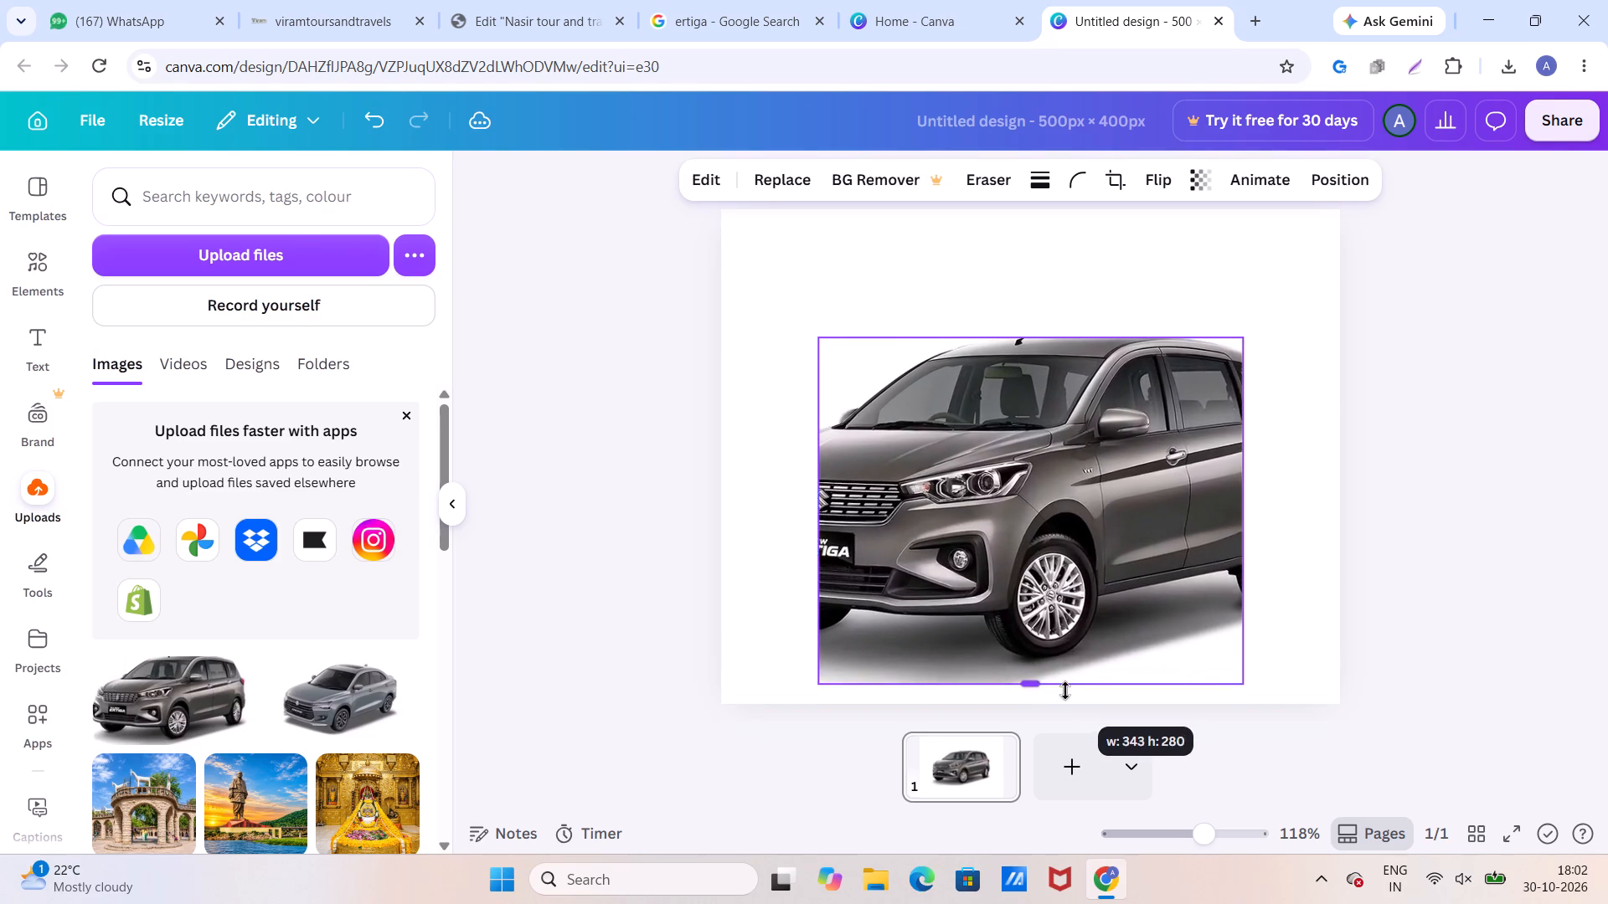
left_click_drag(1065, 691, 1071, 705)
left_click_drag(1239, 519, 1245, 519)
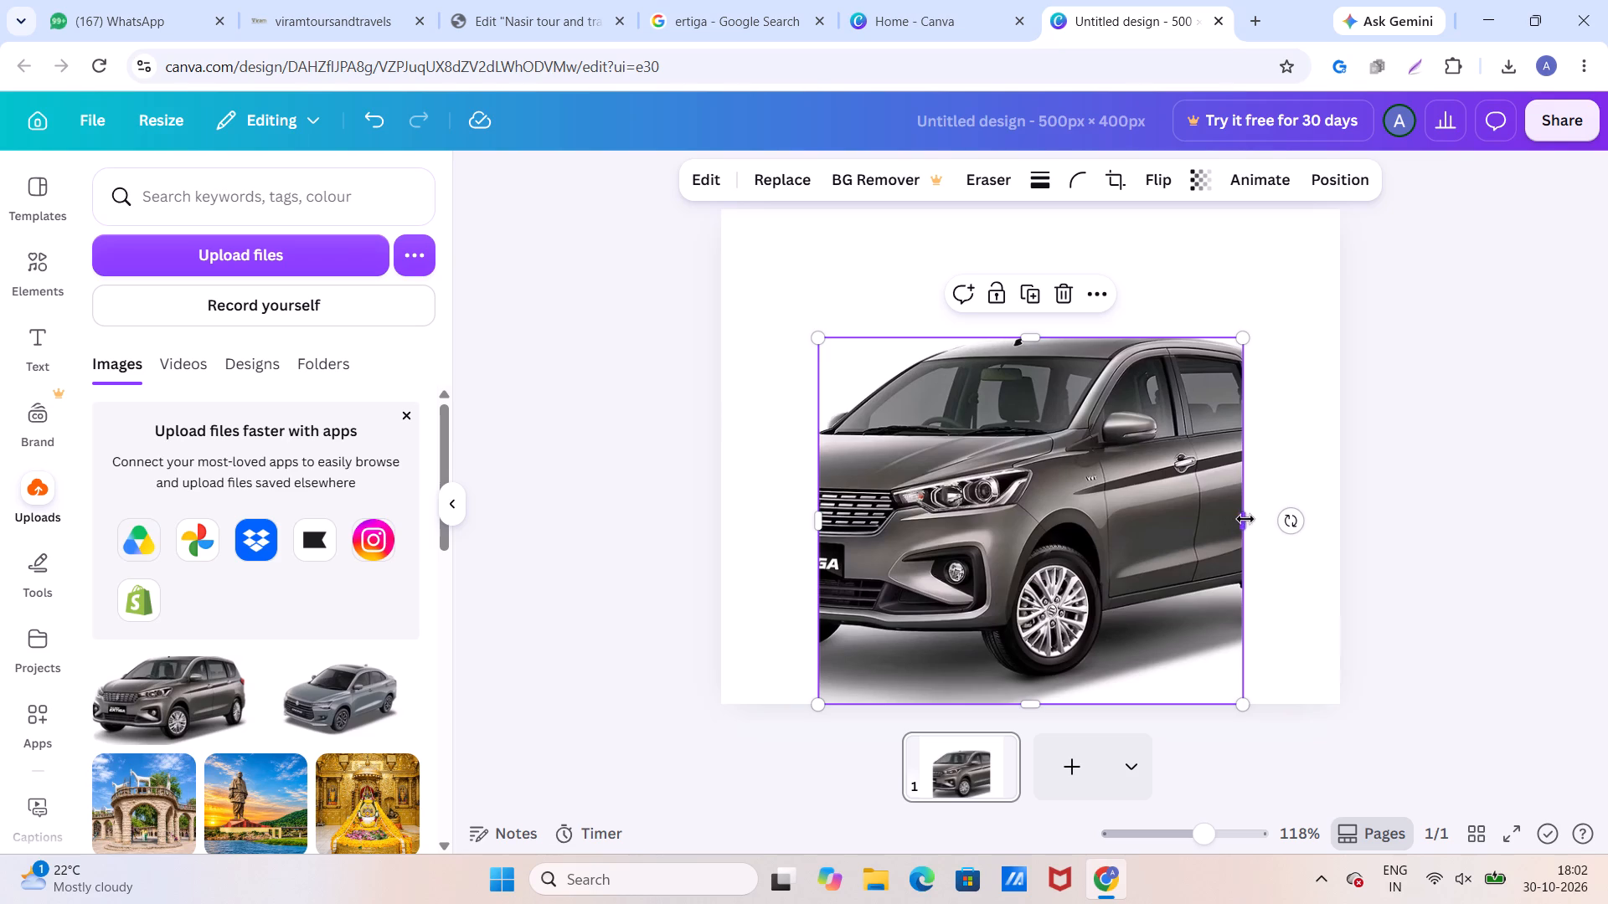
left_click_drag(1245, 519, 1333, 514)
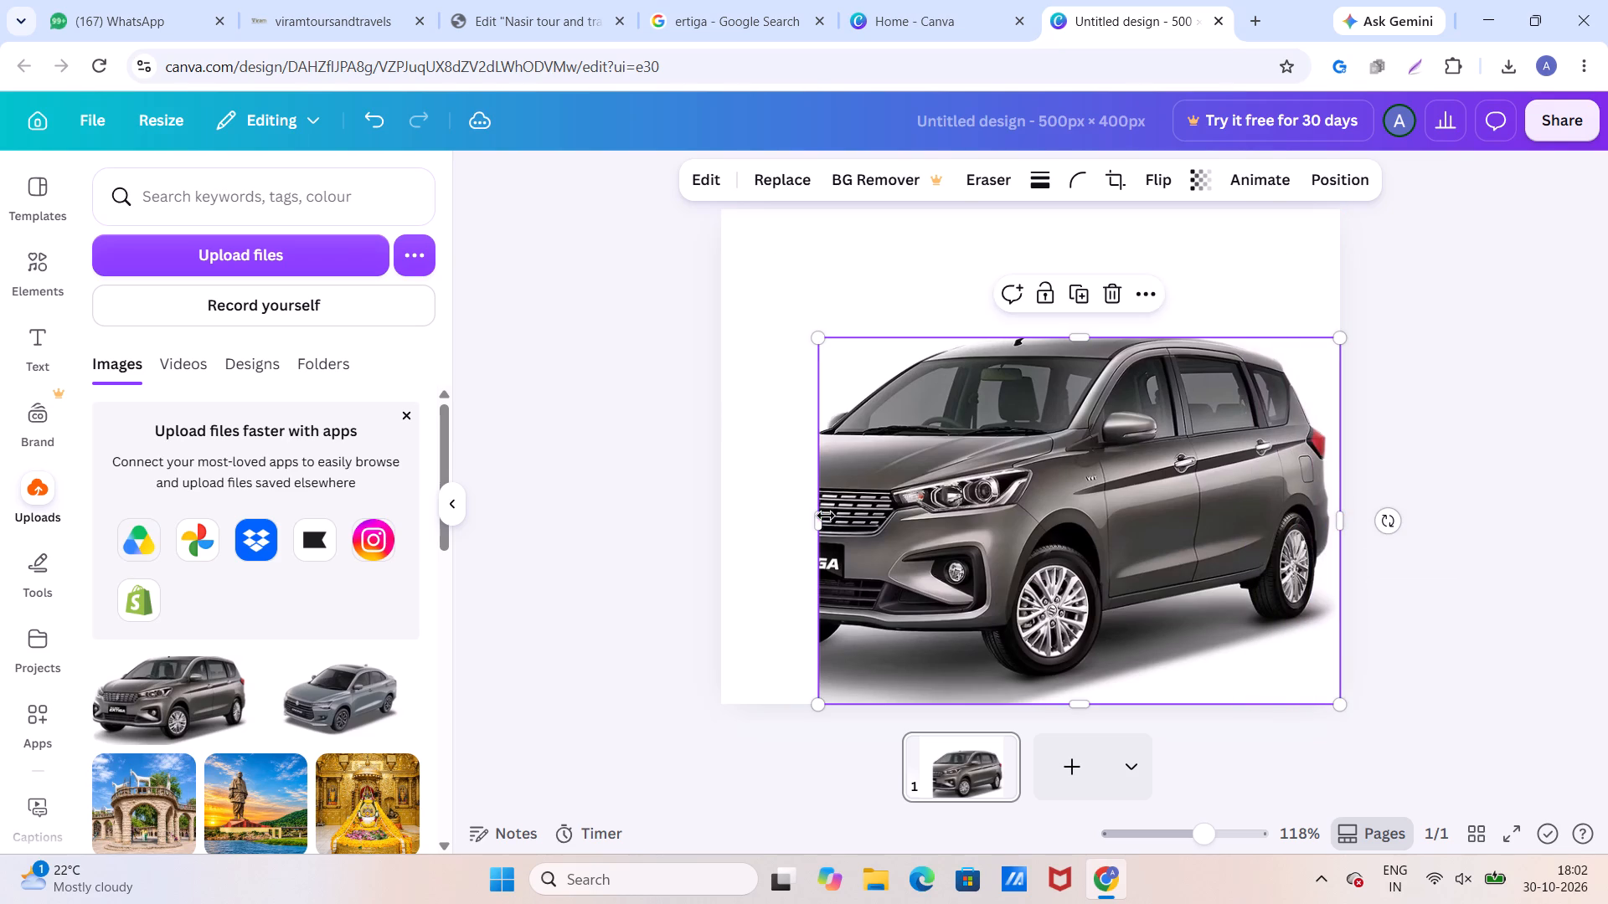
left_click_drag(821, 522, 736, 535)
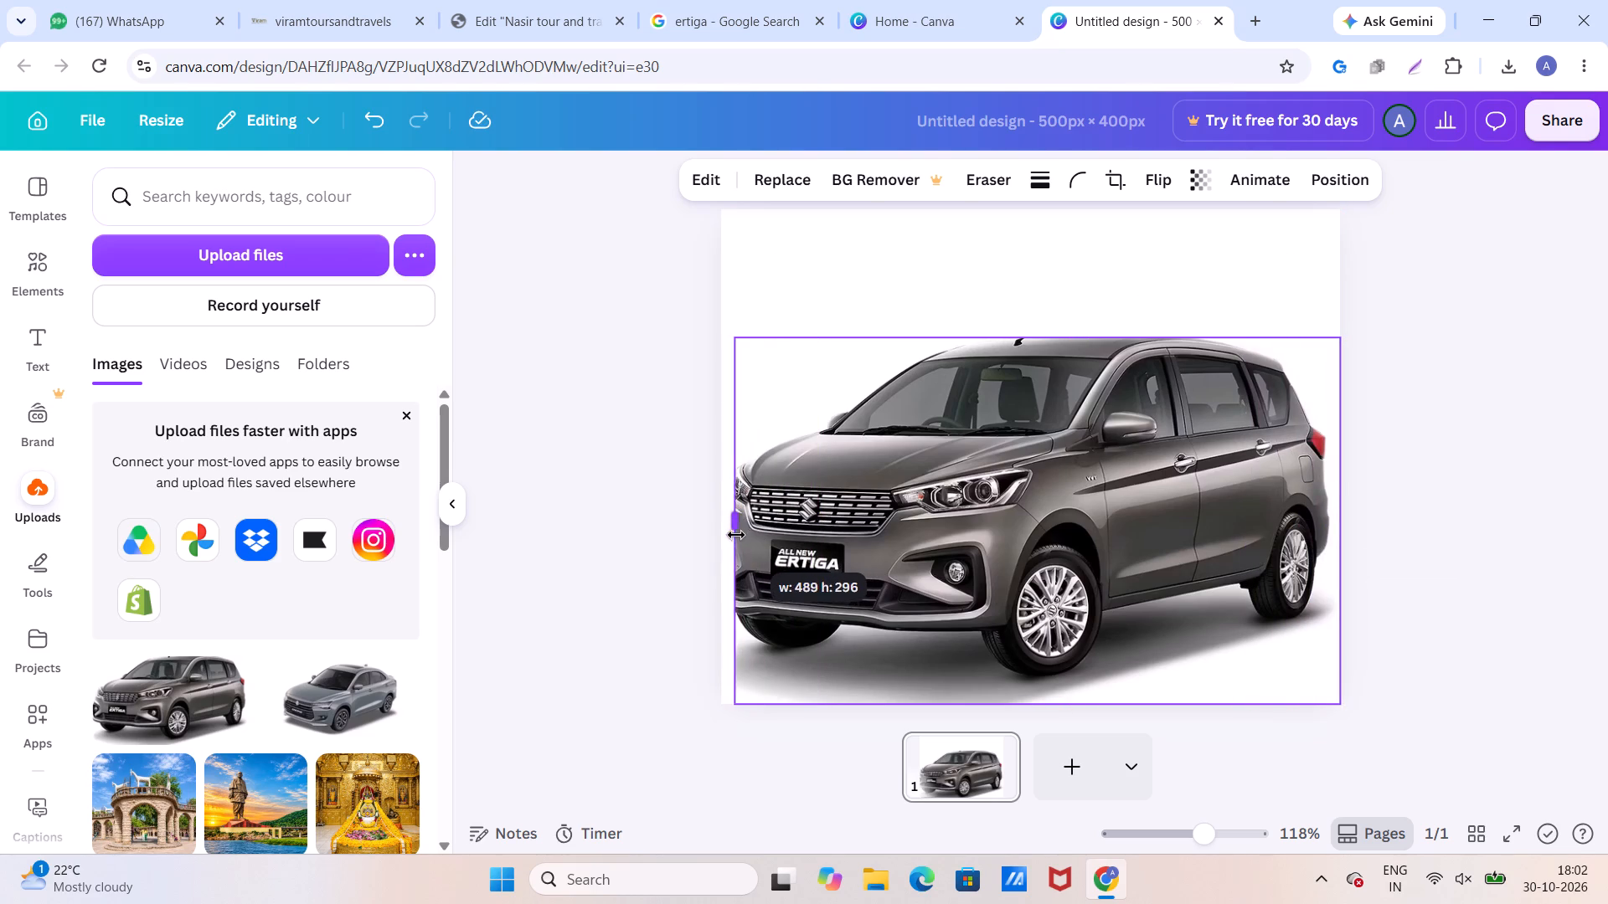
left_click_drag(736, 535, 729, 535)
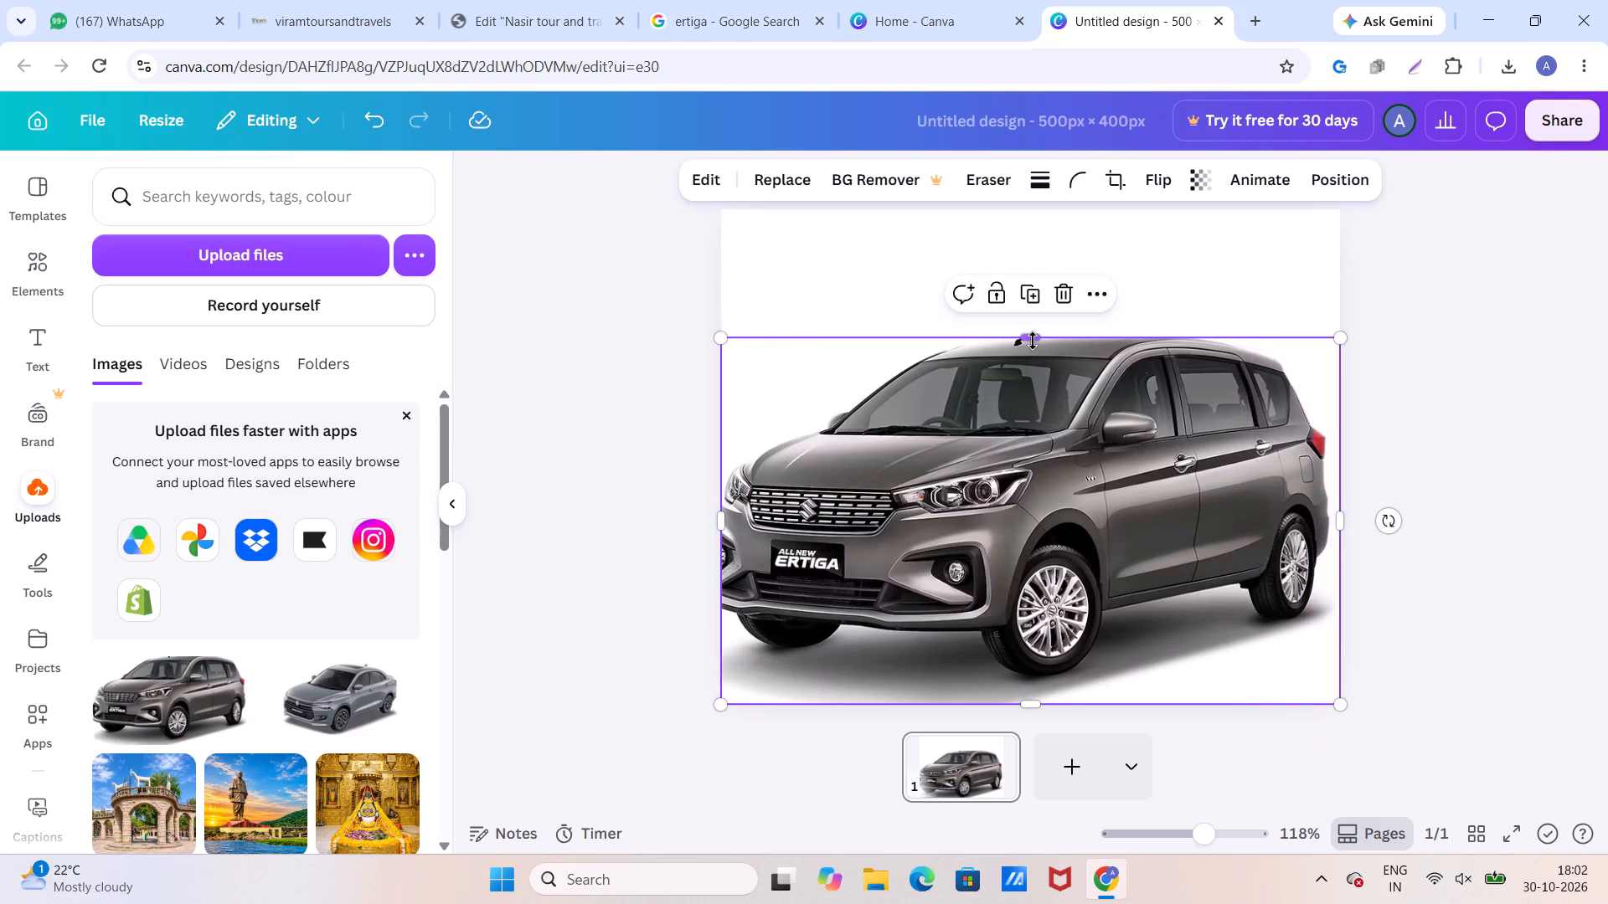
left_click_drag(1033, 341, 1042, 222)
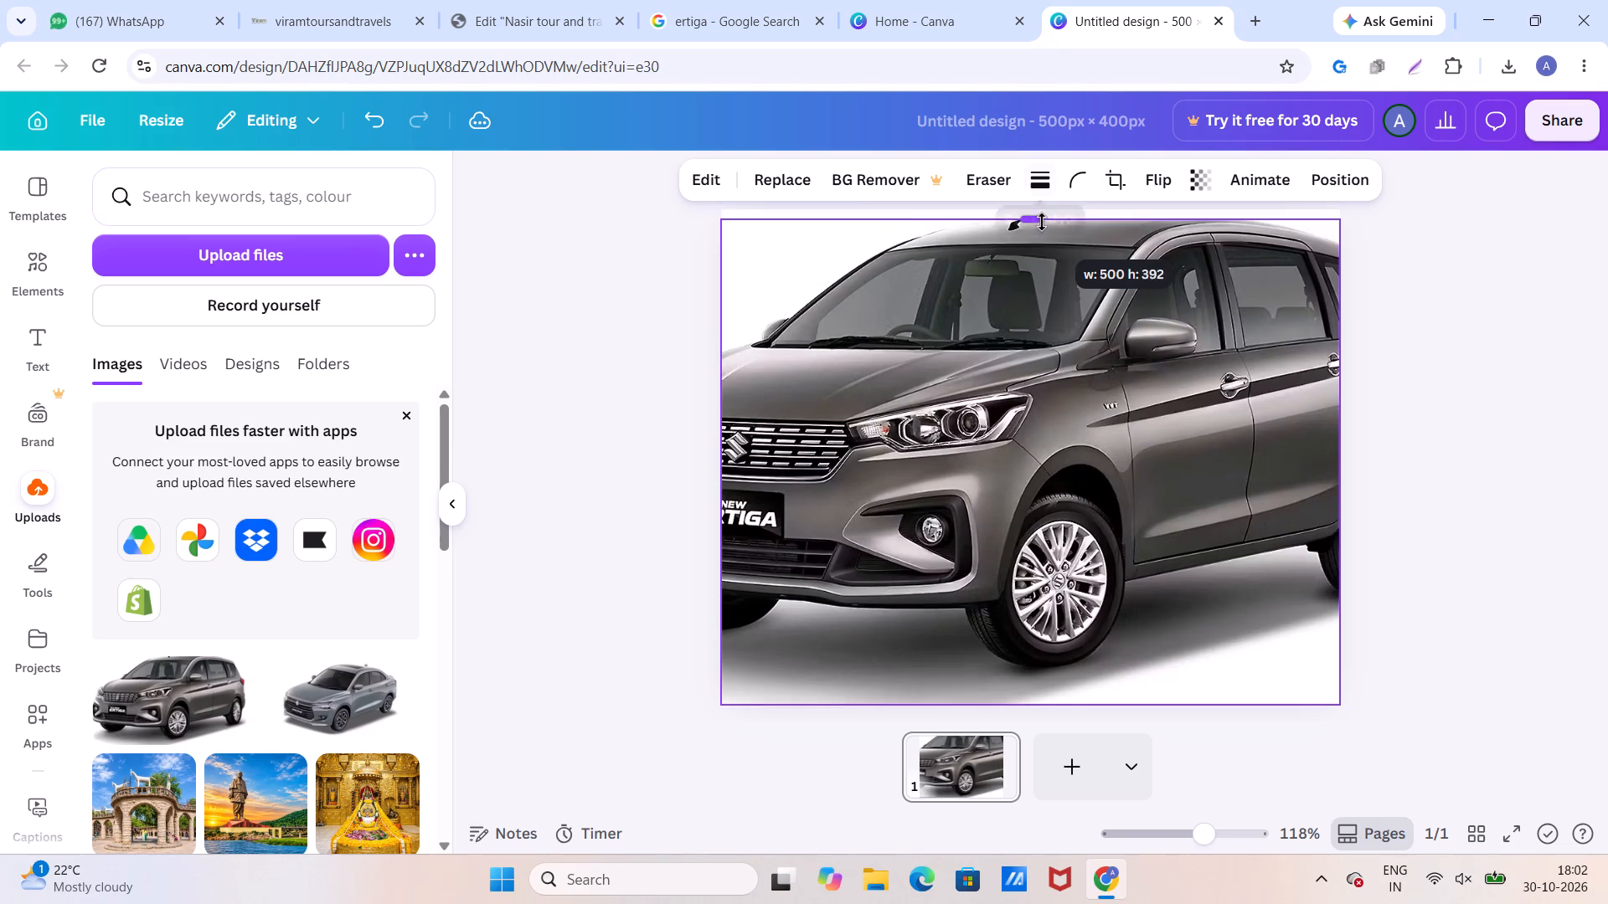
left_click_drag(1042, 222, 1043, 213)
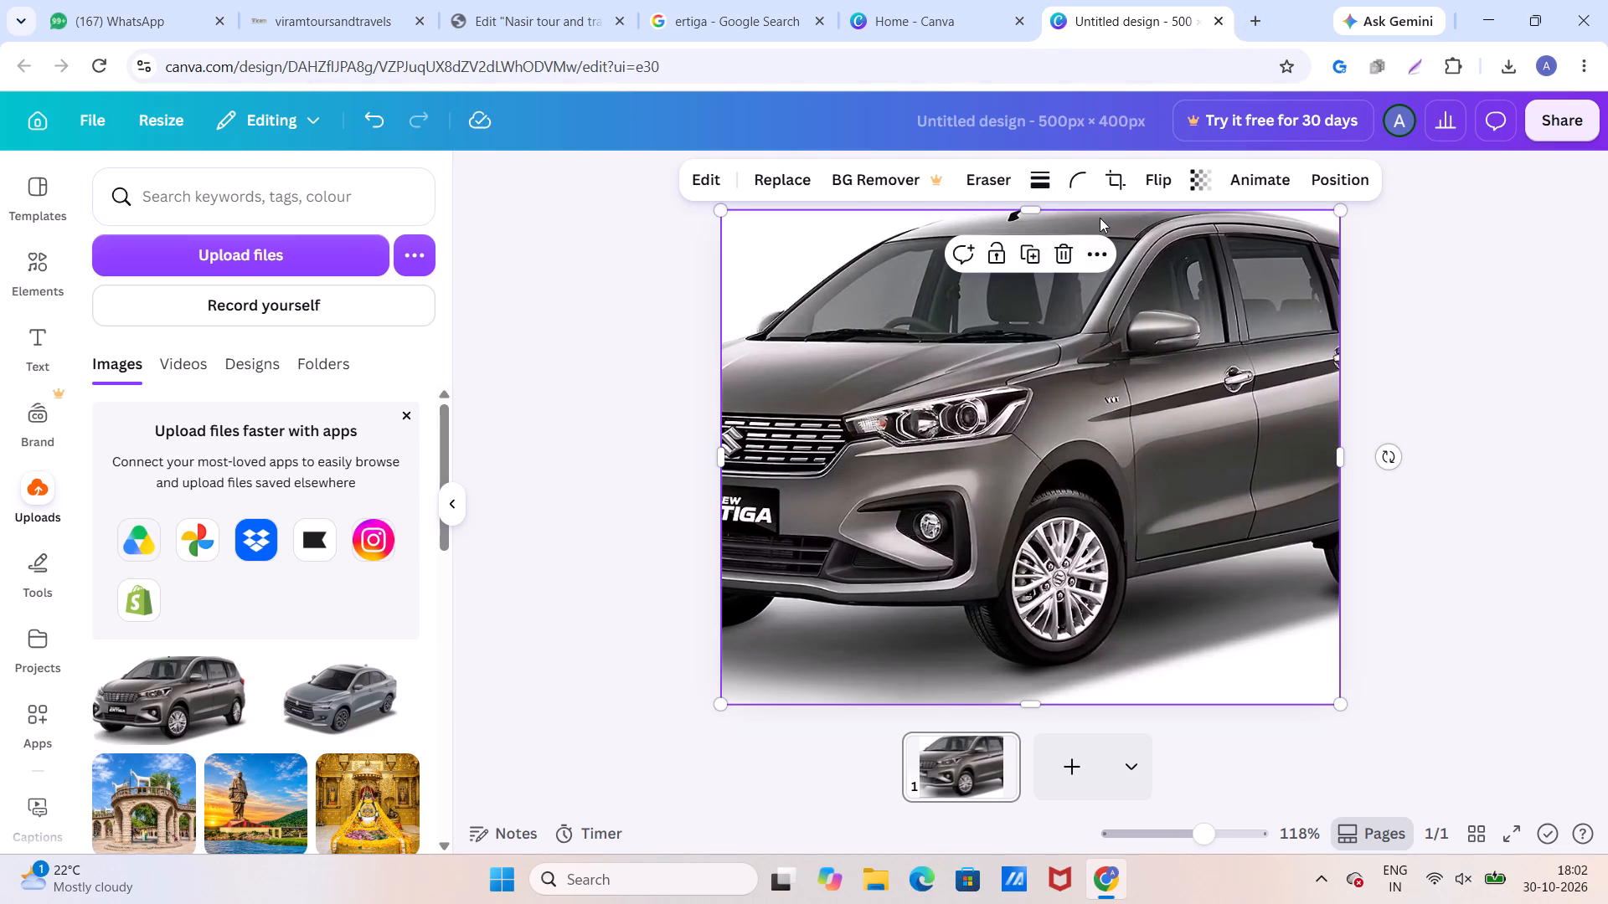
Switch to the Elementor page and check the Toyota Innova card image's dimensions in its media library attachment details.
left_click(518, 5)
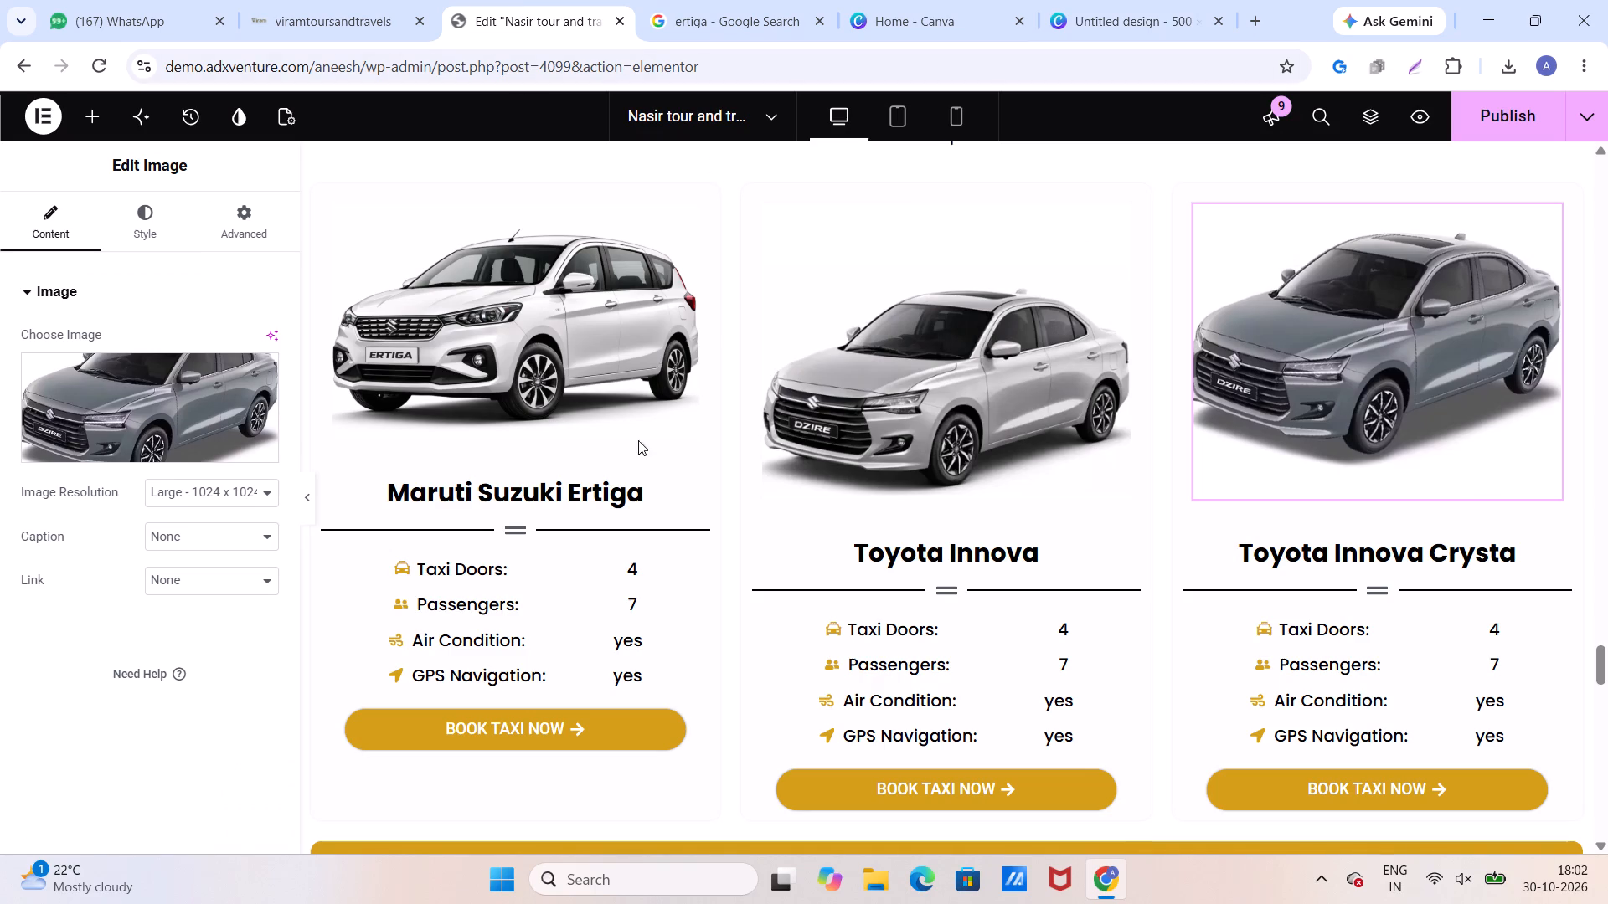
left_click(847, 427)
left_click(141, 412)
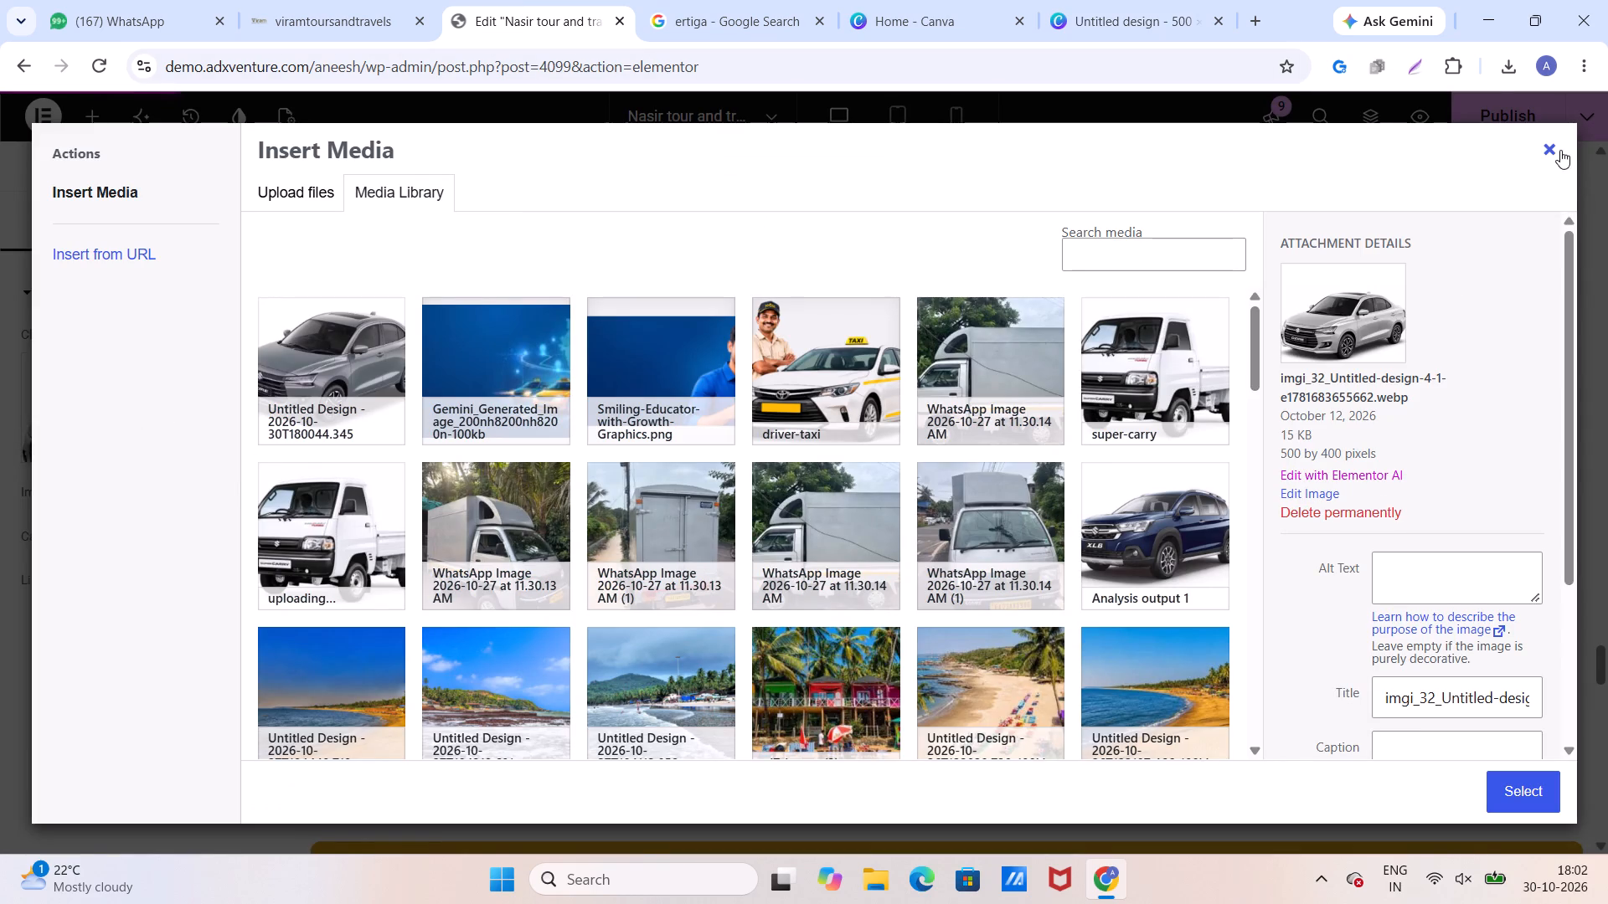
left_click(1560, 150)
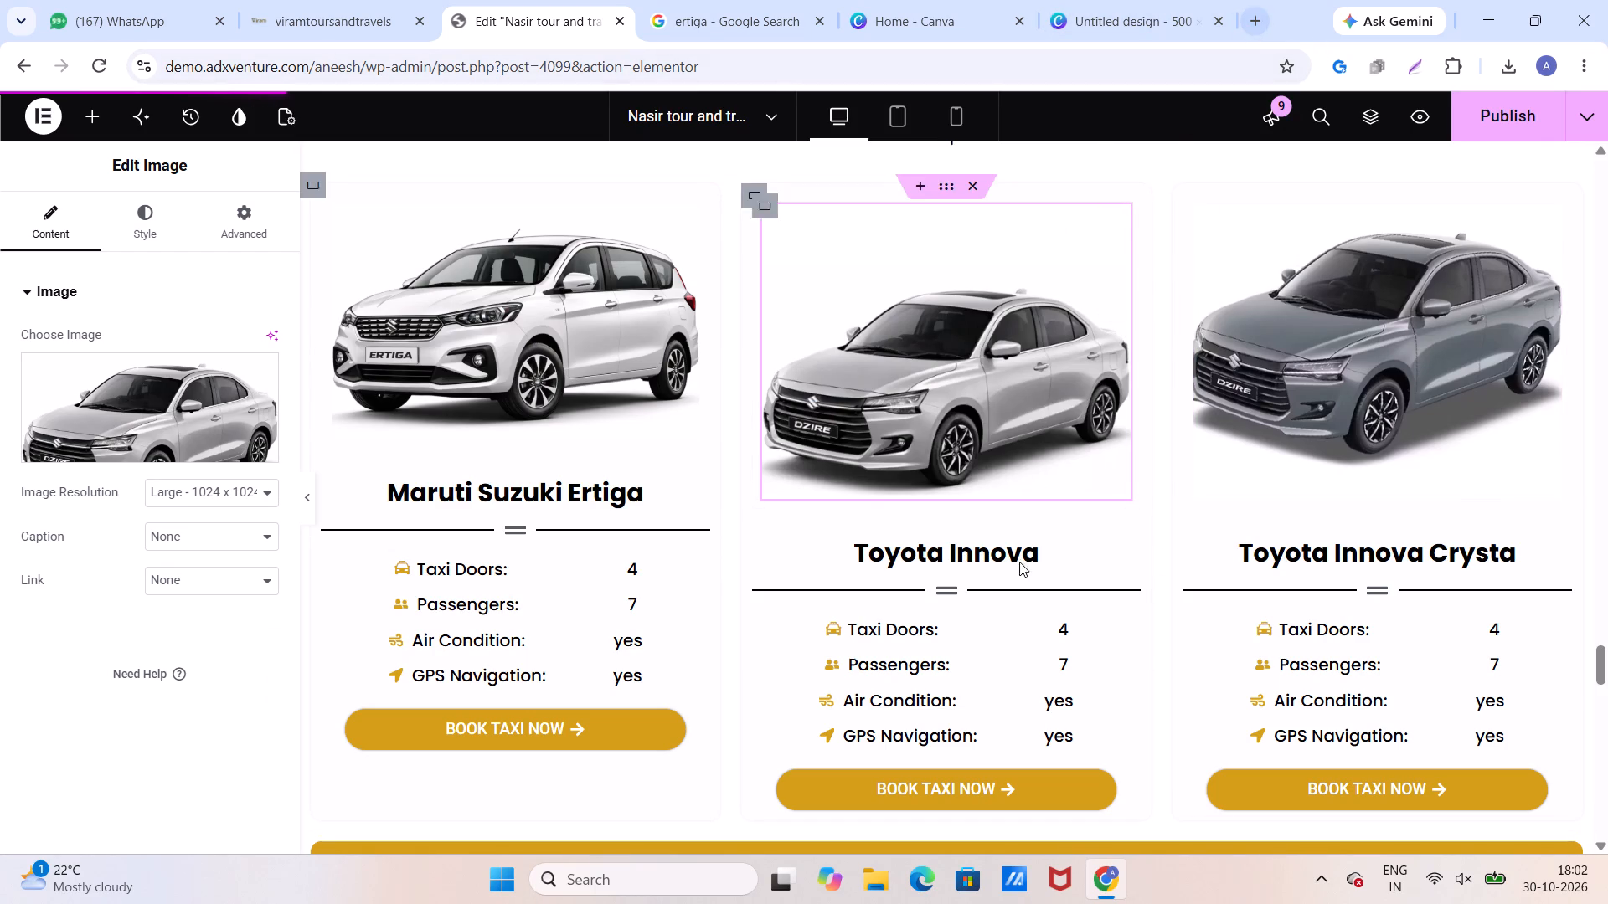
left_click(500, 886)
left_click(564, 715)
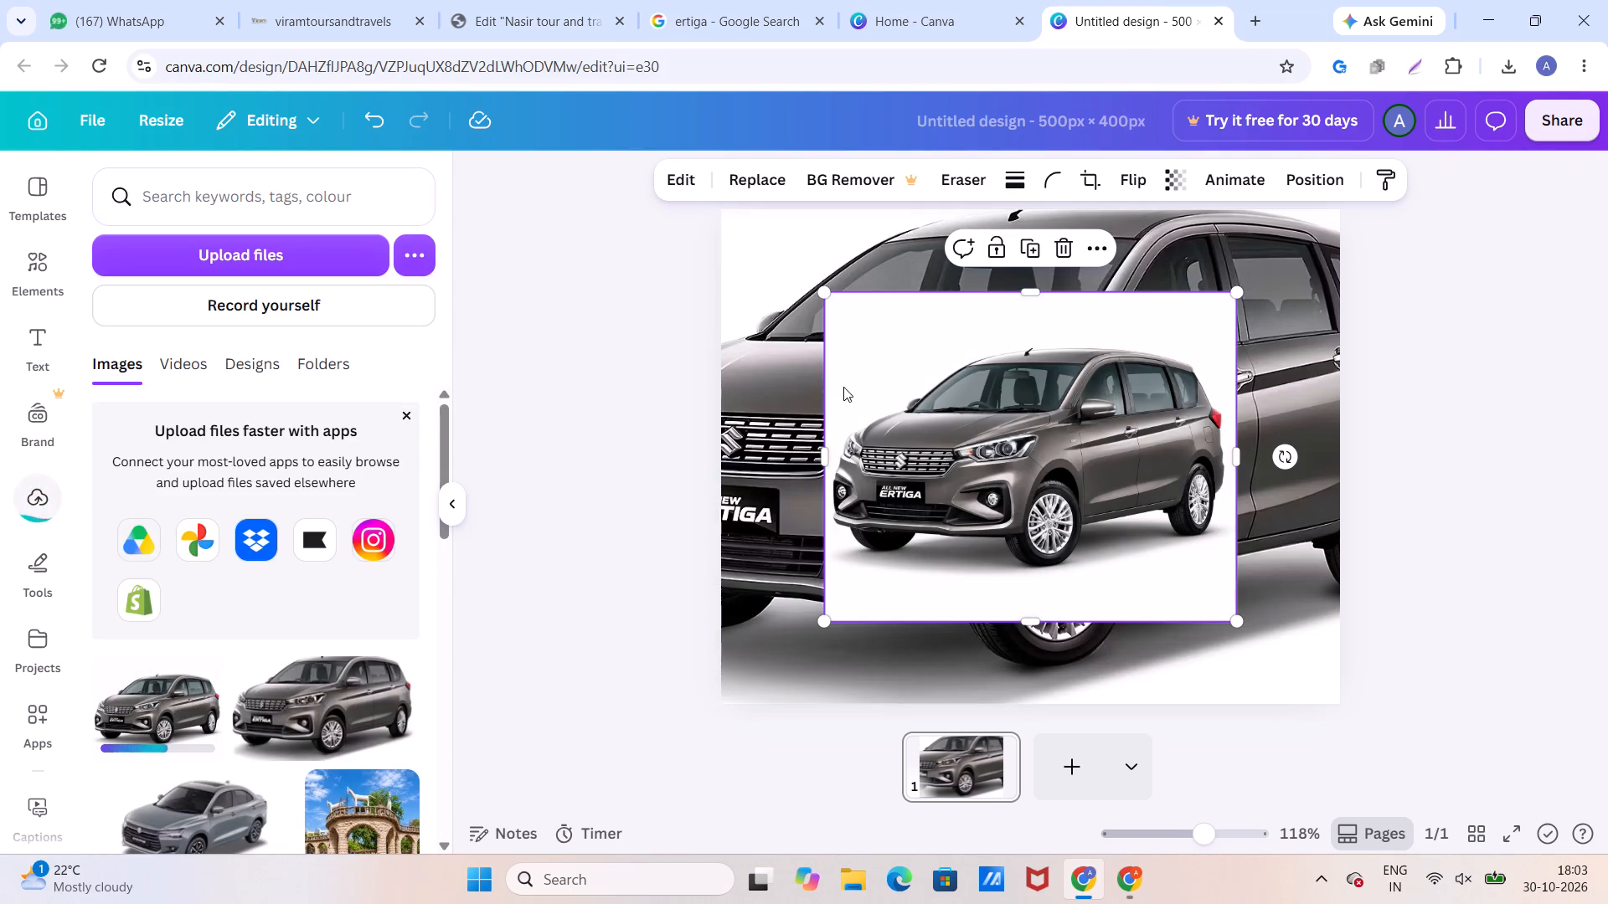
Delete the enlarged, cropped Ertiga image behind the new one from the Canva page.
right_click(760, 372)
left_click(832, 283)
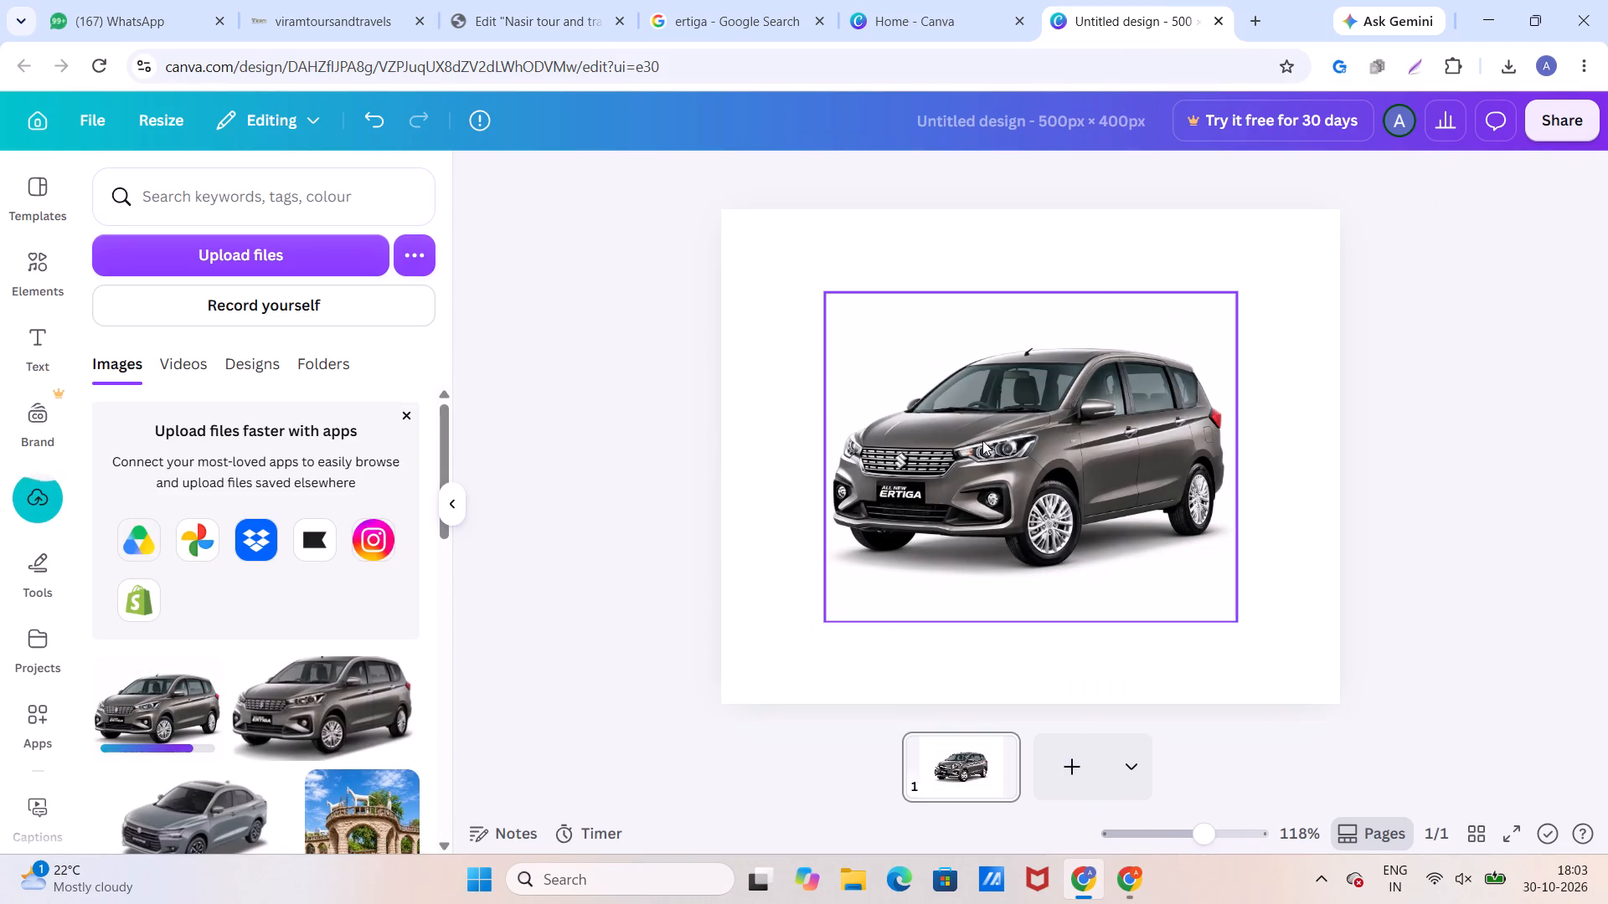
Resize the new Ertiga image so that its frame fills the whole 500 × 400 px page on all four sides.
left_click(982, 440)
left_click_drag(1235, 455, 1334, 500)
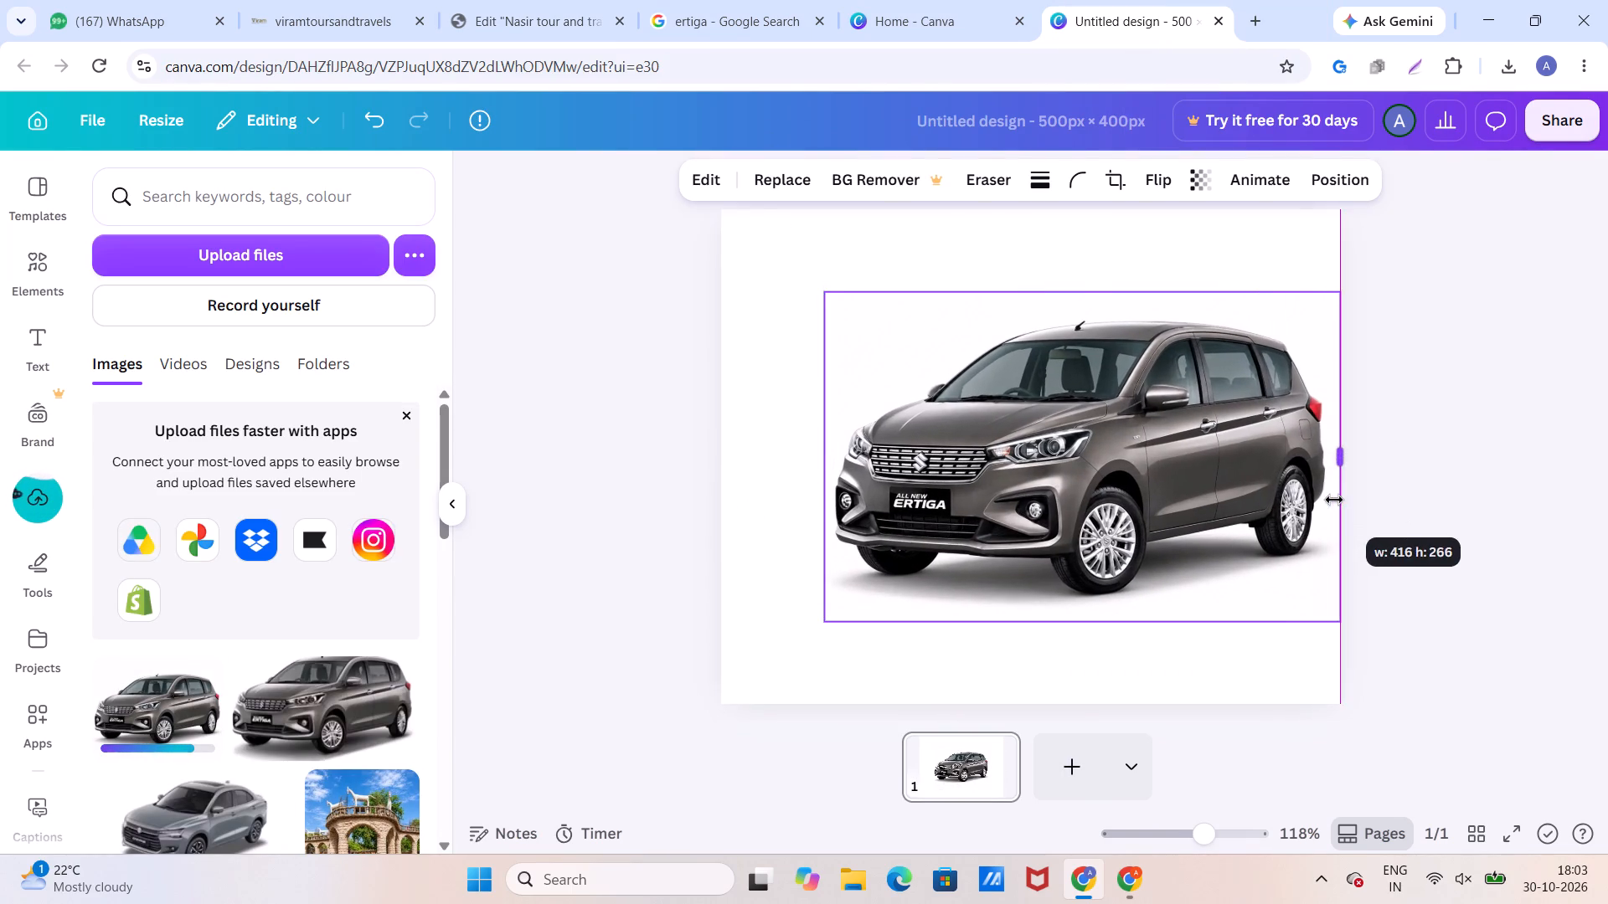
left_click_drag(1334, 500, 1330, 501)
left_click_drag(821, 460, 805, 460)
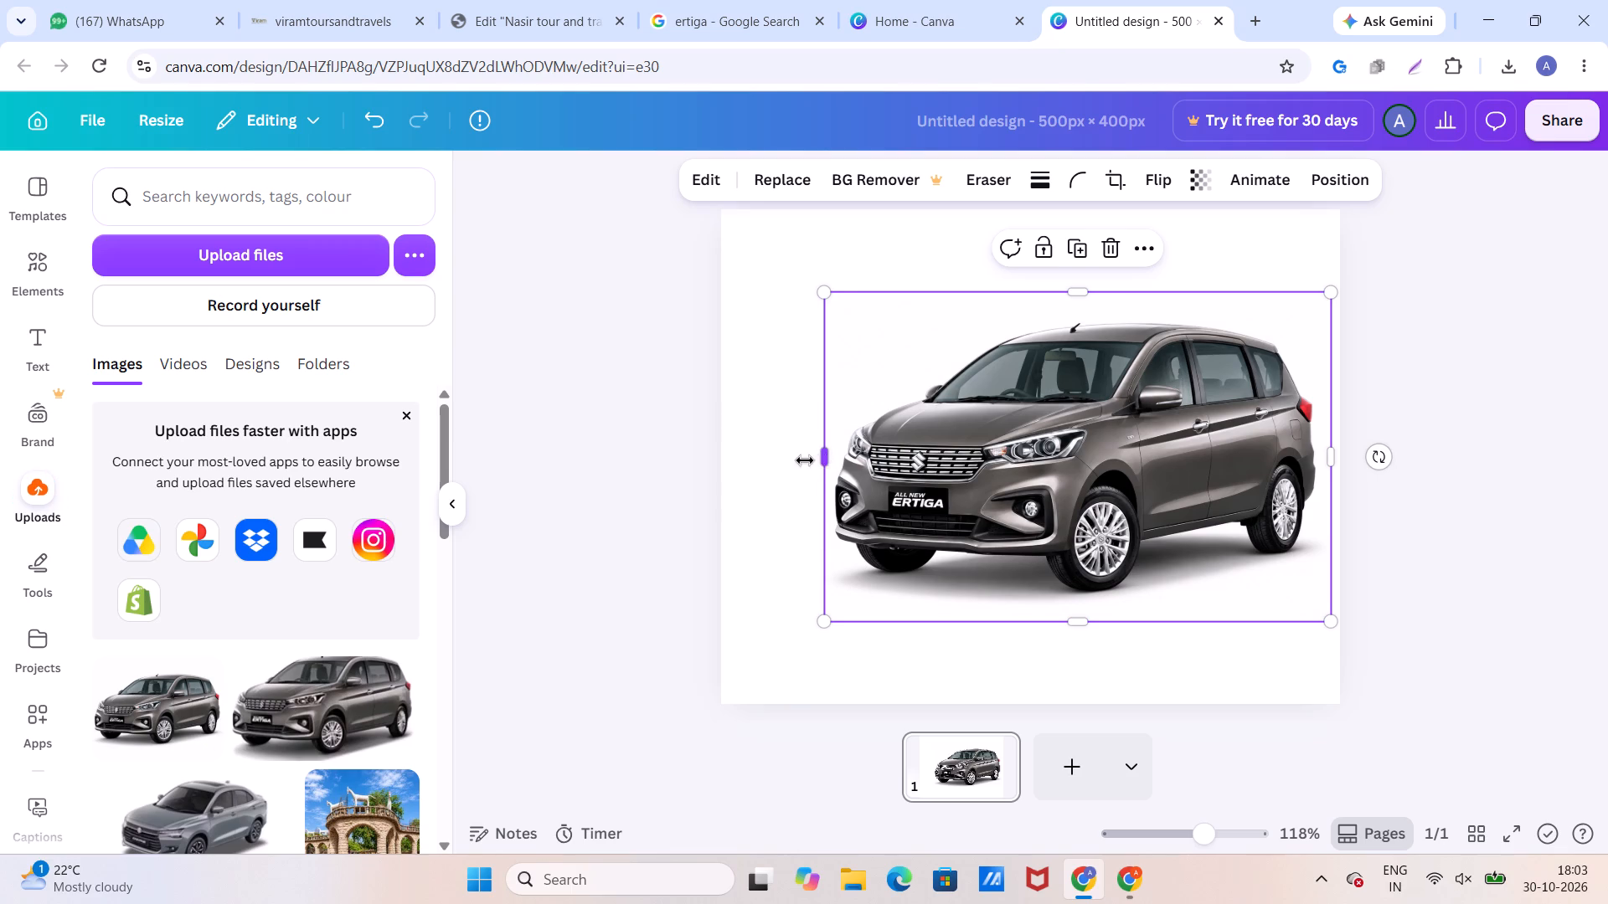
left_click_drag(805, 460, 722, 428)
left_click(1333, 457)
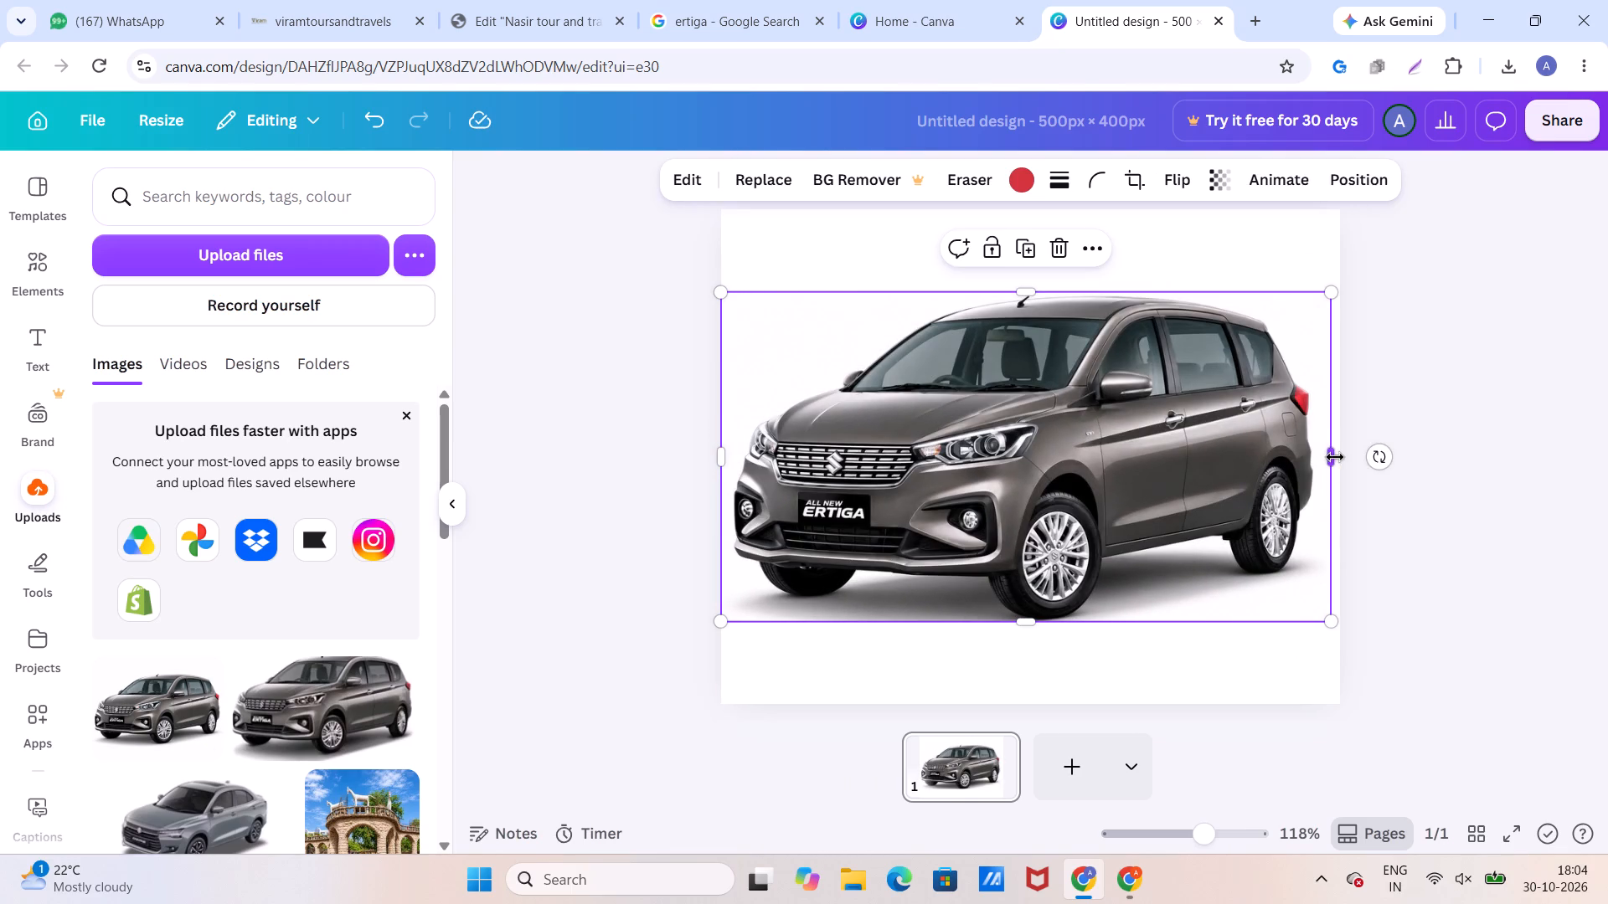
left_click_drag(1029, 288, 1029, 286)
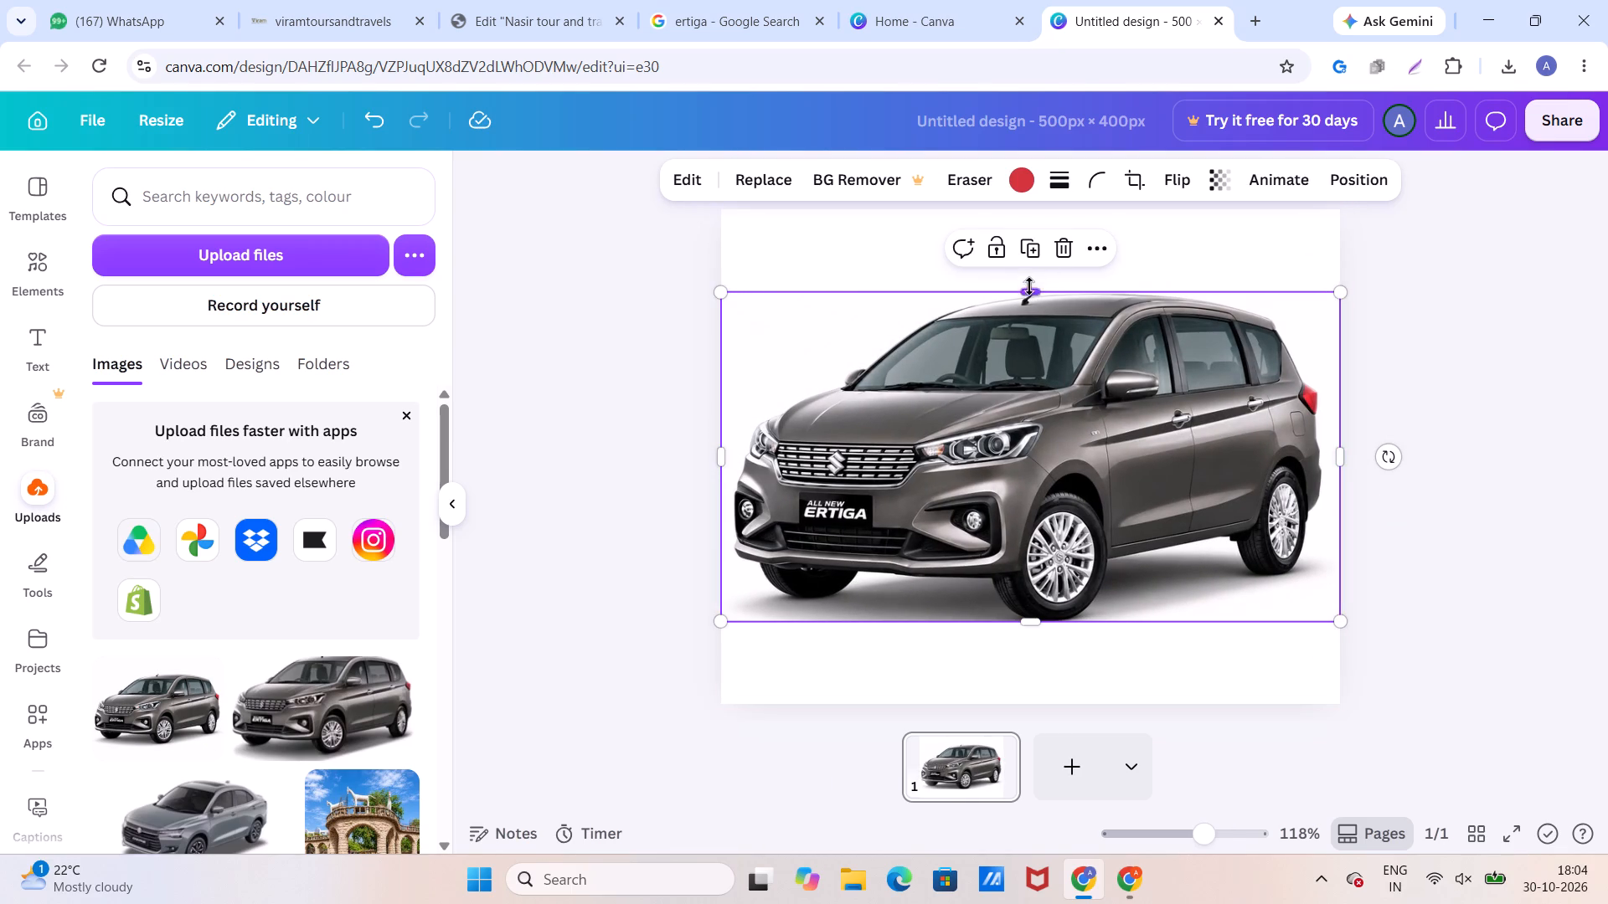
left_click_drag(1029, 286, 1031, 213)
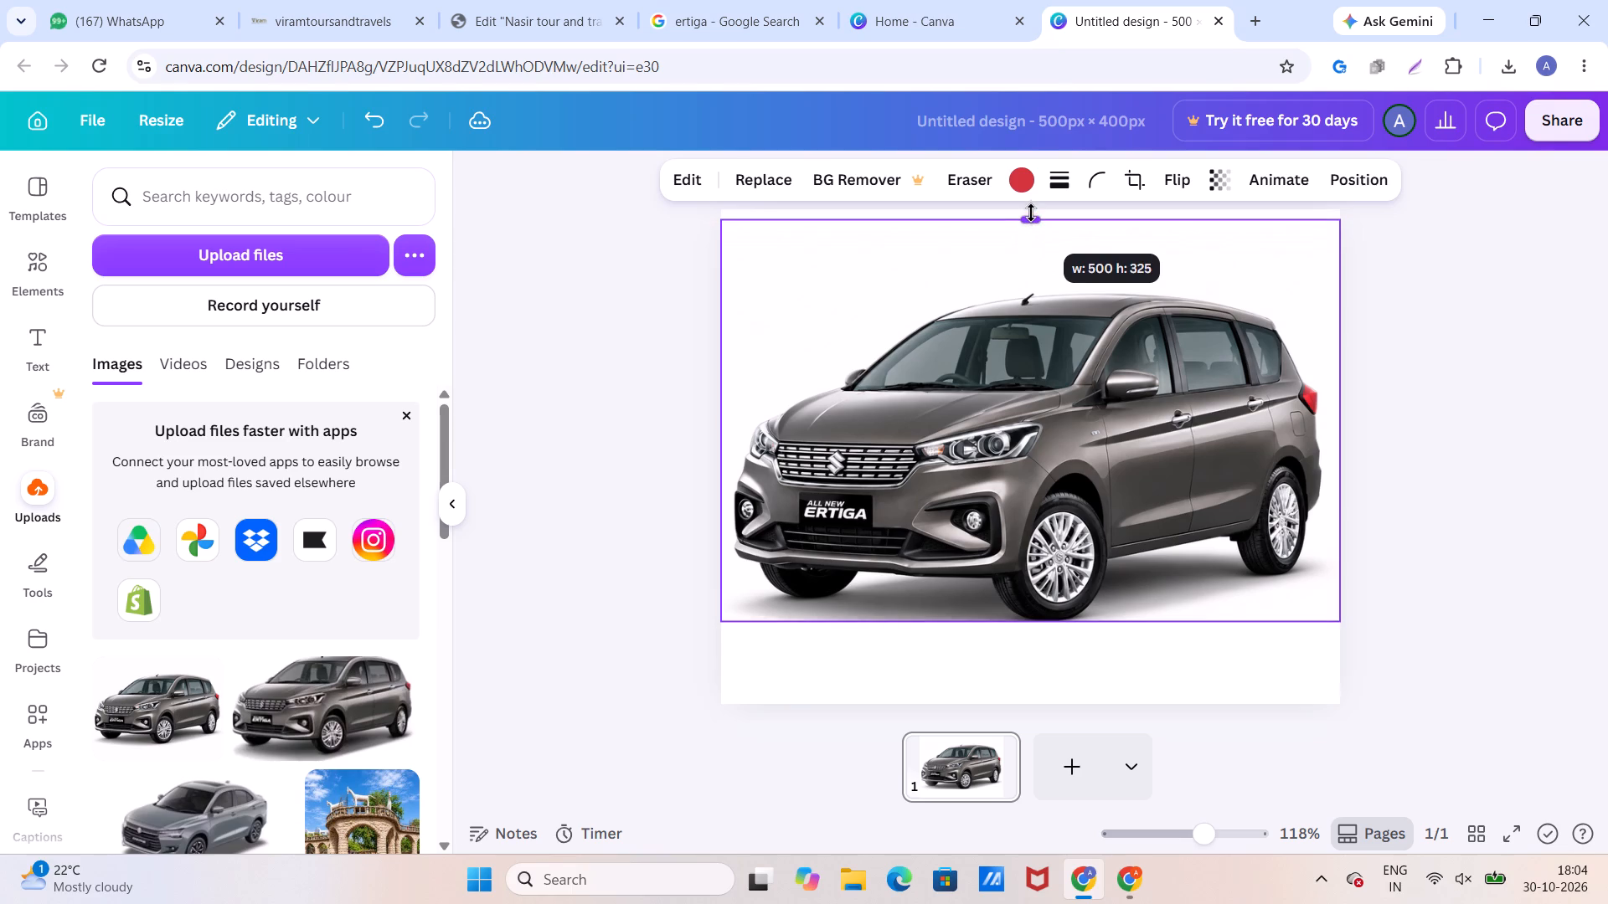
left_click_drag(1031, 213, 1031, 210)
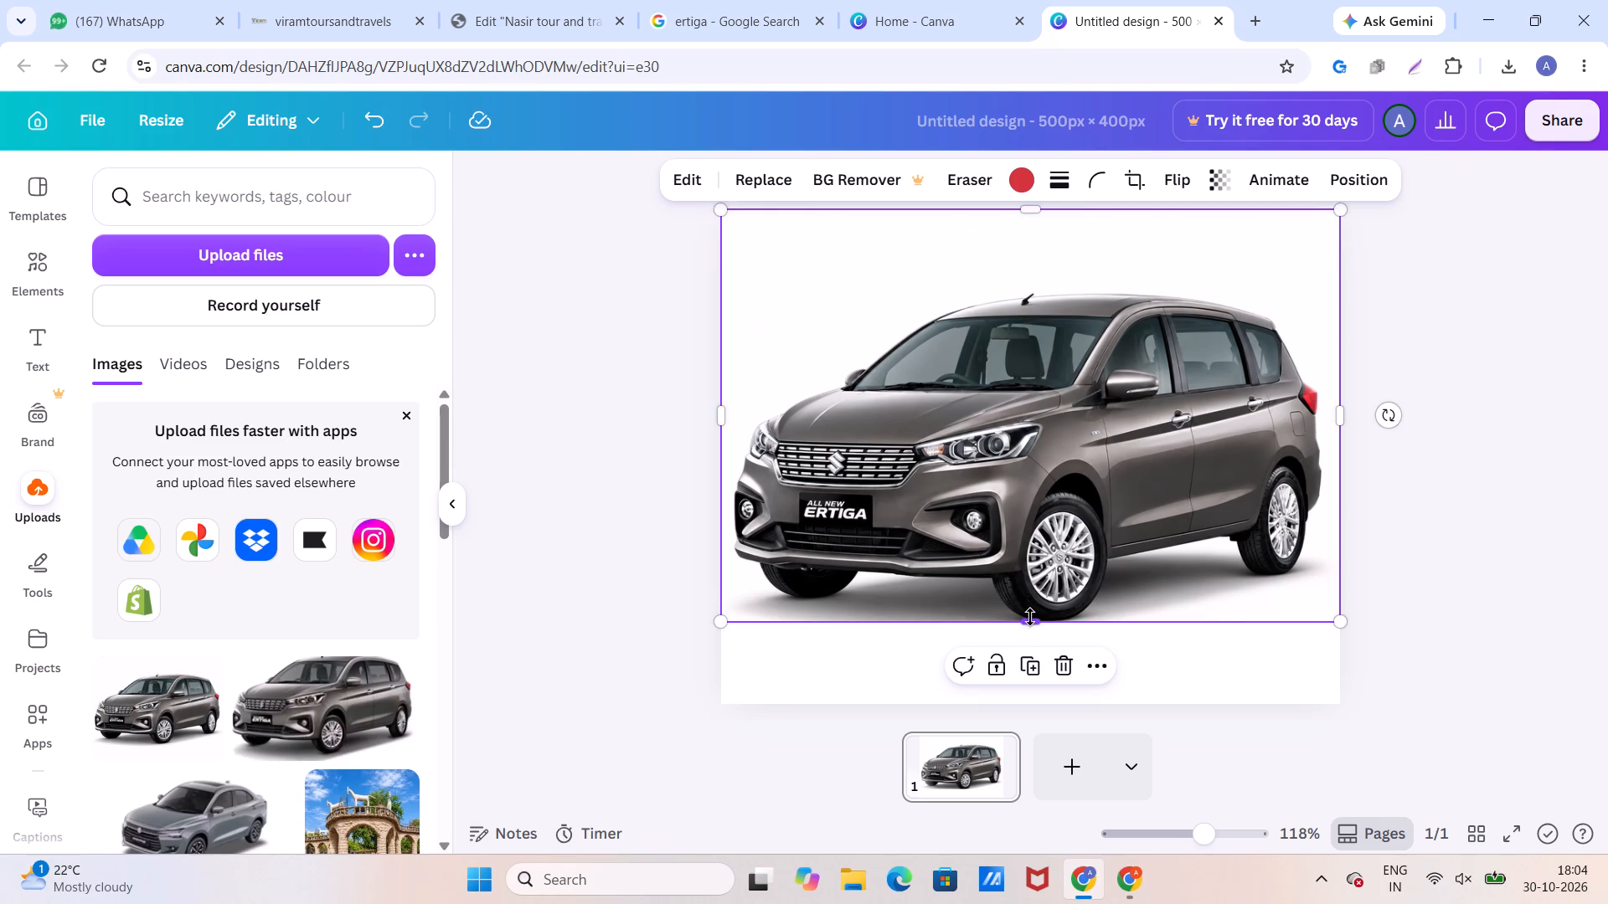
left_click_drag(1032, 618, 1054, 694)
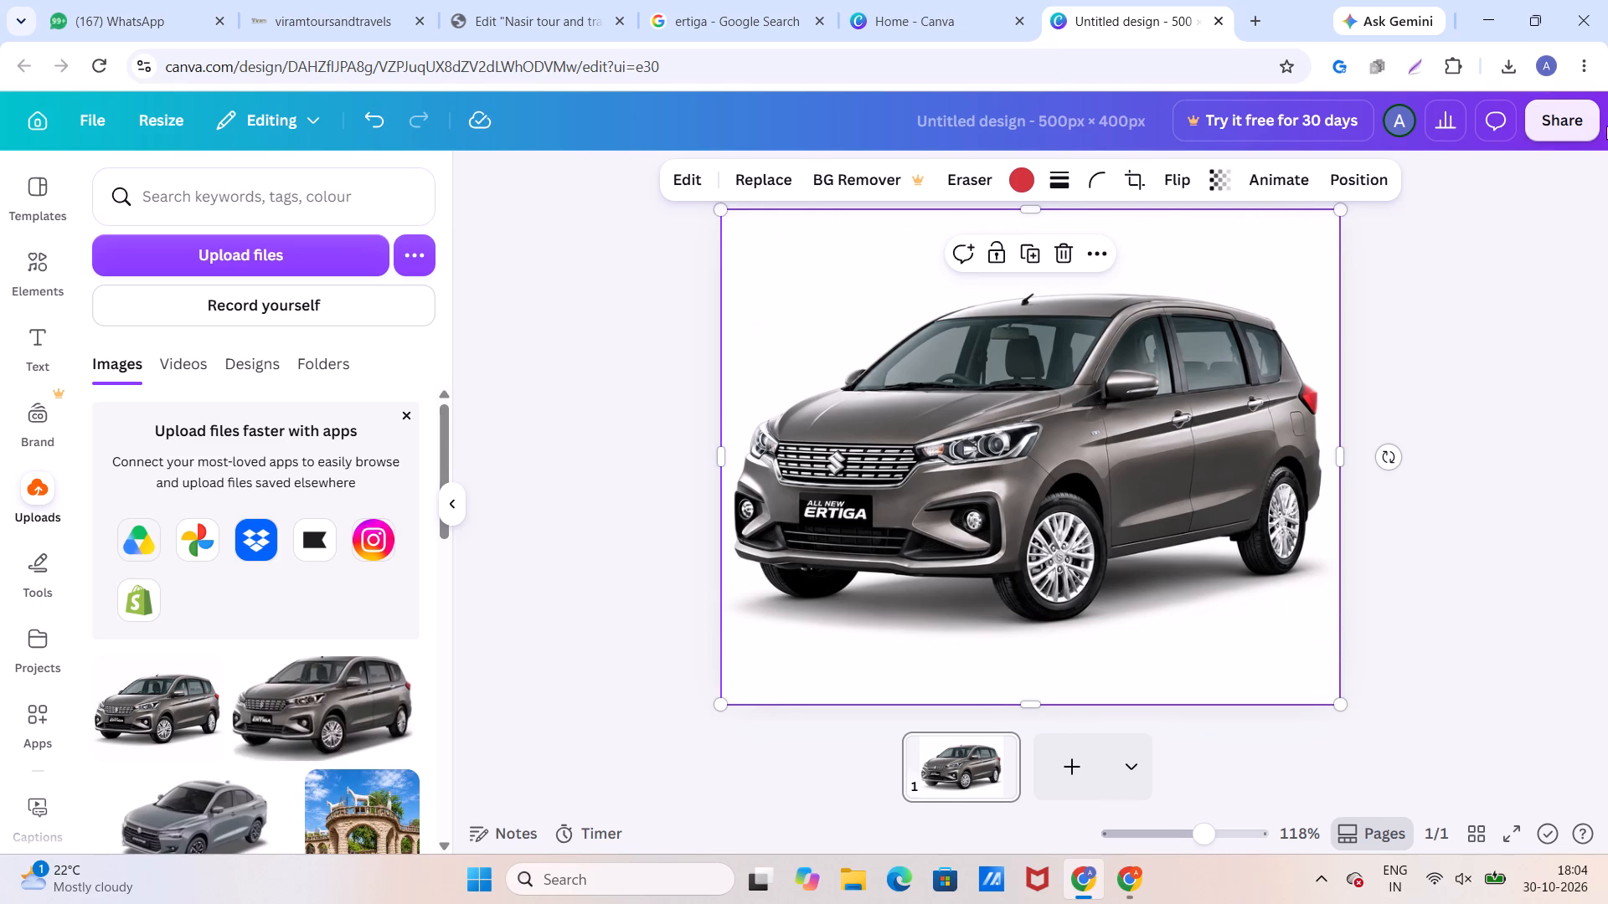
Download the Ertiga design as a PNG at 500 × 400 px.
left_click(1575, 116)
left_click(1224, 609)
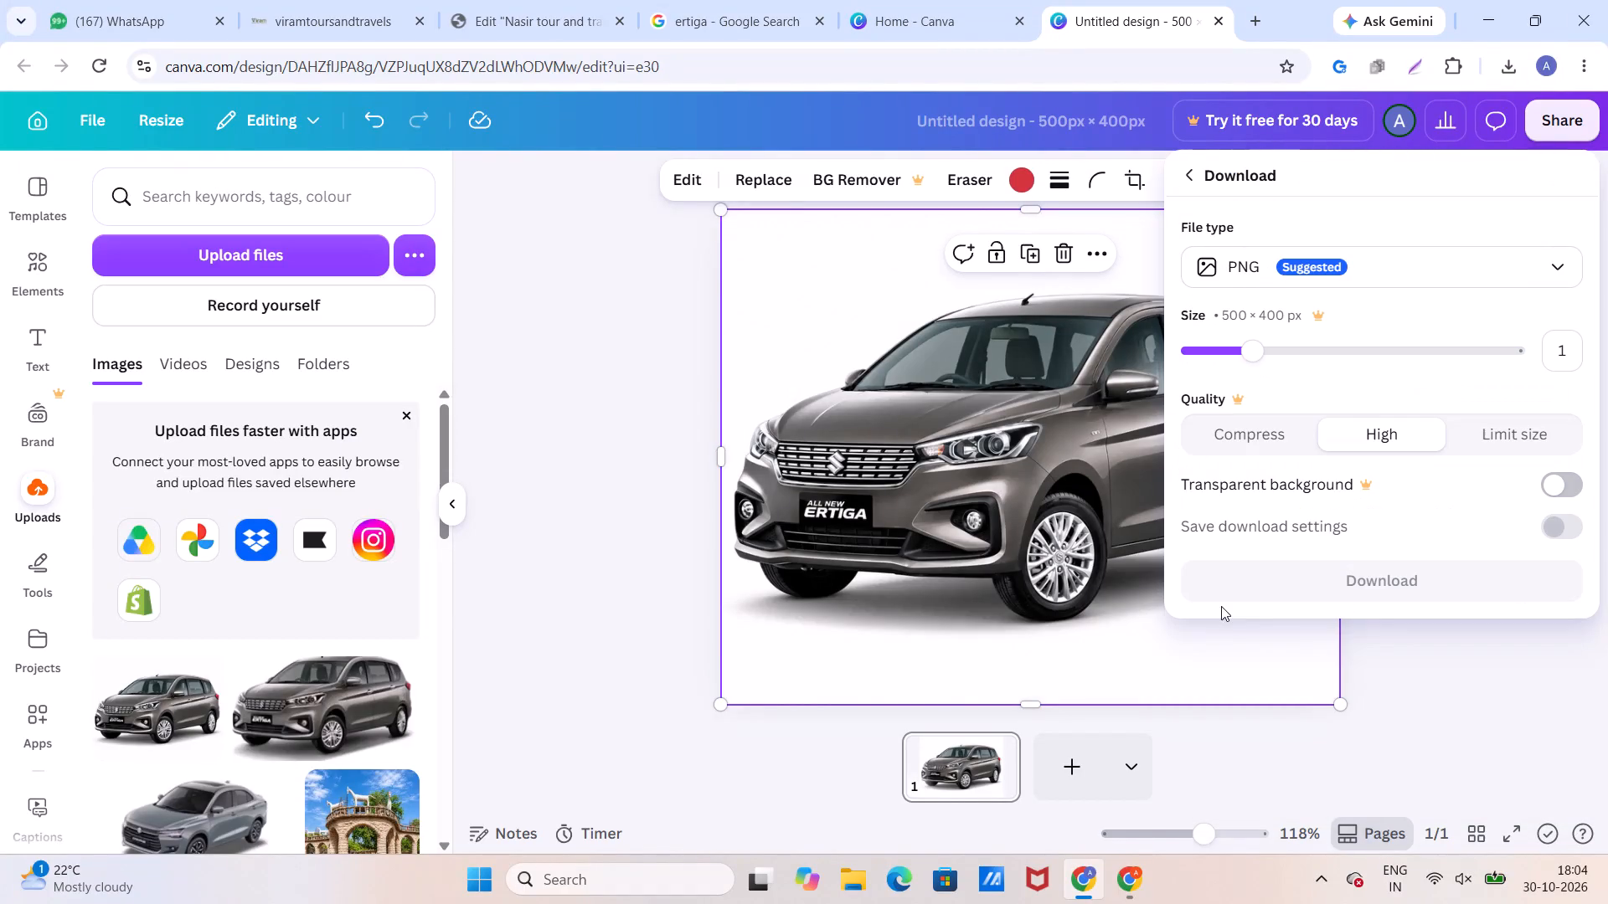
left_click(1344, 581)
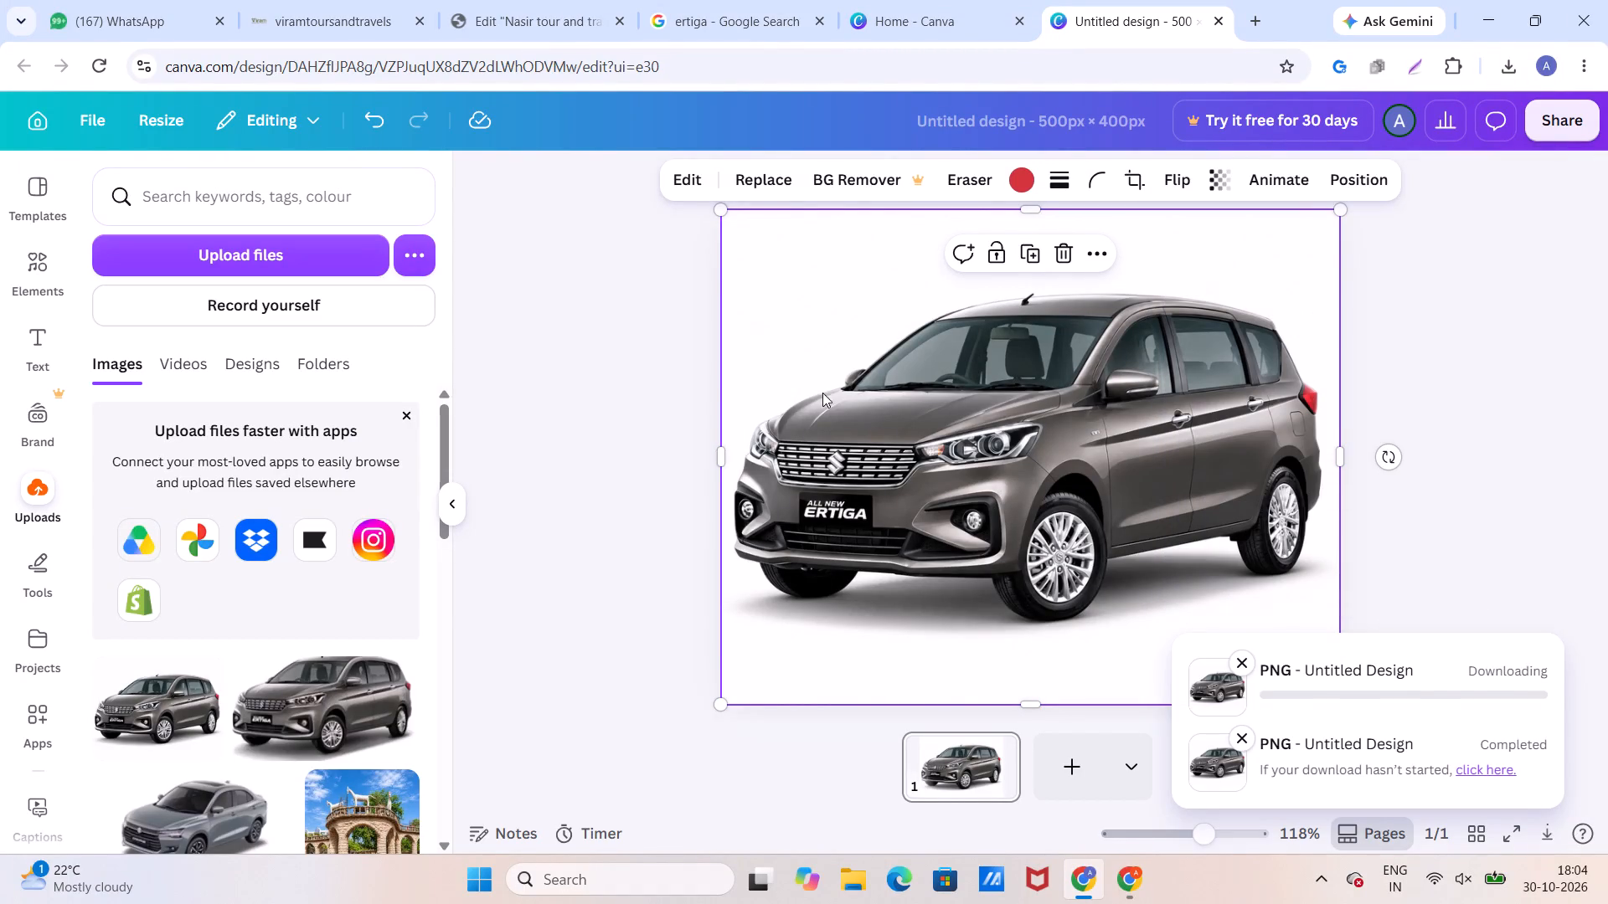
In the Elementor page, replace the Maruti Suzuki Ertiga card's picture with the newly downloaded Ertiga PNG, uploaded from Downloads.
left_click(472, 13)
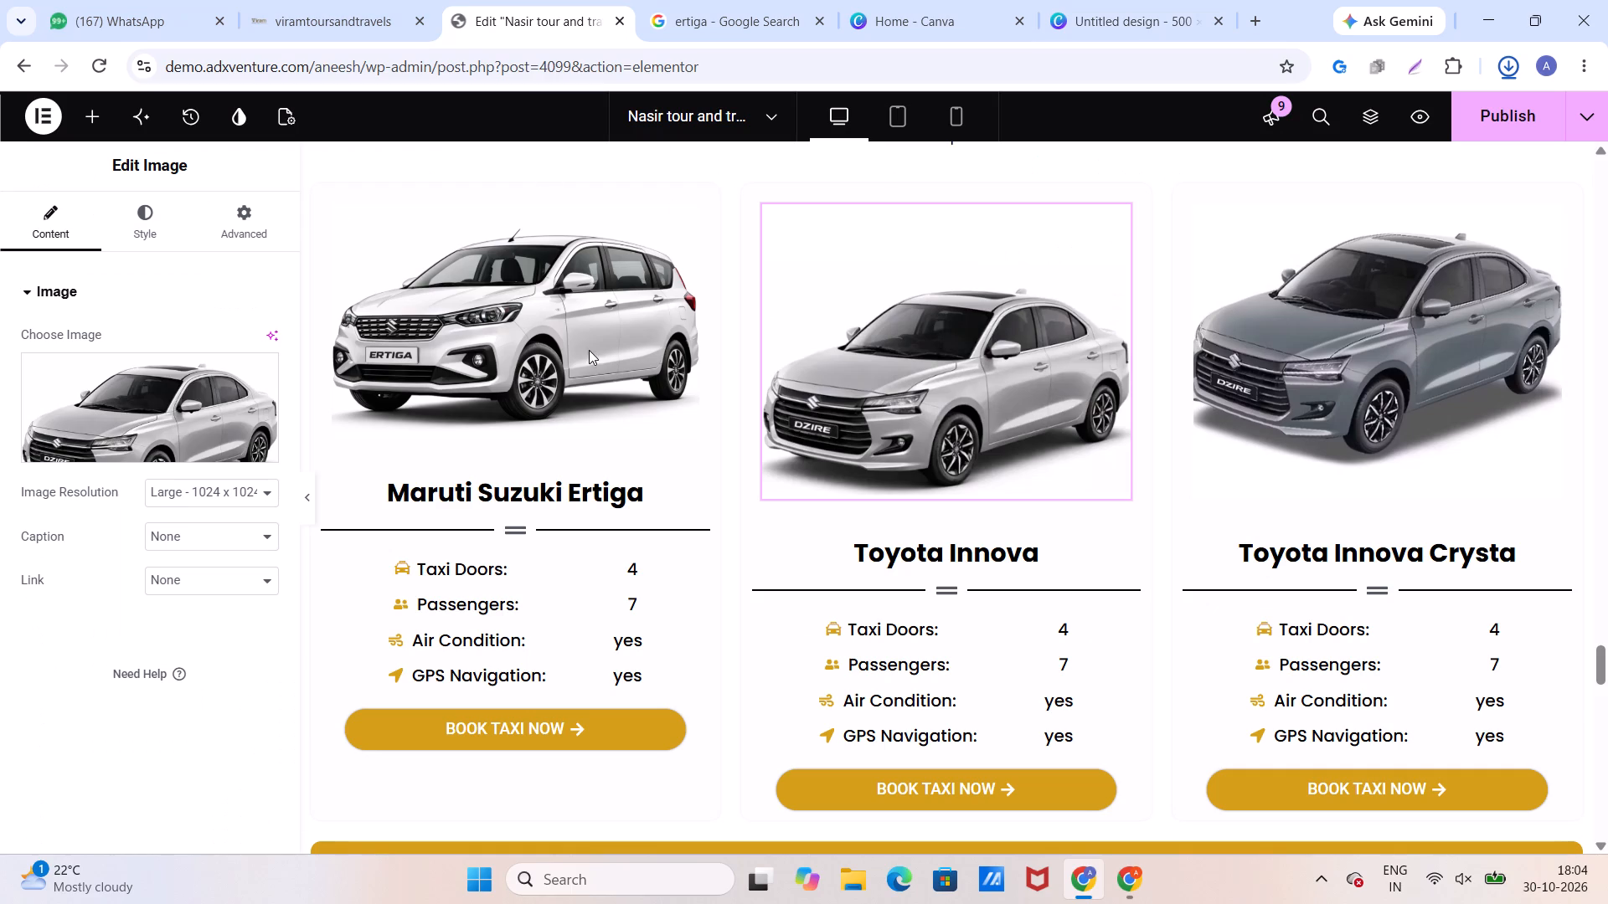
left_click(528, 379)
left_click(185, 378)
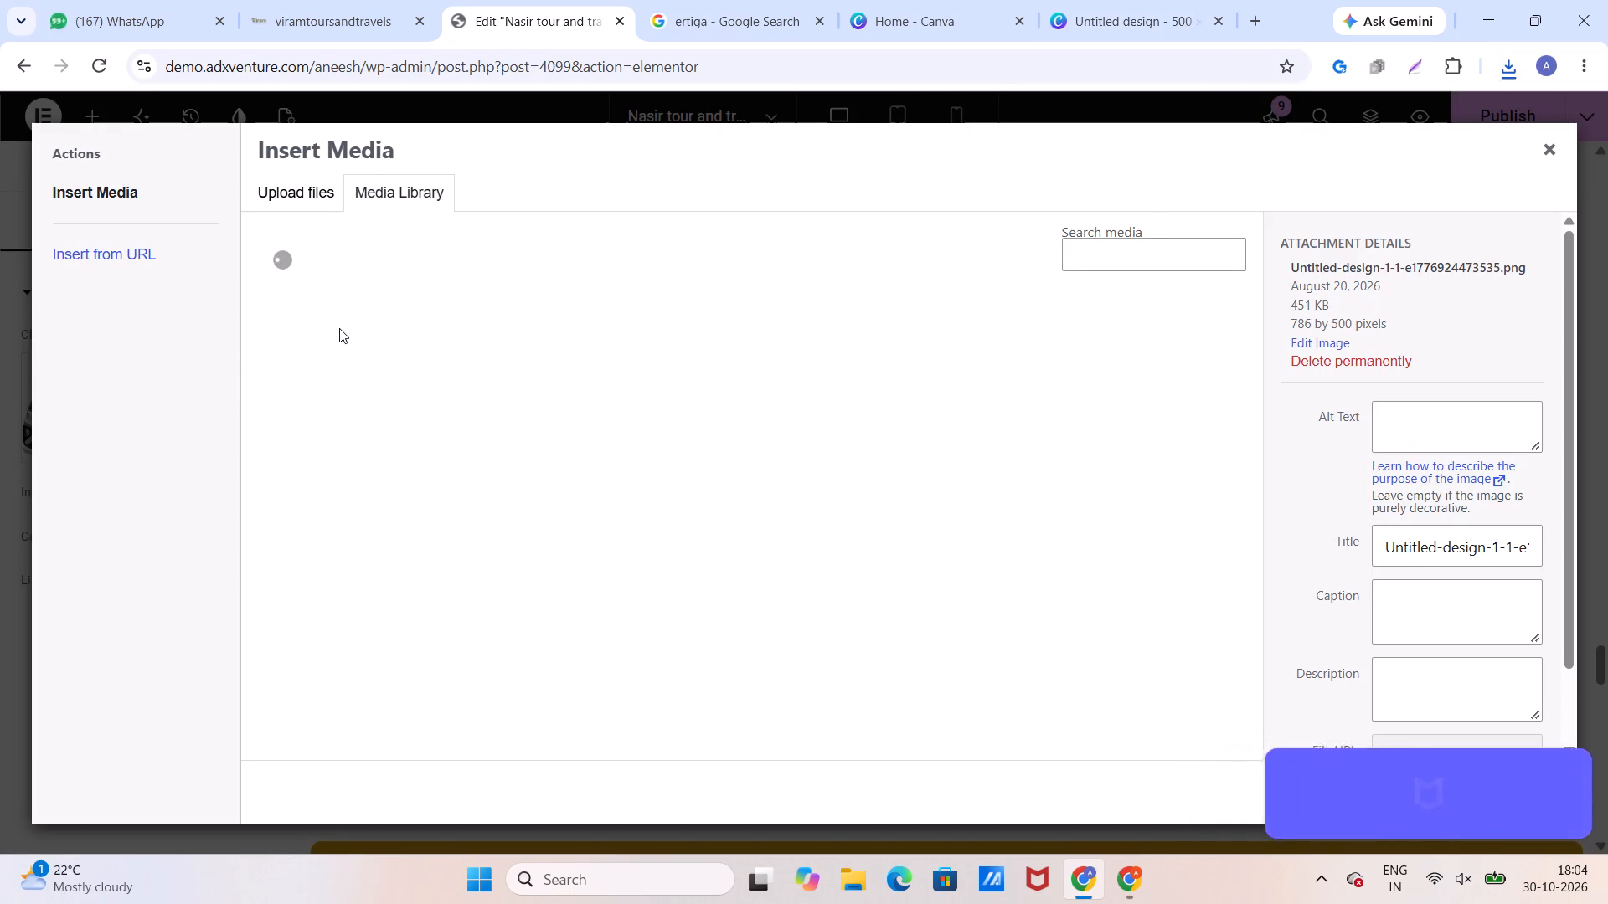
left_click(313, 210)
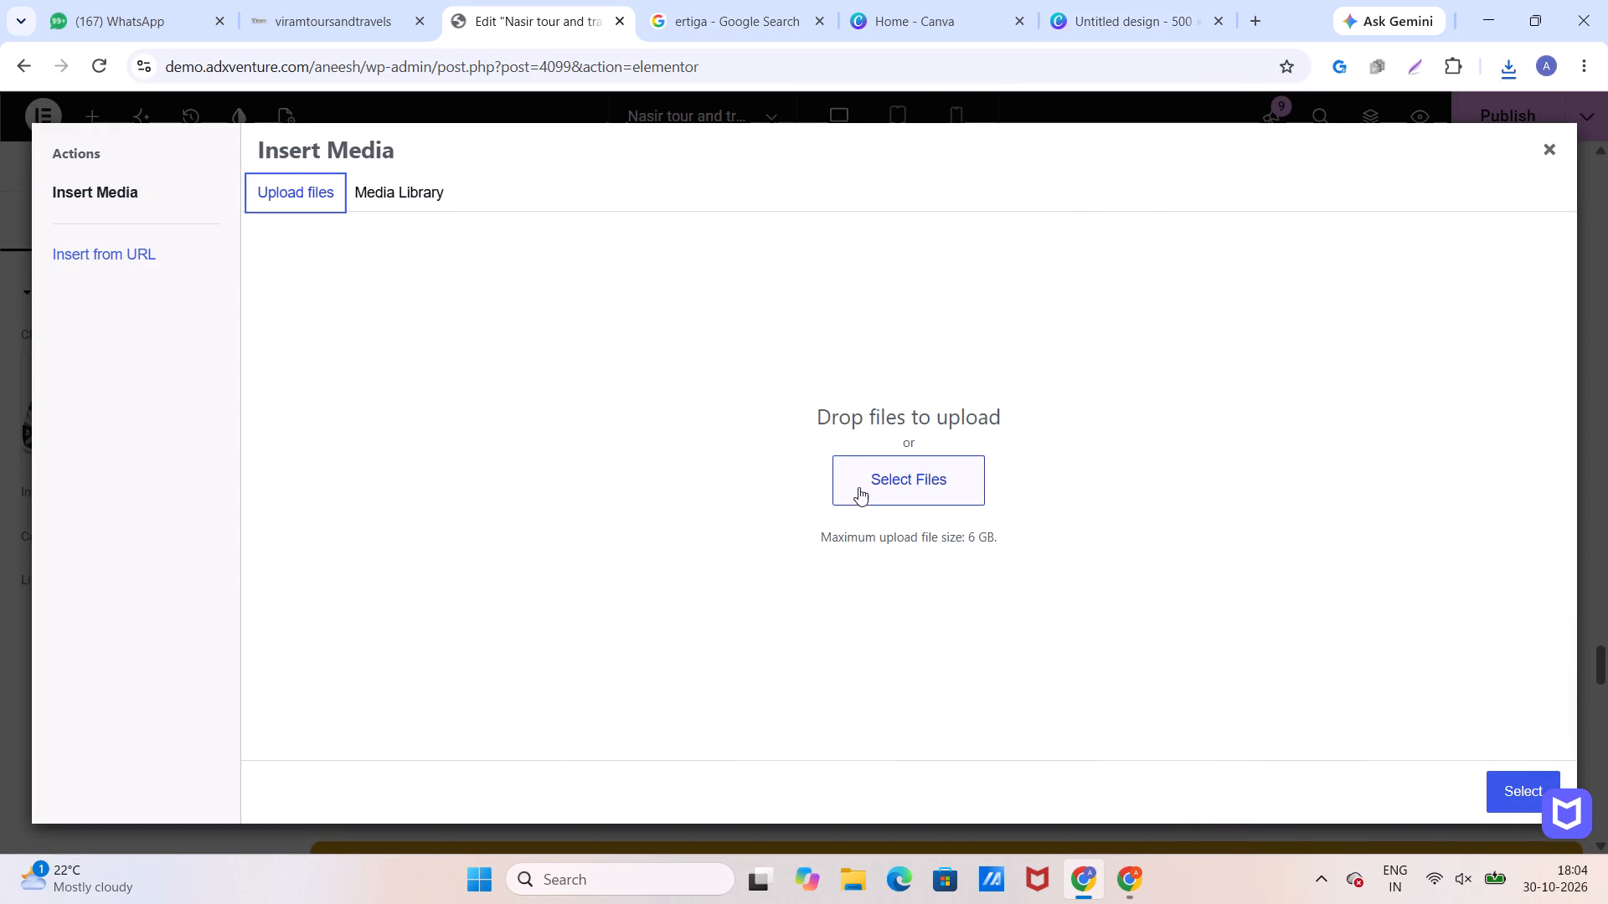
left_click(858, 487)
left_click(118, 248)
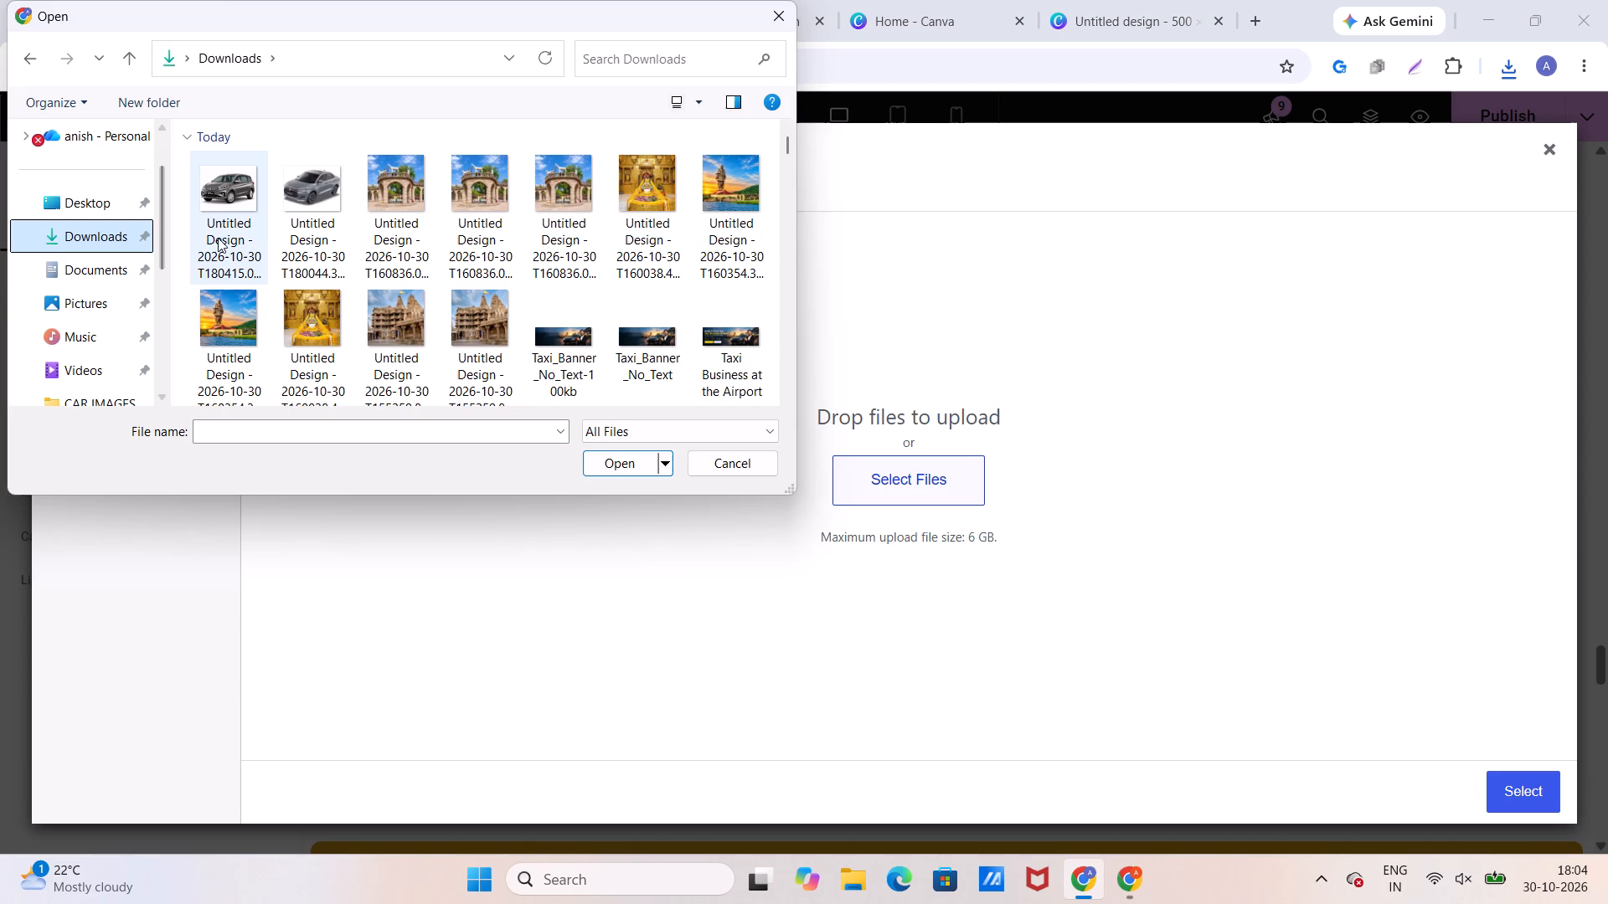
double_click(218, 224)
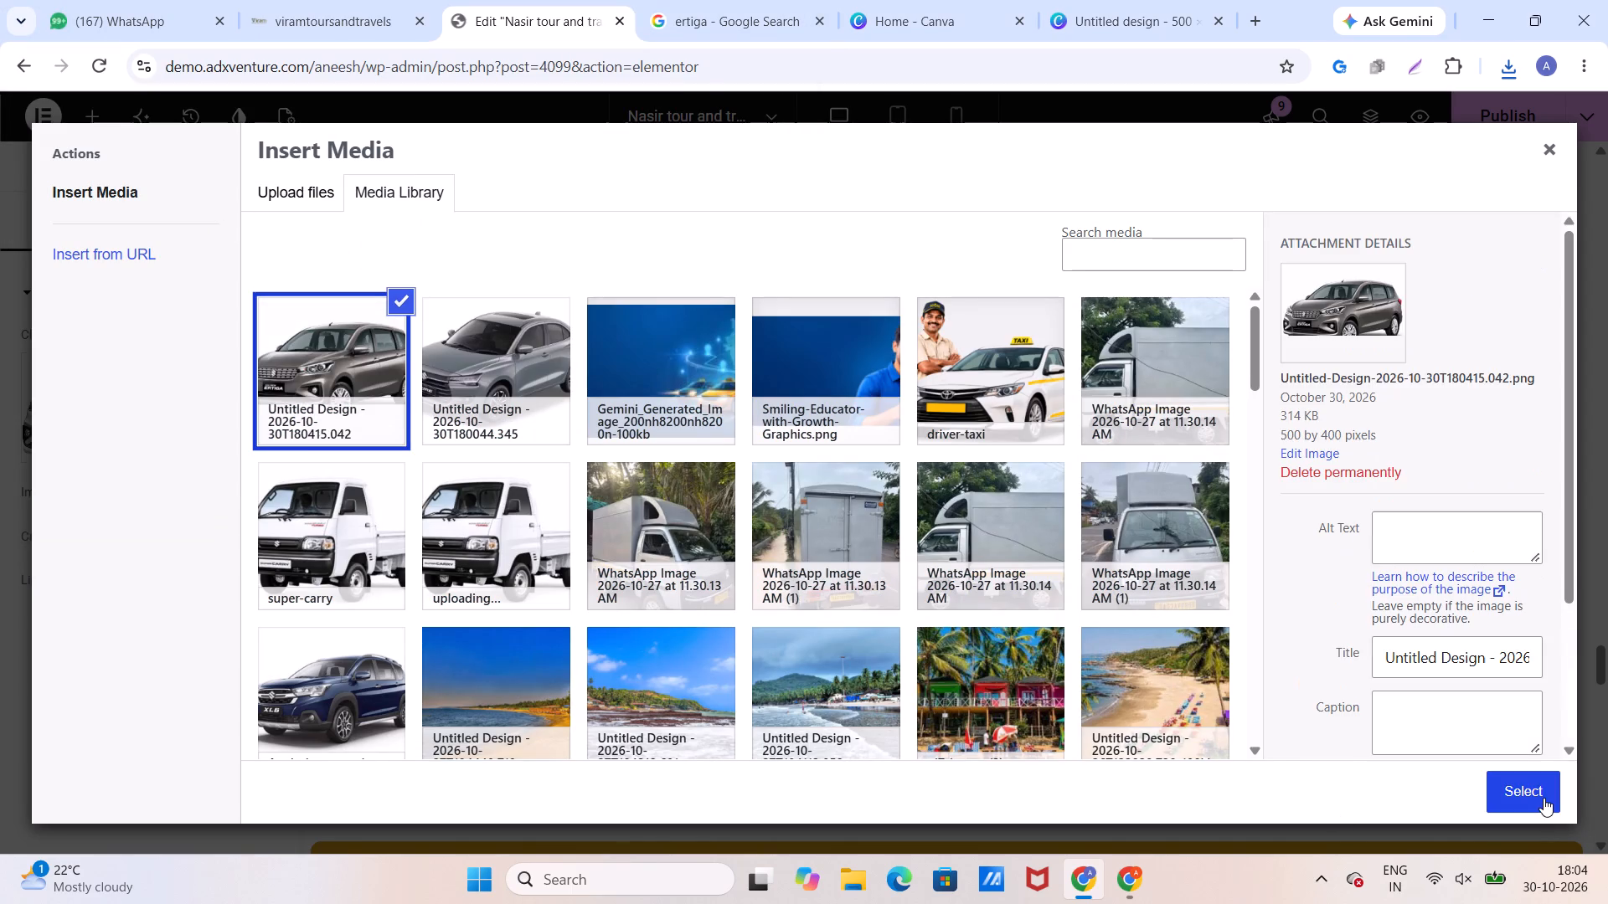
left_click(1544, 798)
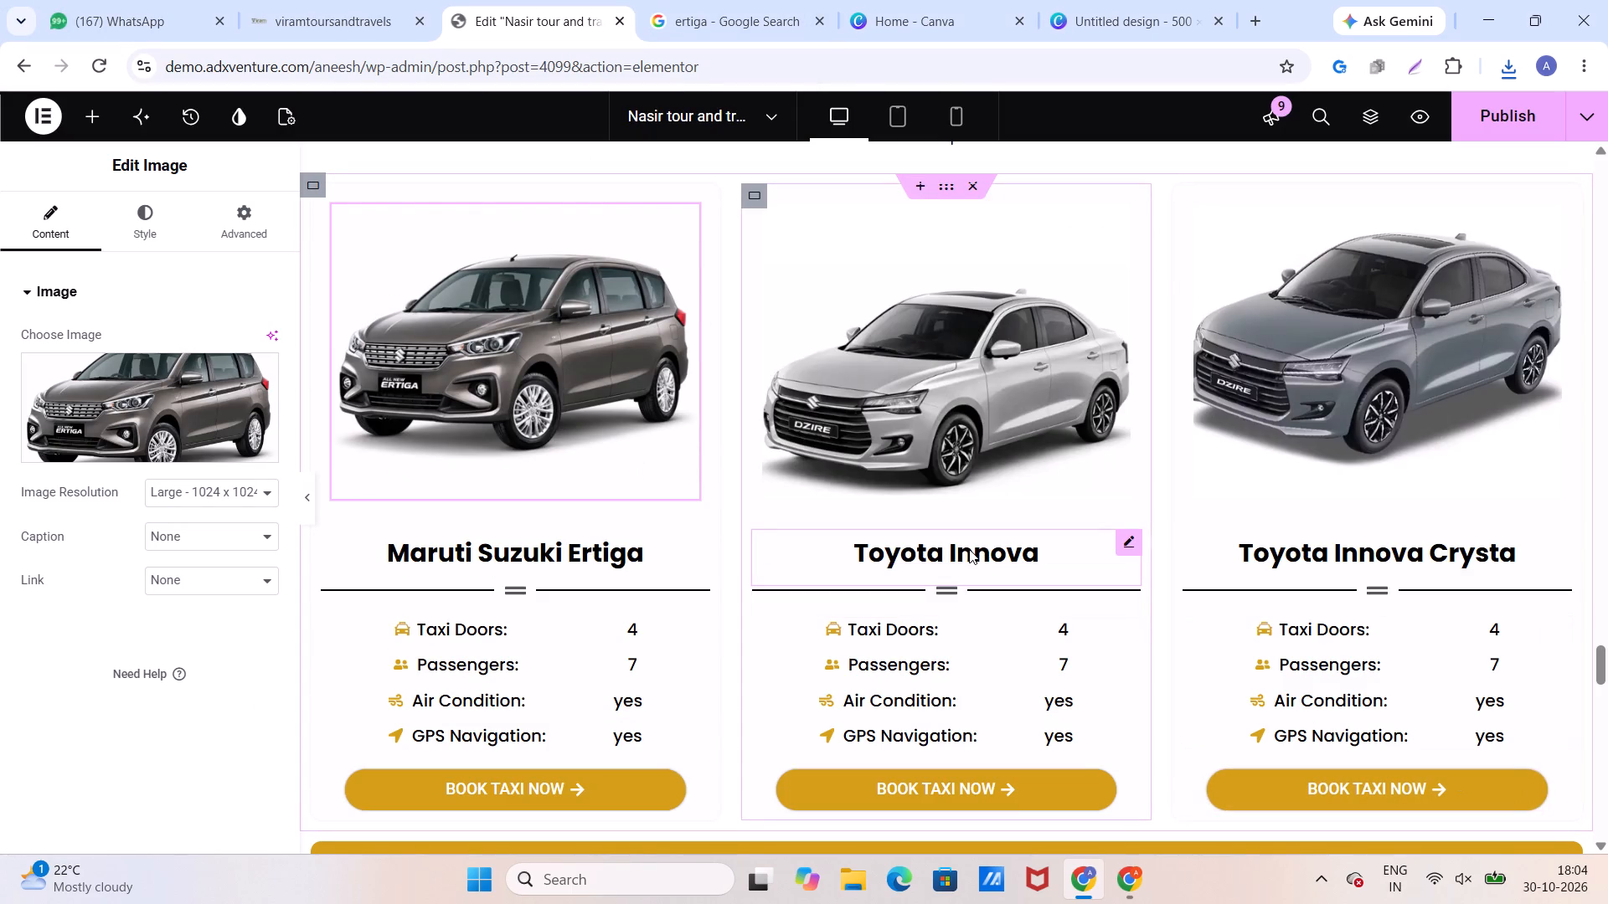
Change the middle fleet card's title from Toyota Innova to "Dzire".
left_click(969, 549)
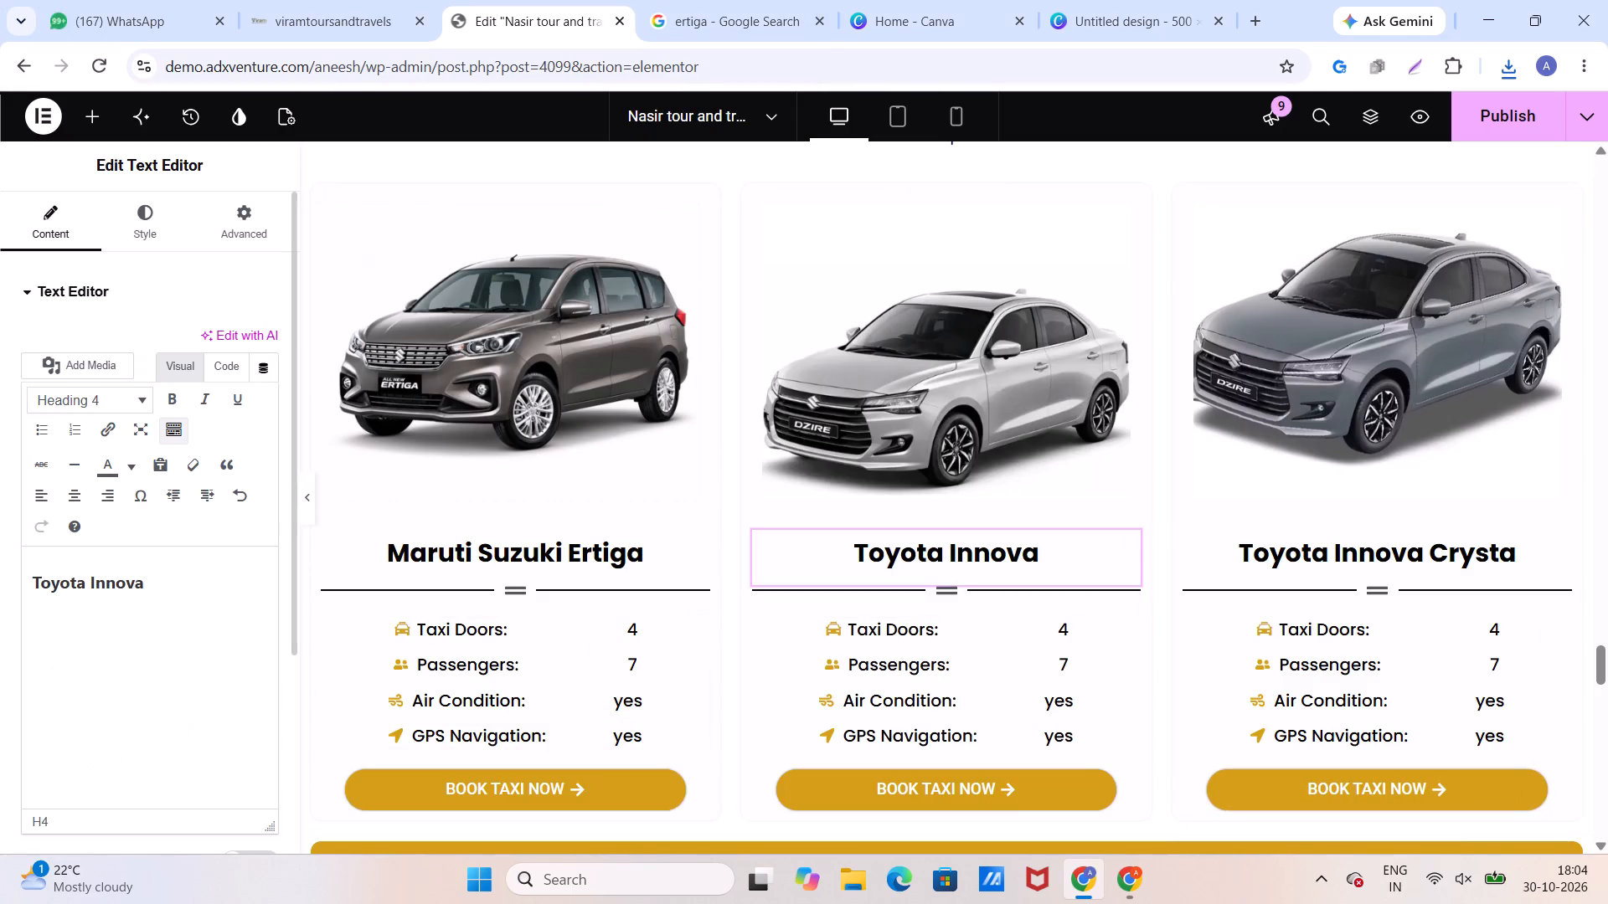
left_click_drag(152, 581, 0, 574)
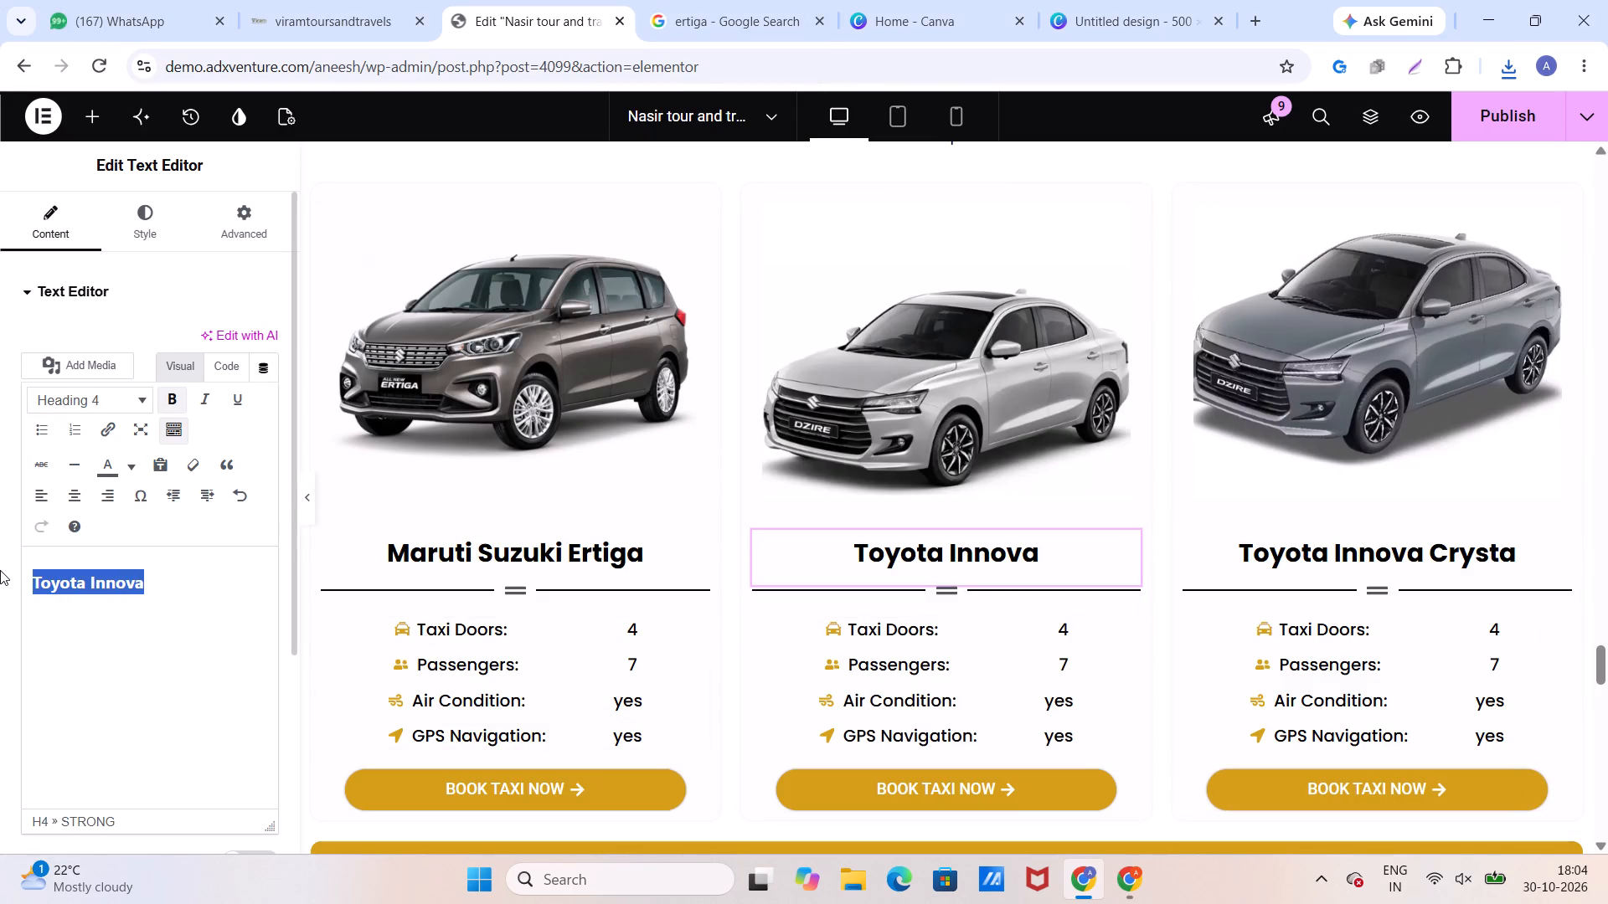
type("Dzire")
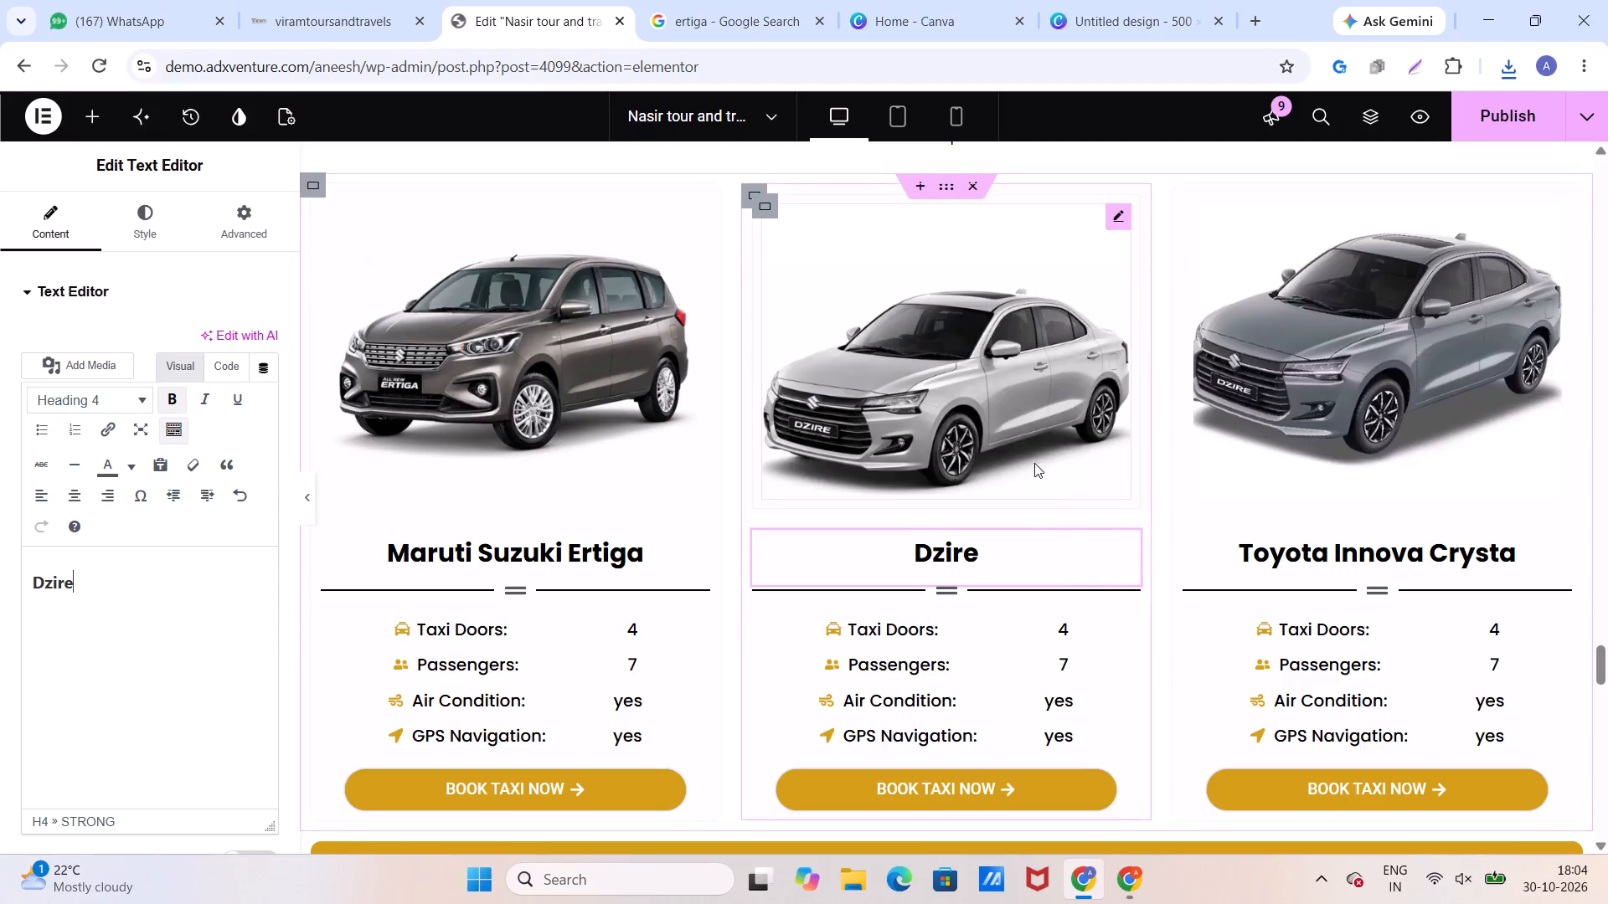
Publish the page with the updated fleet cards.
scroll(1055, 527, "down", 8)
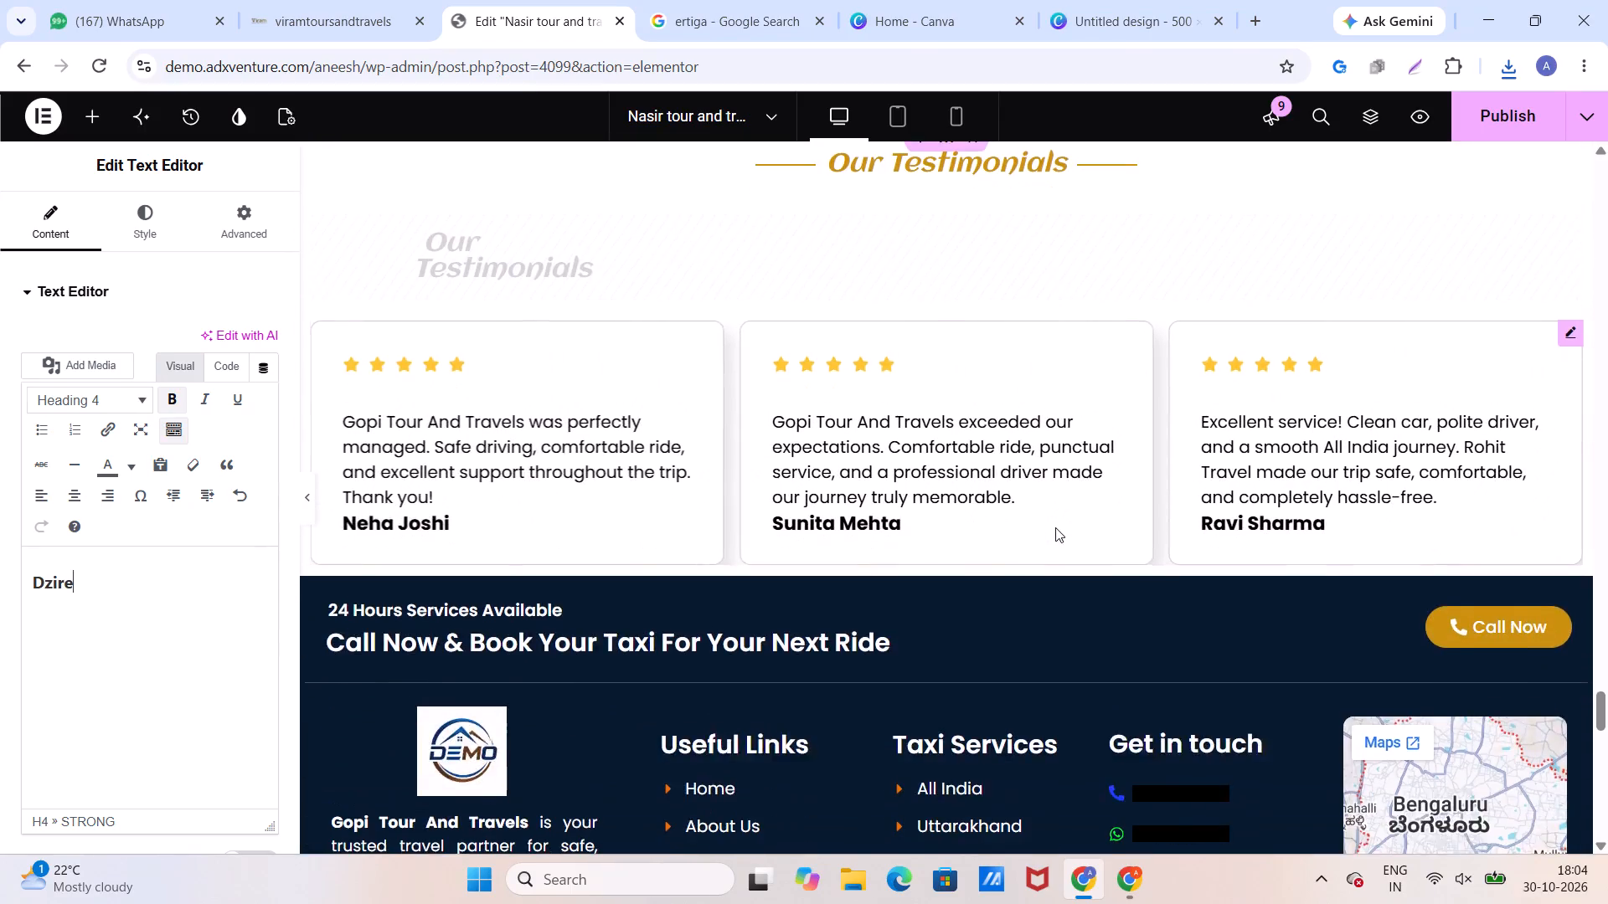
scroll(1055, 527, "up", 3)
left_click(1492, 120)
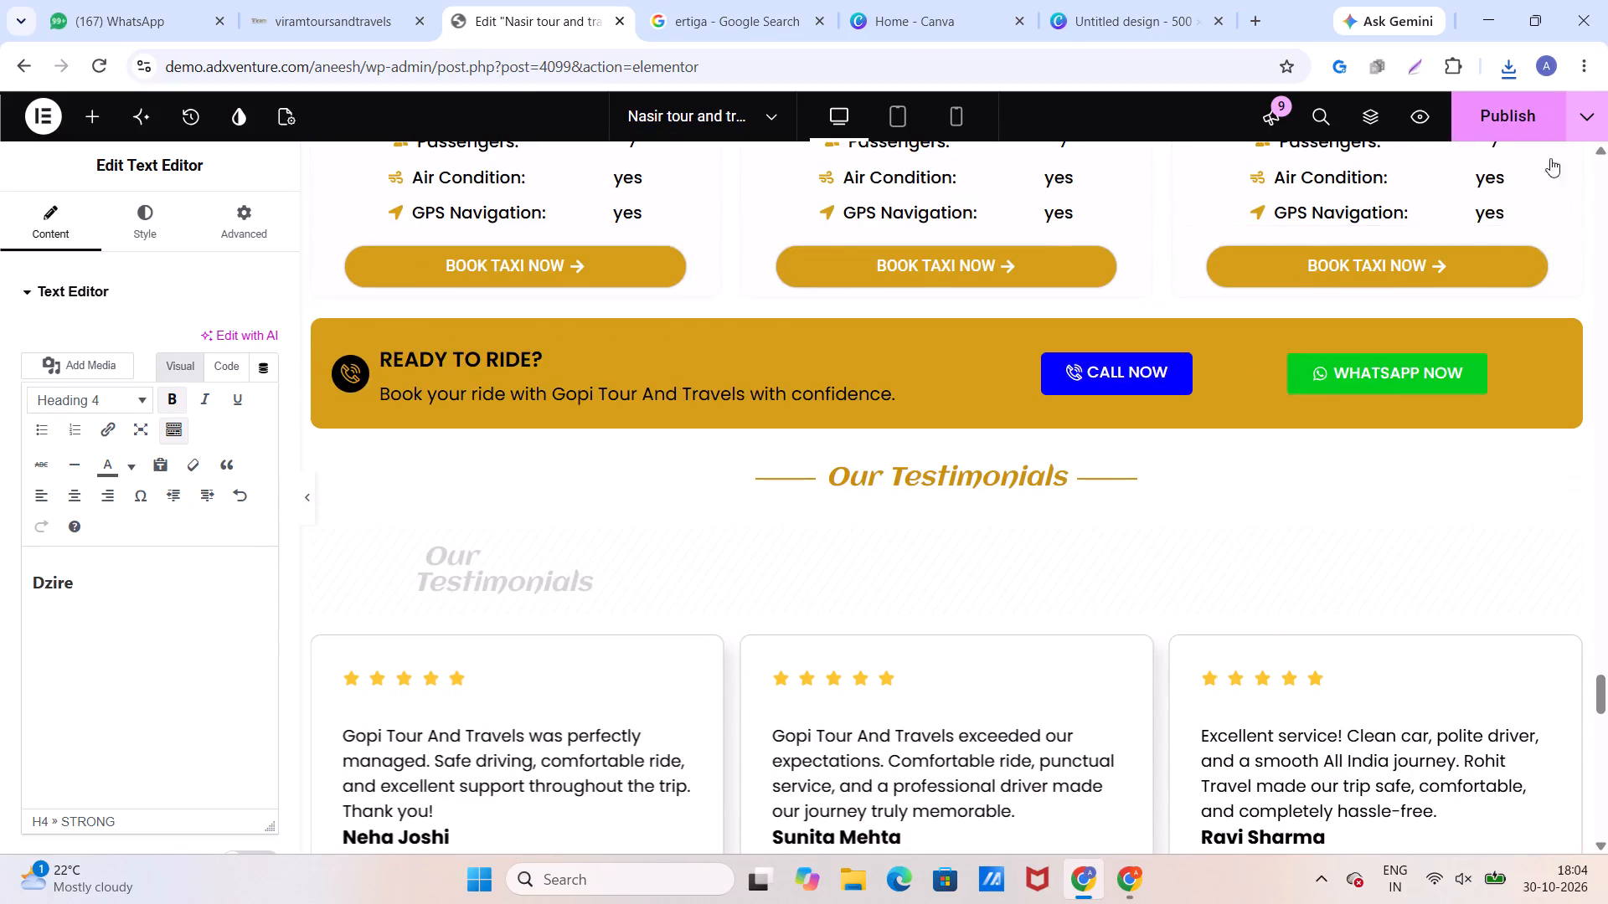
Look back over the desktop page up to the hero banner, and switch the editor to the mobile preview.
scroll(966, 416, "up", 20)
scroll(966, 416, "up", 6)
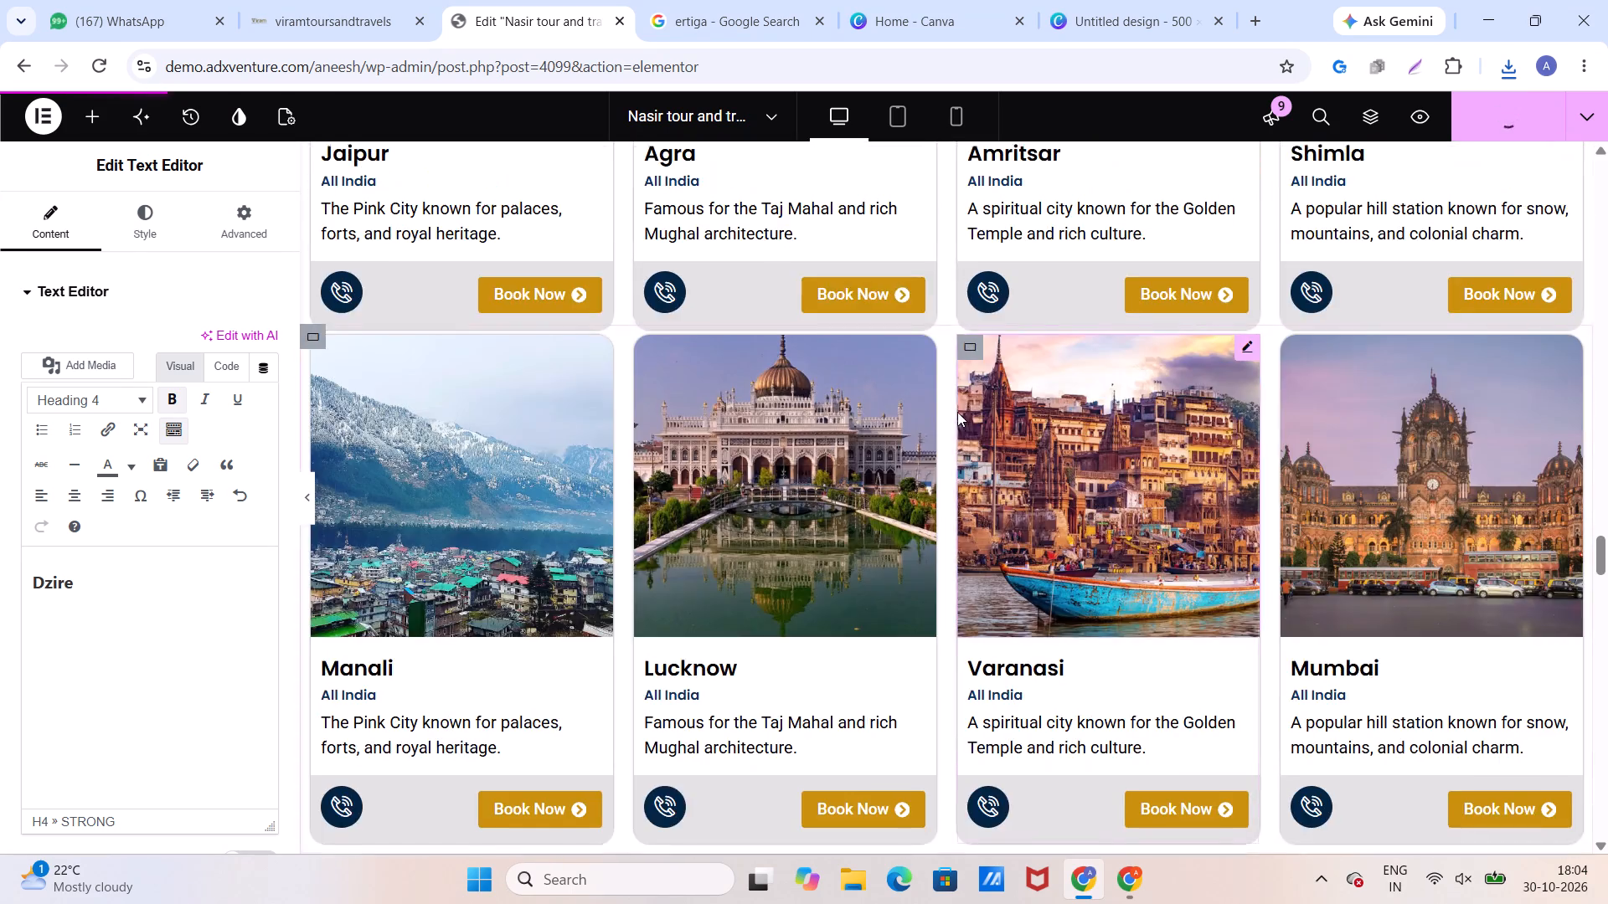
scroll(957, 412, "up", 20)
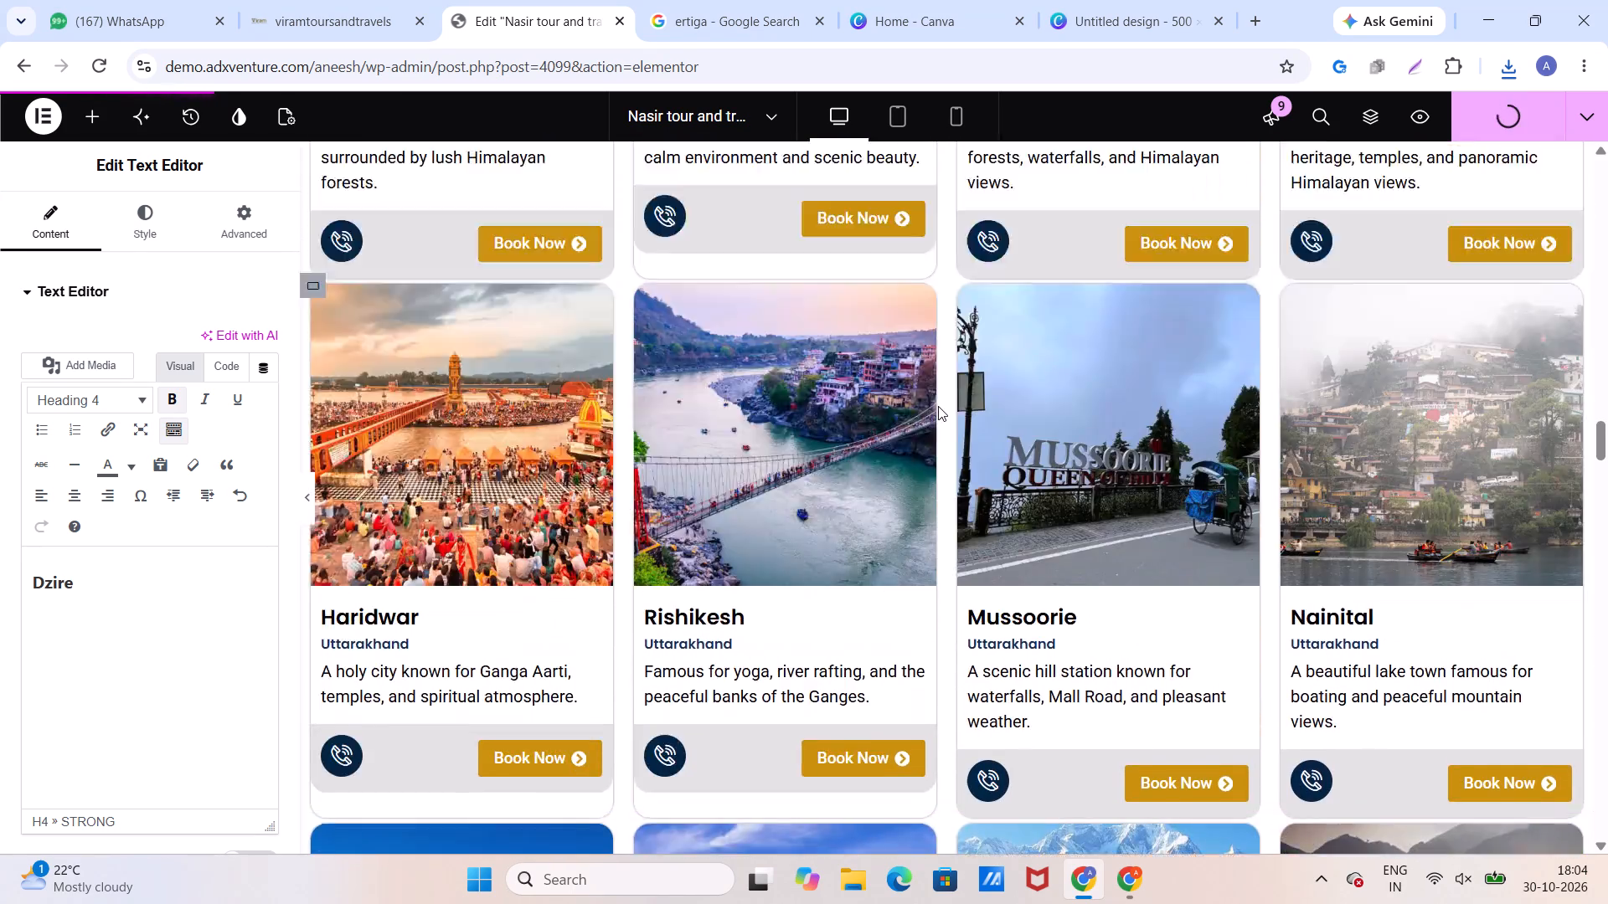
scroll(938, 406, "up", 15)
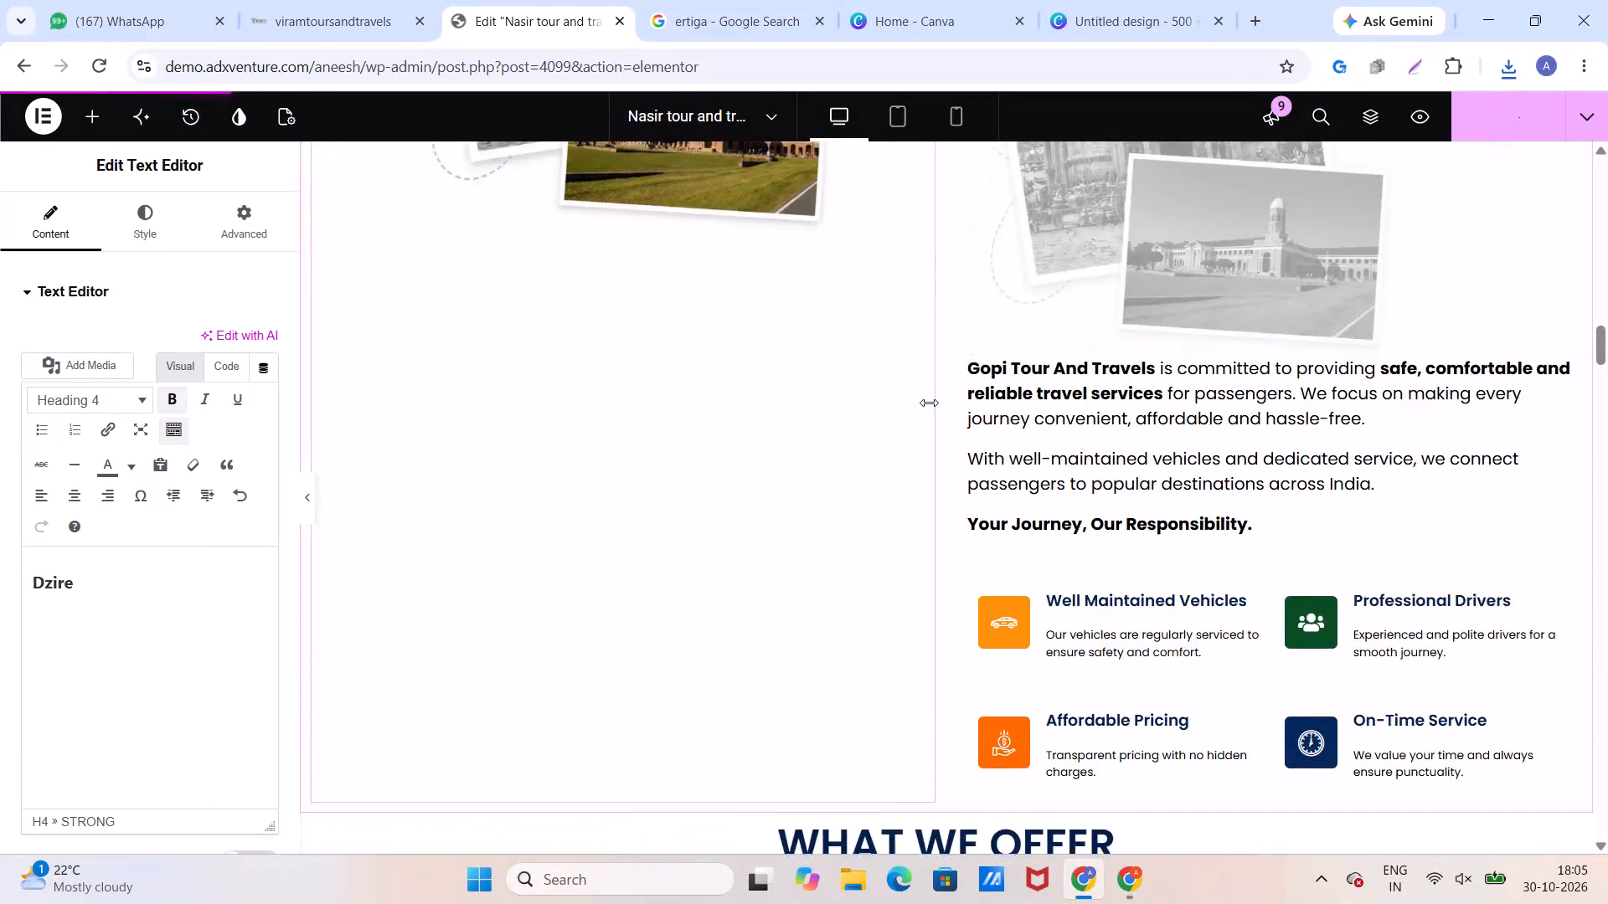
scroll(929, 403, "up", 13)
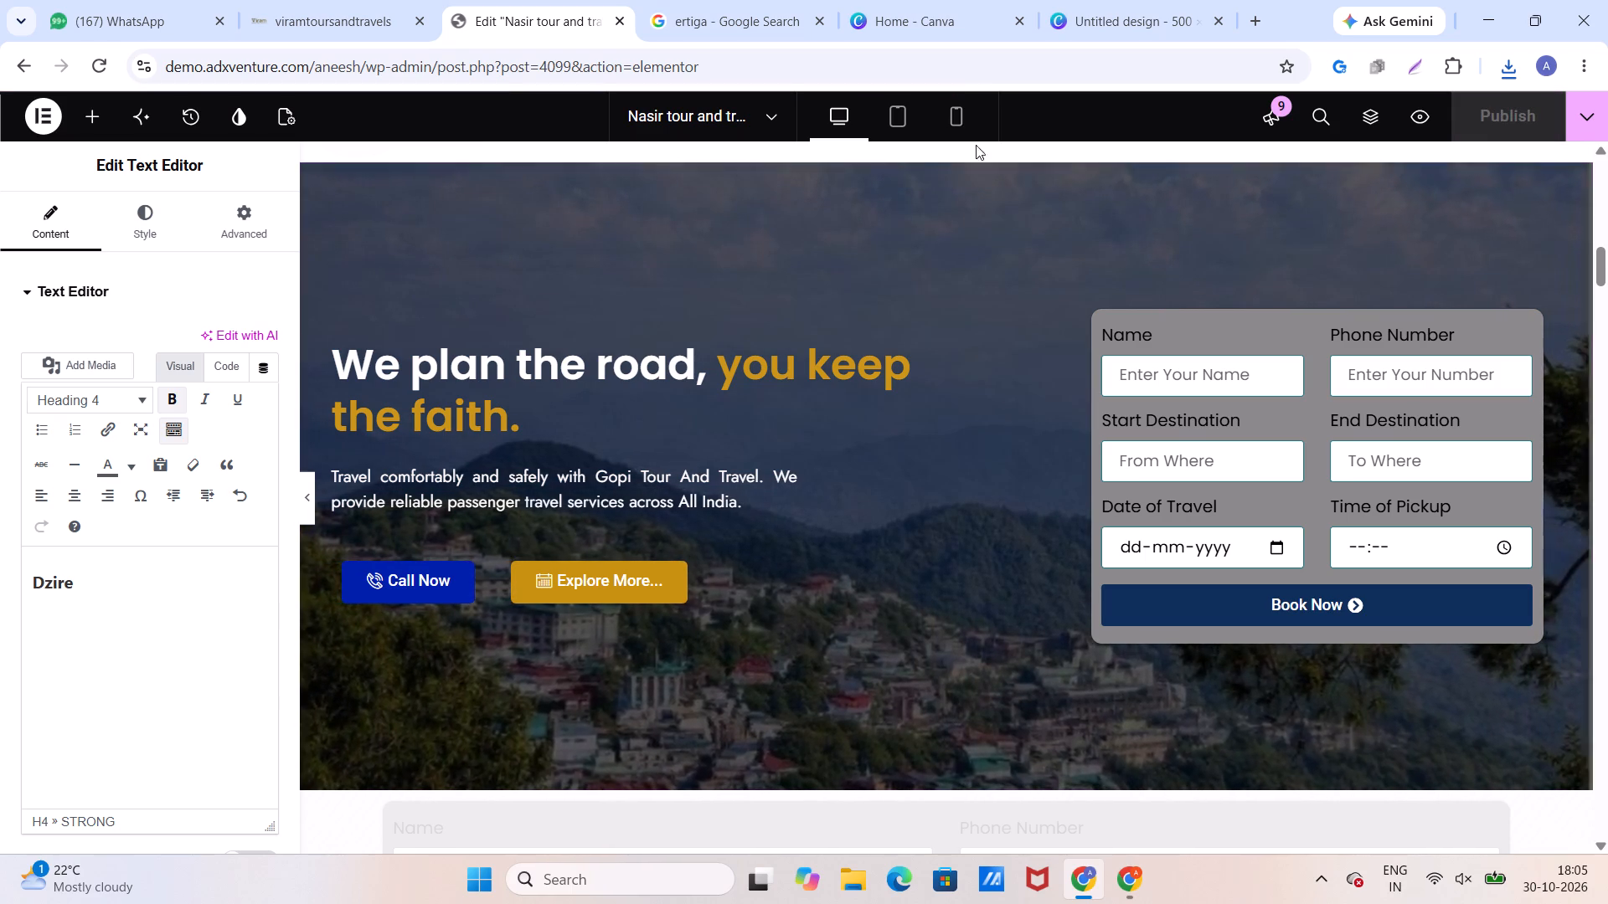
left_click(964, 116)
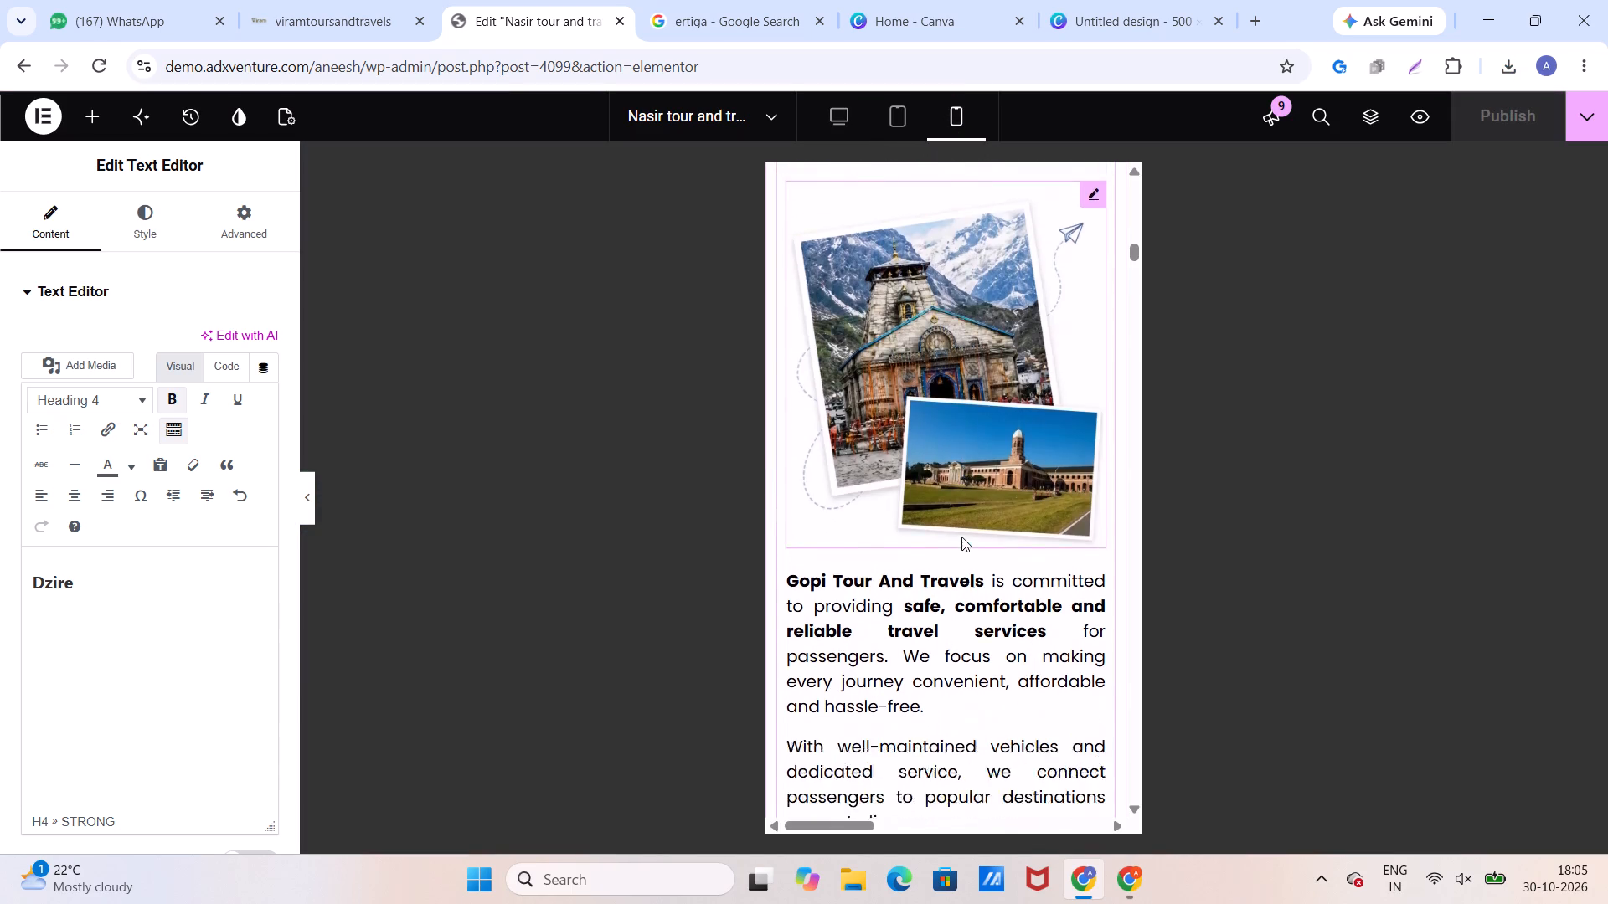
In the mobile Ready to Ride card, widen the call and WhatsApp button container to about 279 px for side-by-side buttons, and publish.
scroll(961, 537, "down", 4)
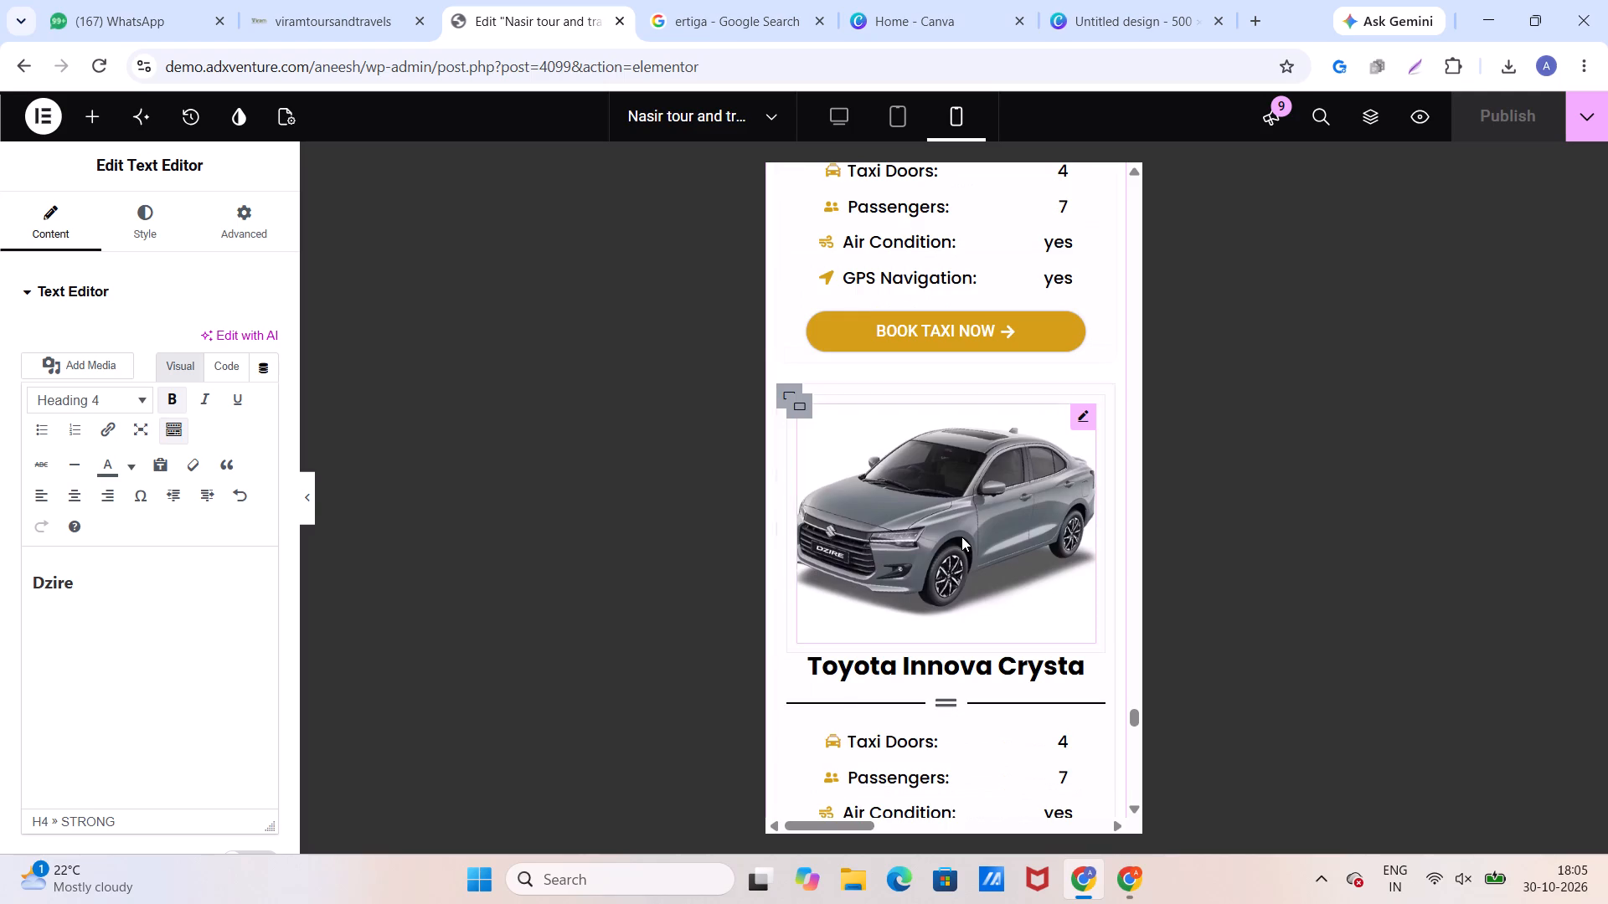
scroll(961, 537, "down", 3)
scroll(961, 537, "up", 1)
scroll(961, 537, "down", 10)
scroll(961, 537, "up", 6)
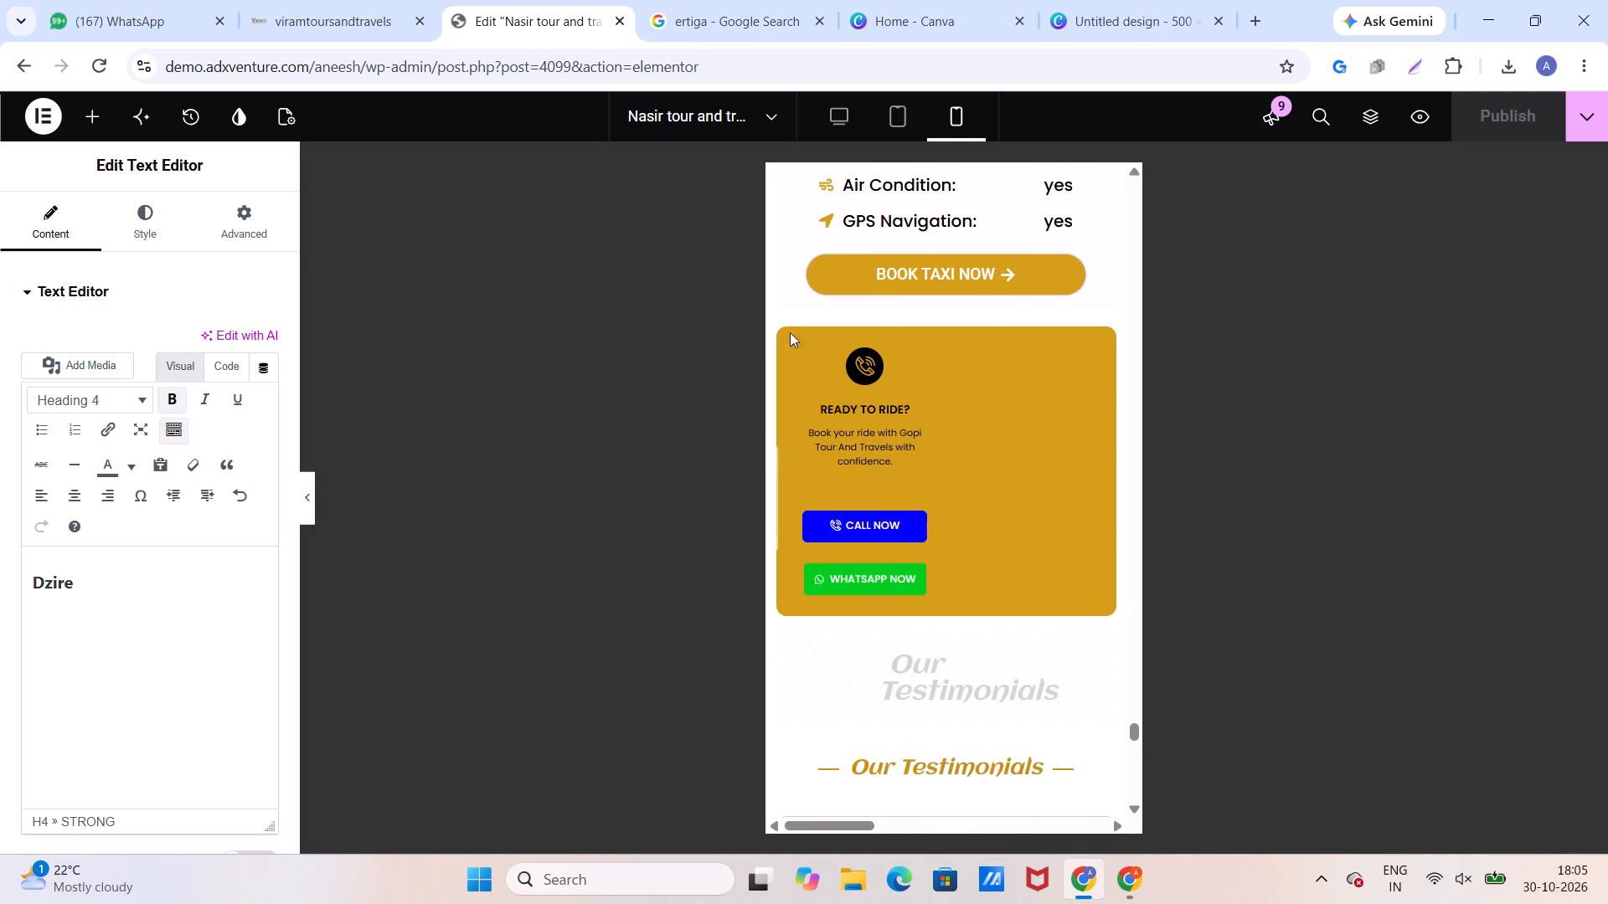
left_click(803, 516)
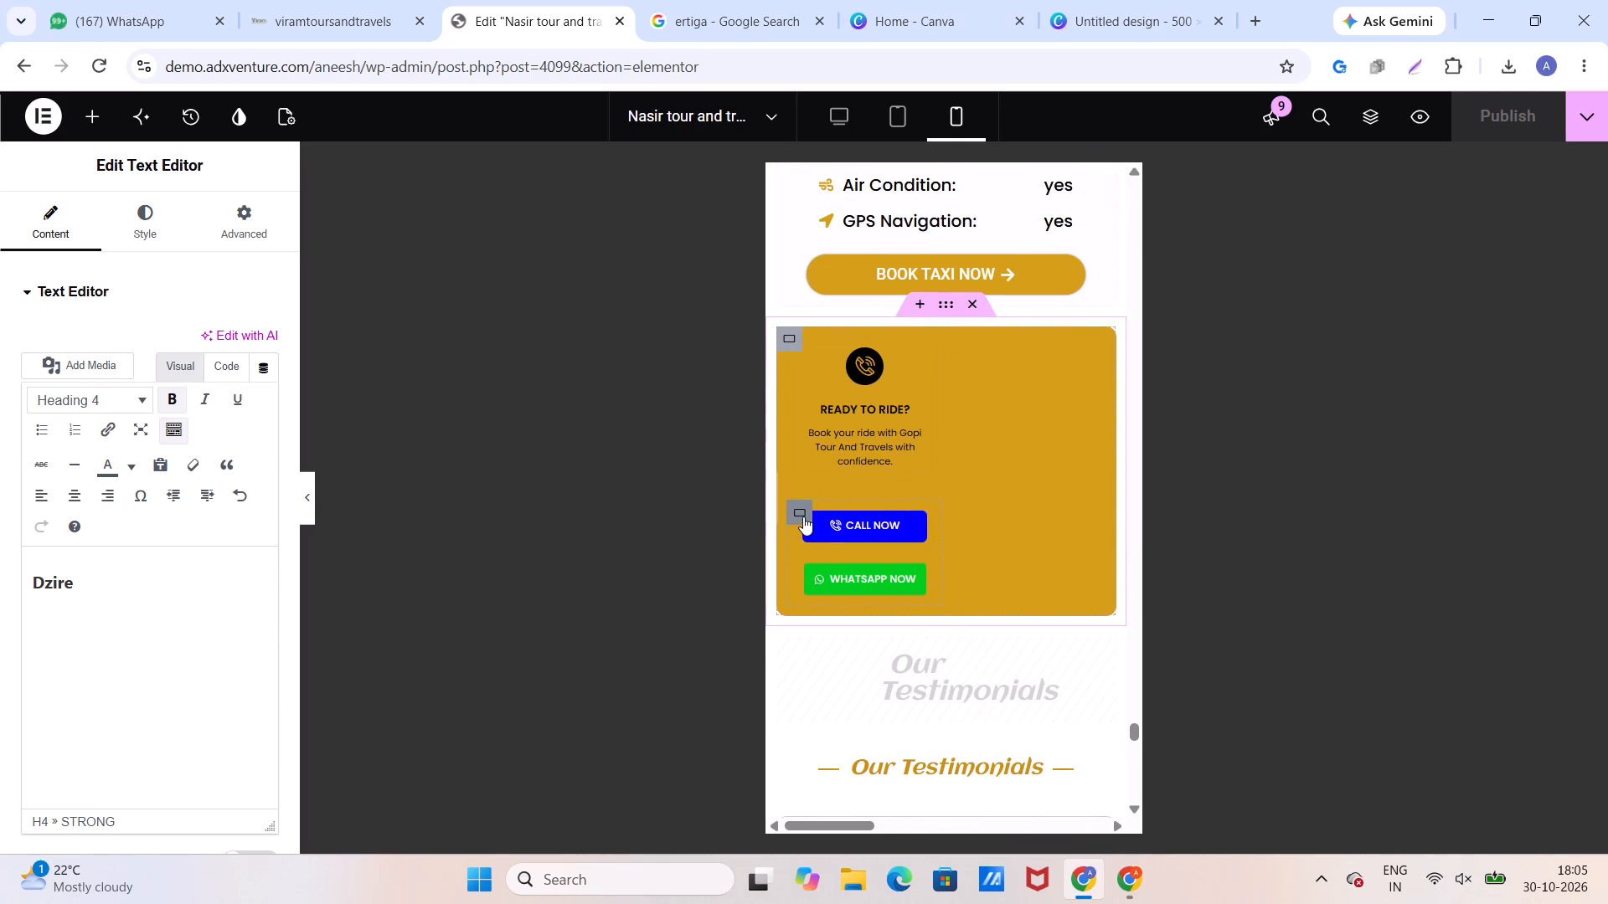
left_click_drag(940, 570, 999, 574)
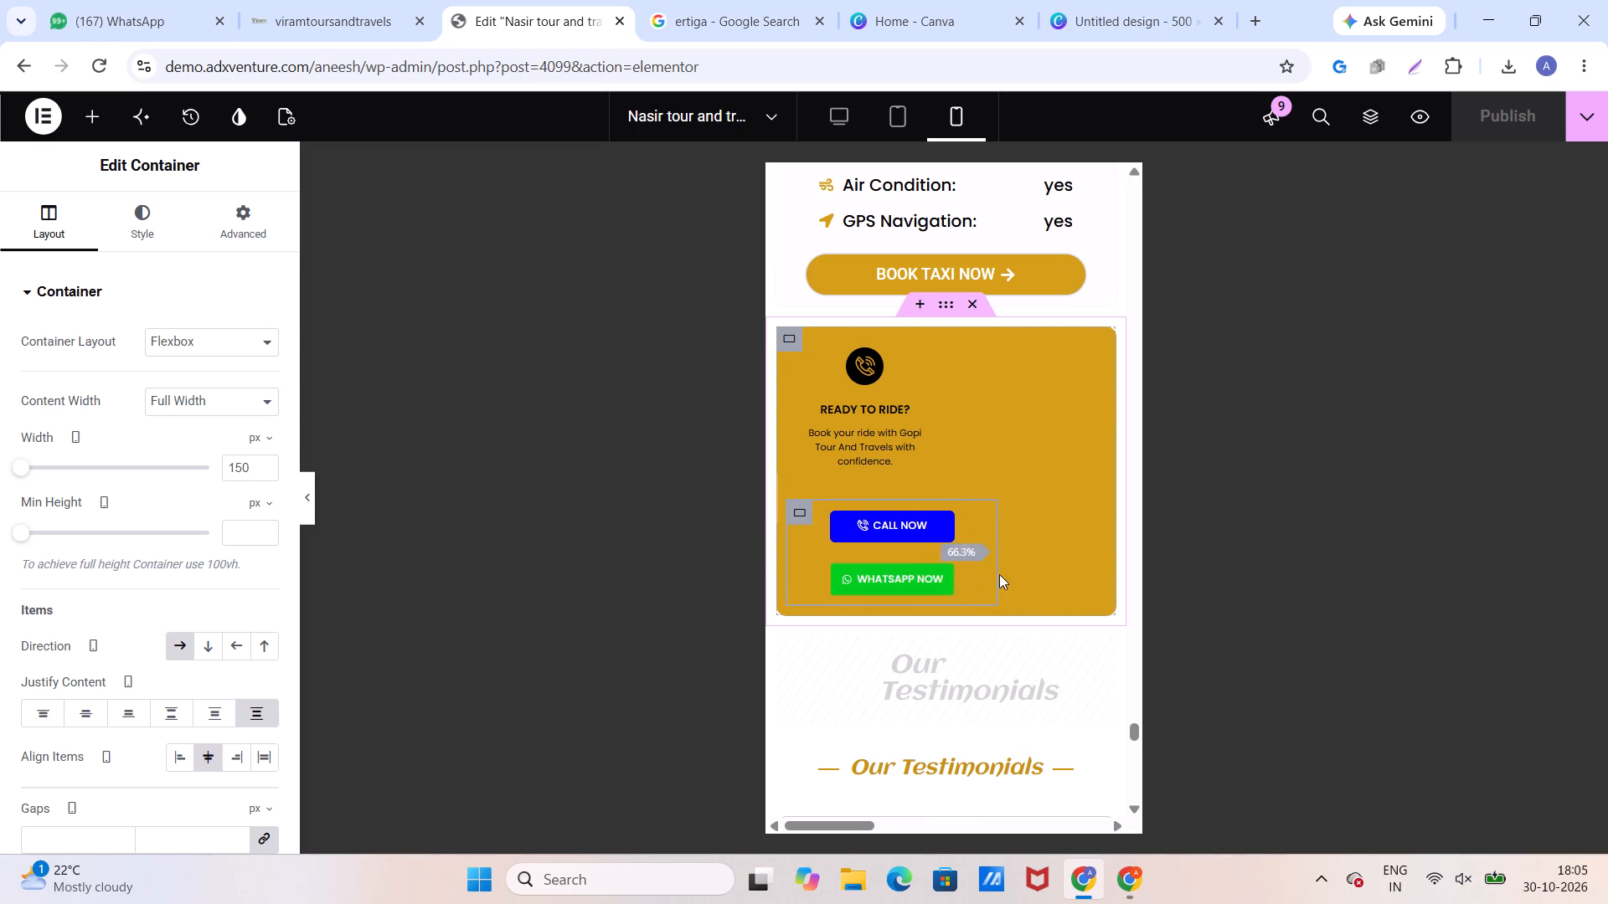
left_click_drag(999, 574, 1069, 581)
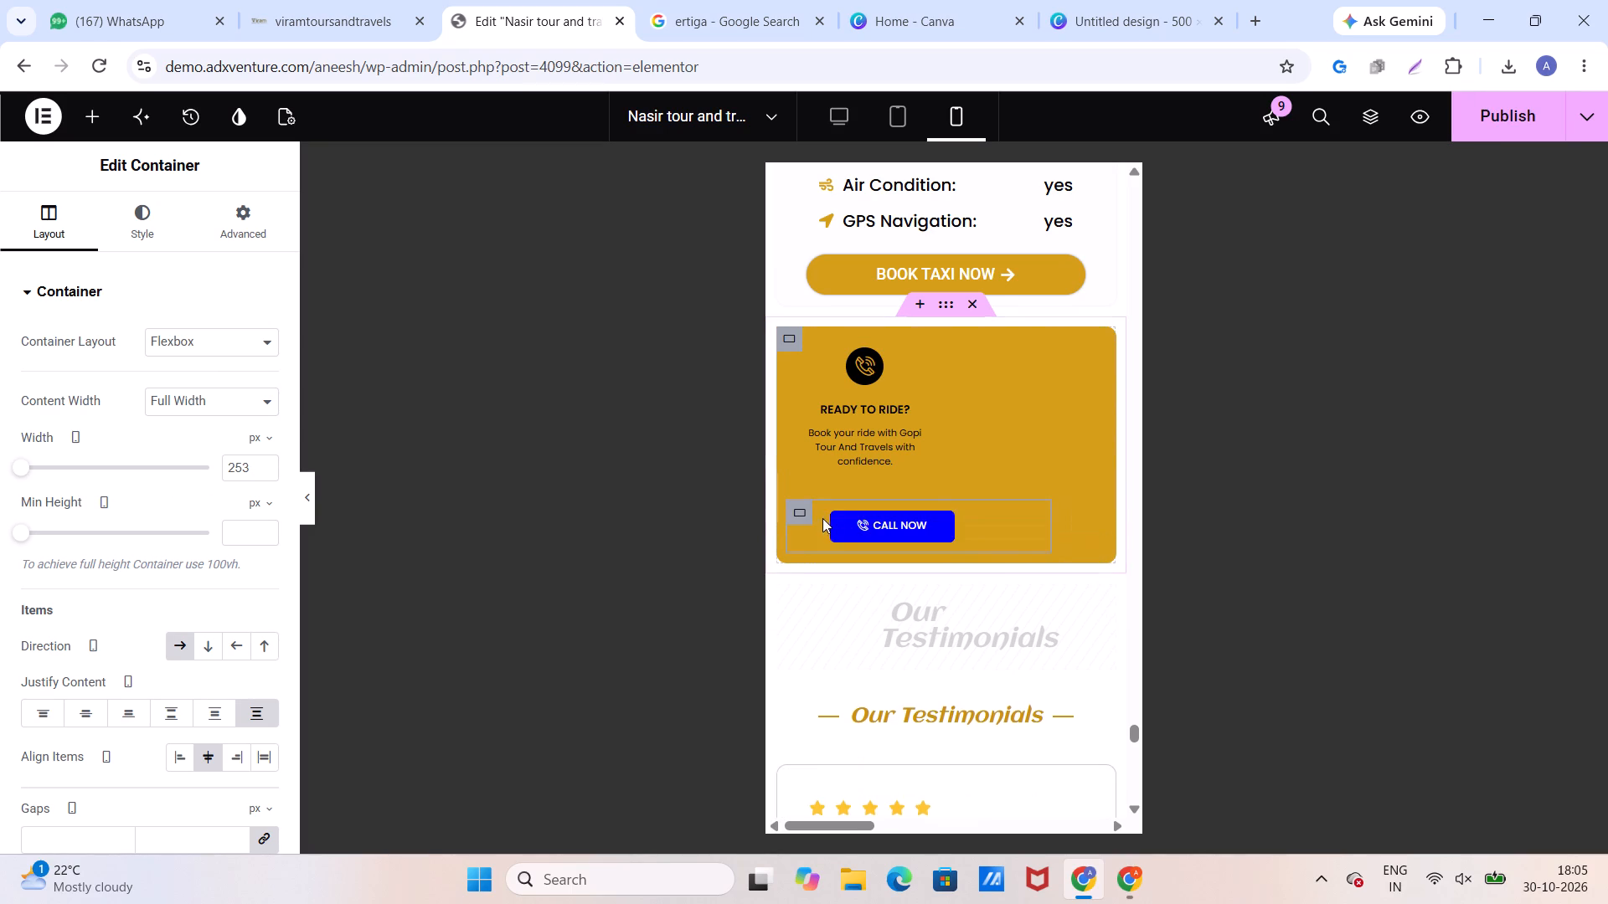
left_click(800, 513)
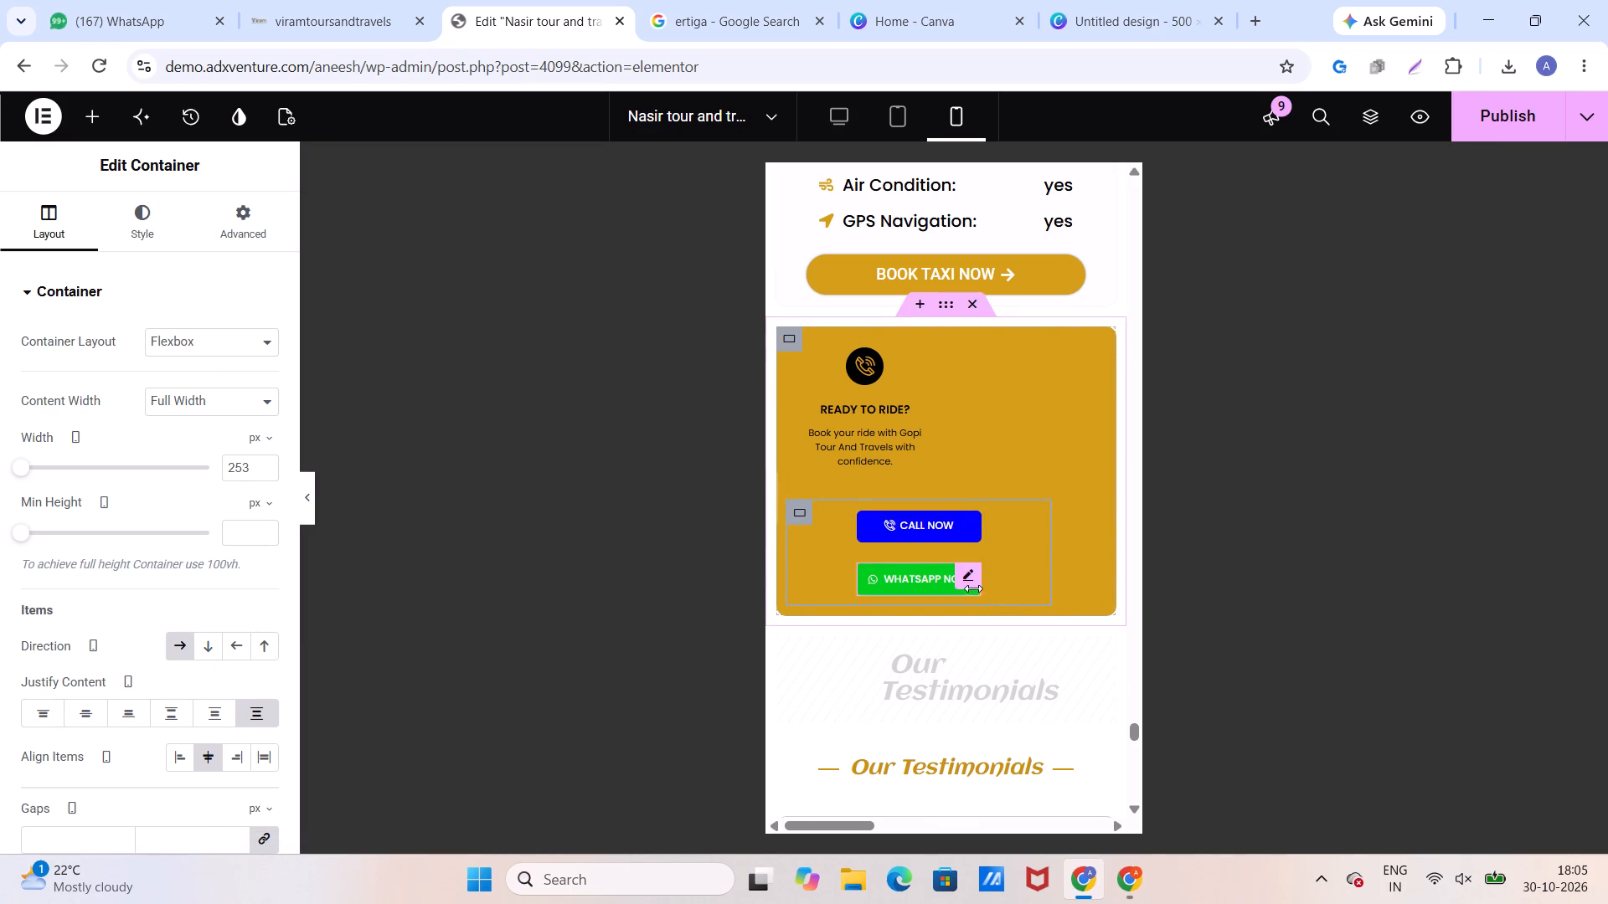
left_click_drag(1044, 582, 1078, 591)
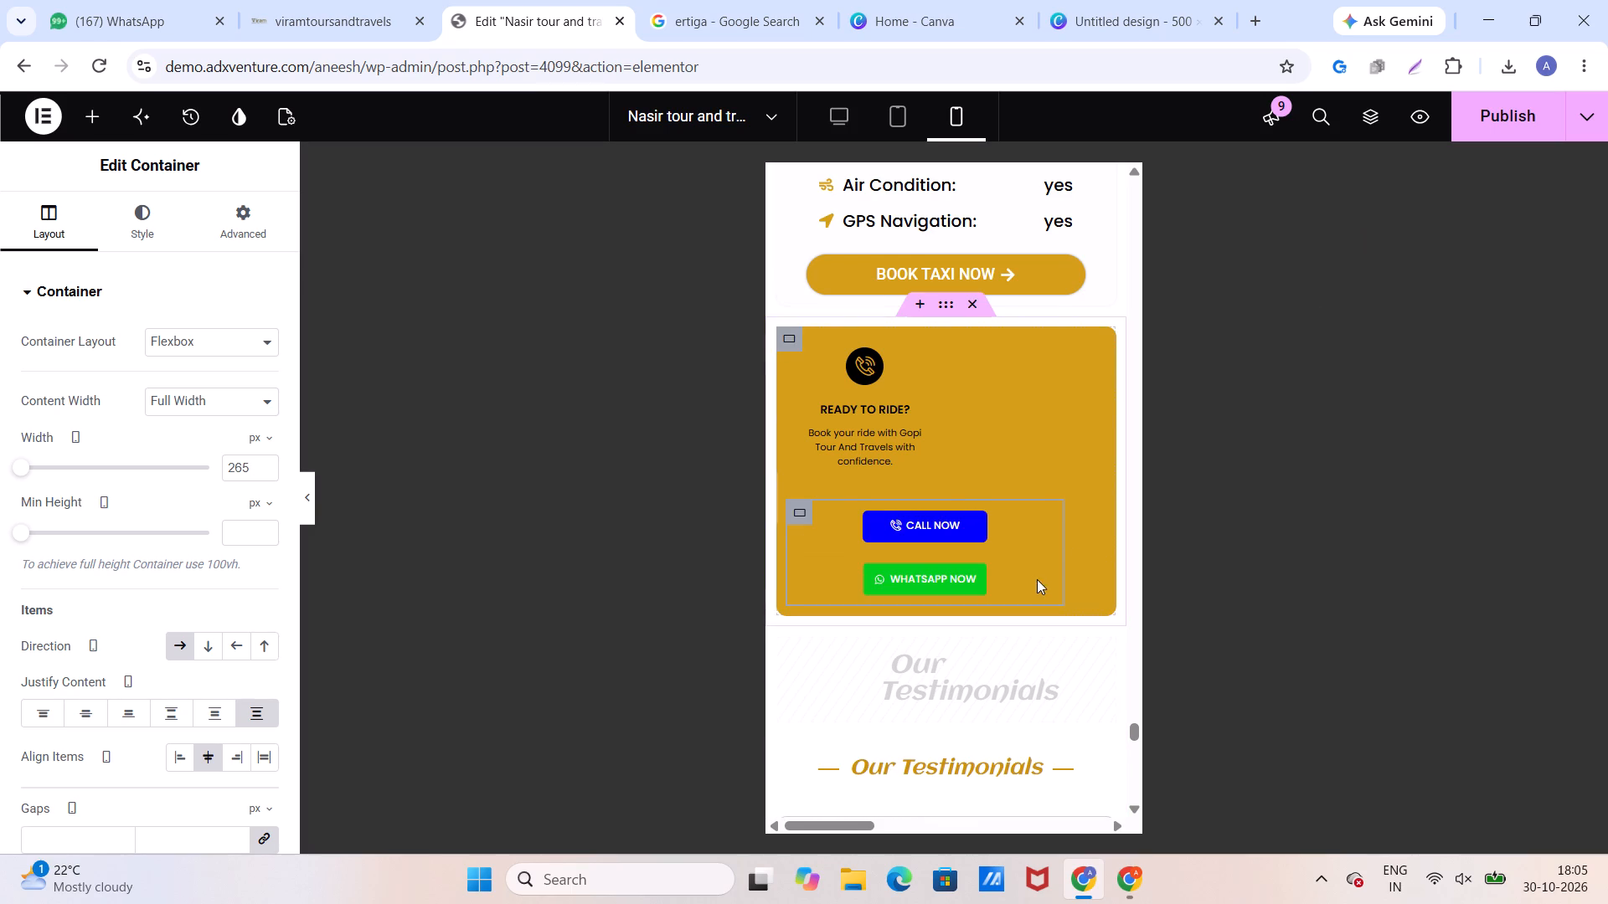
left_click_drag(1058, 581, 1093, 590)
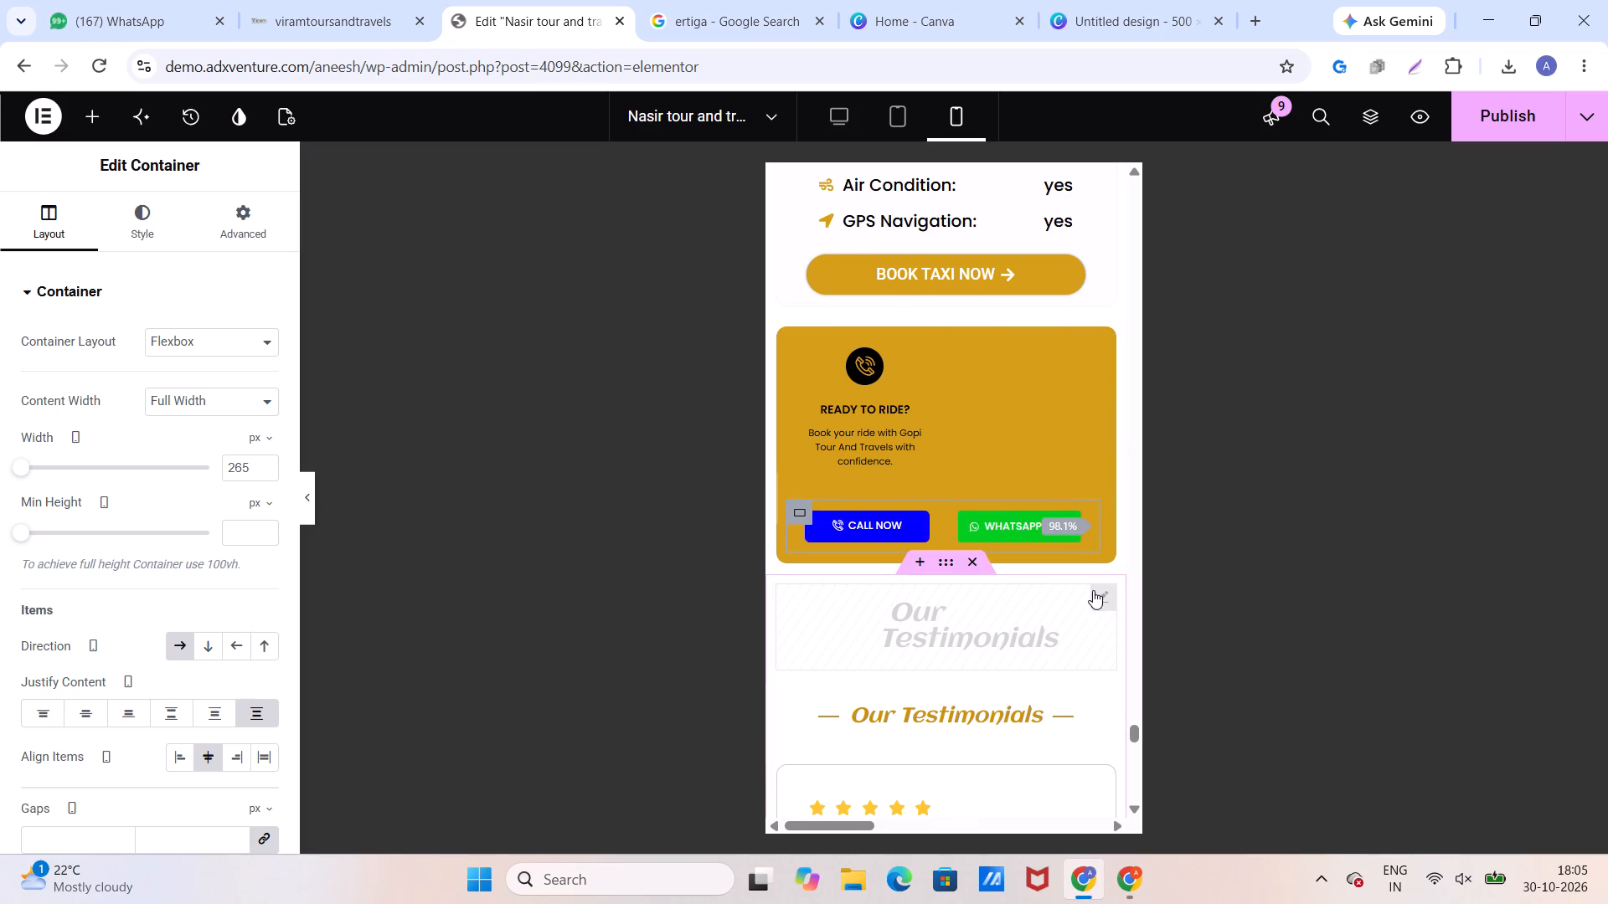
left_click_drag(1093, 590, 1094, 590)
left_click(1473, 128)
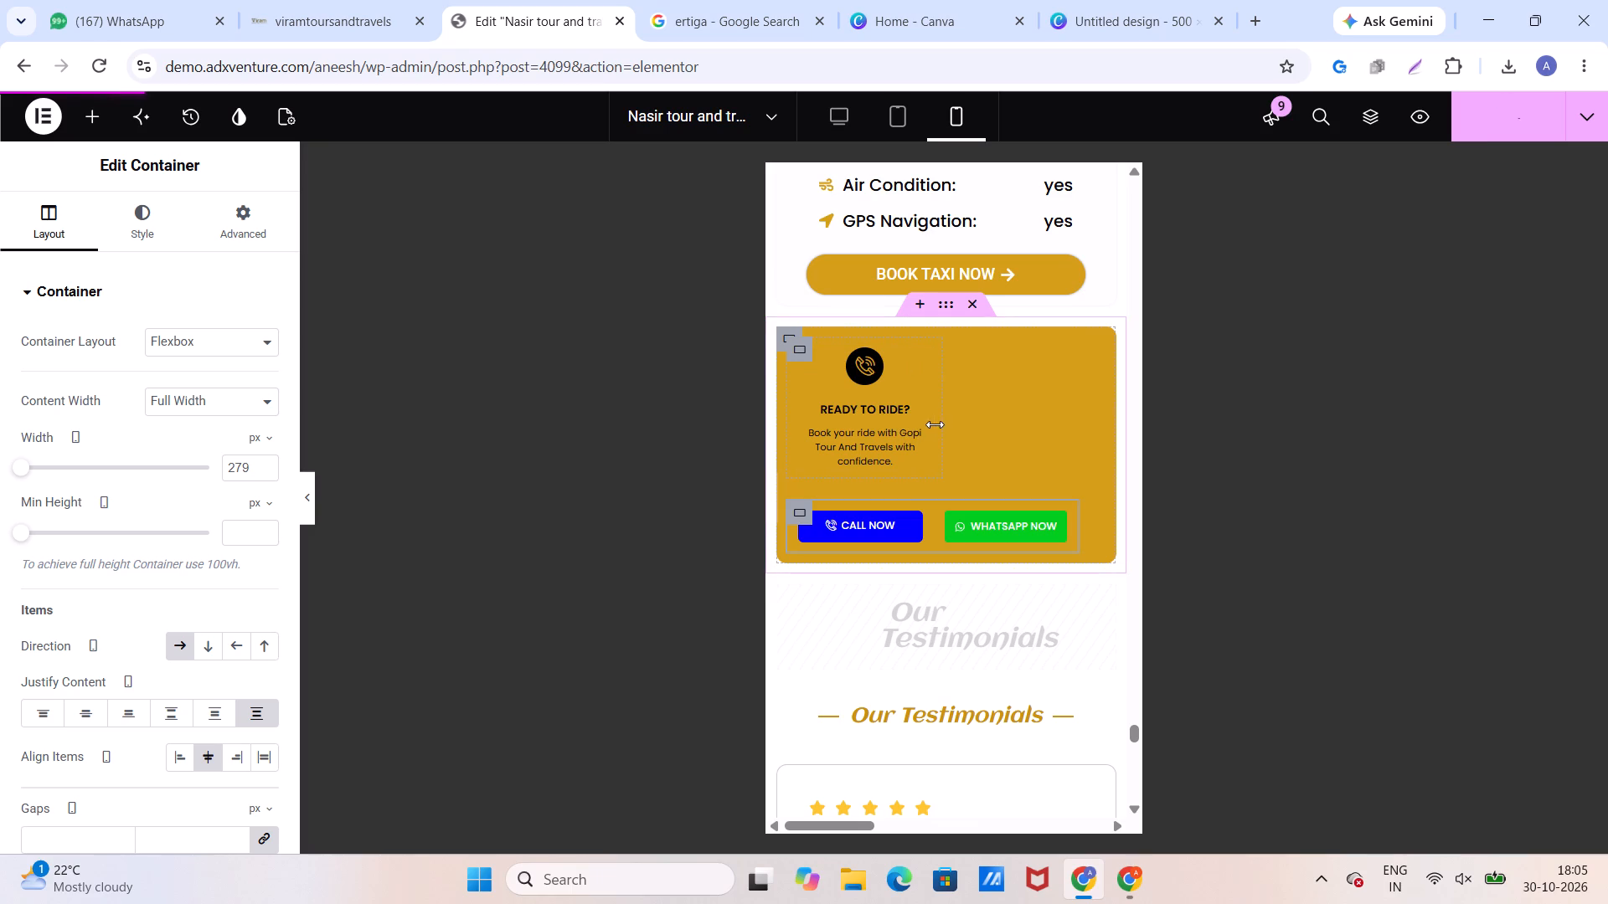
Widen the Ready to Ride icon and text container across the card to fit its sentence on one line, and publish the page.
left_click_drag(937, 425, 1069, 452)
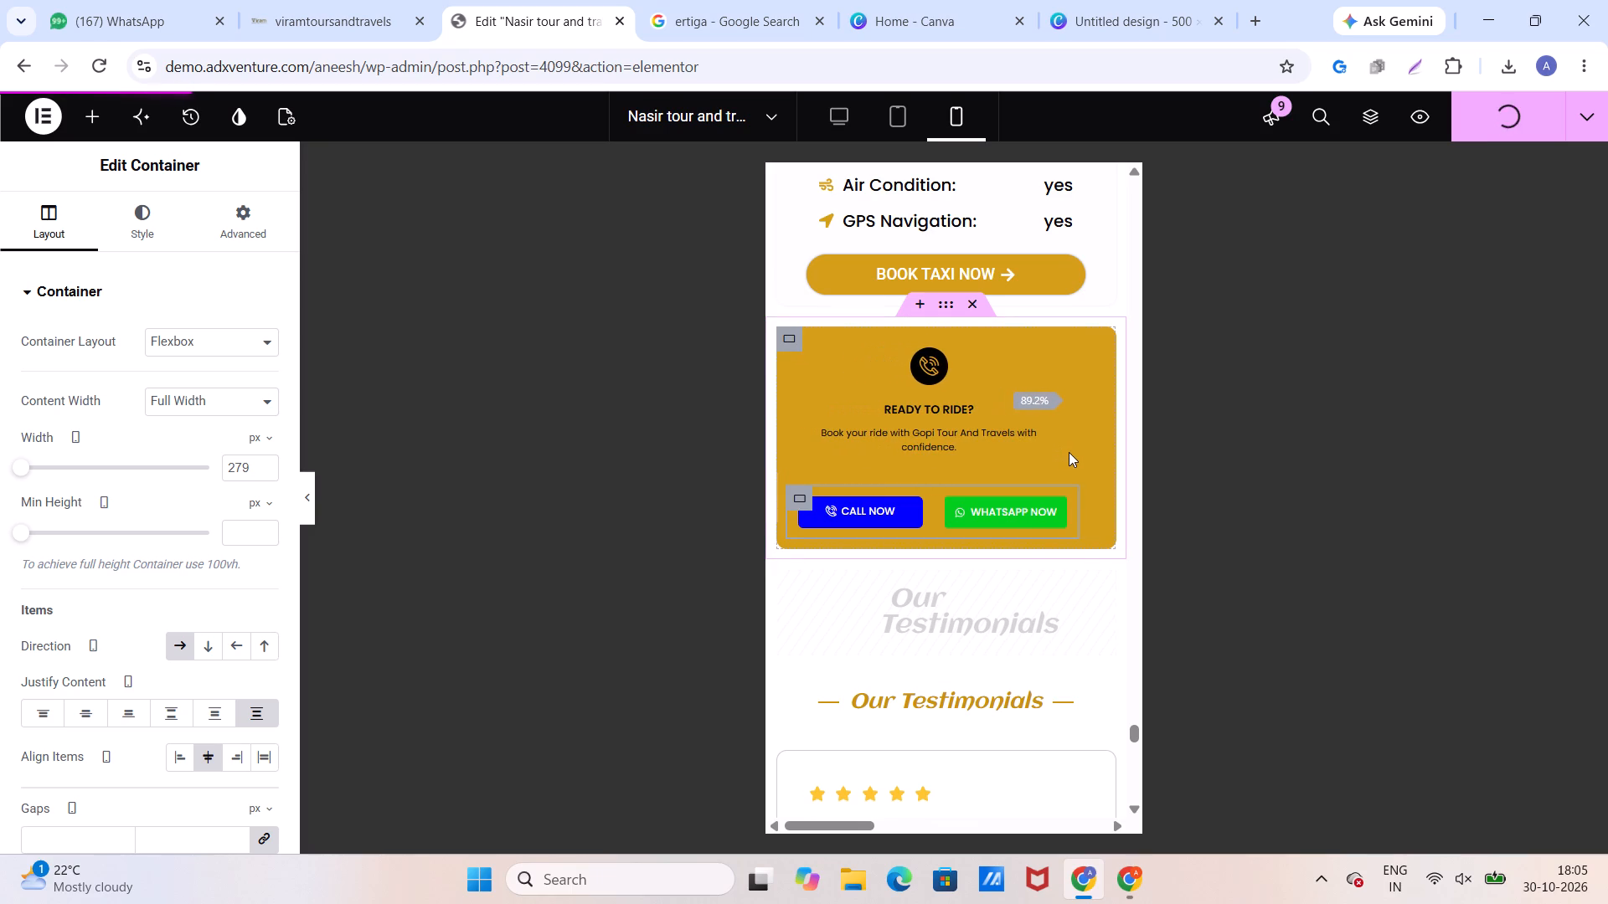
left_click_drag(1069, 452, 1073, 453)
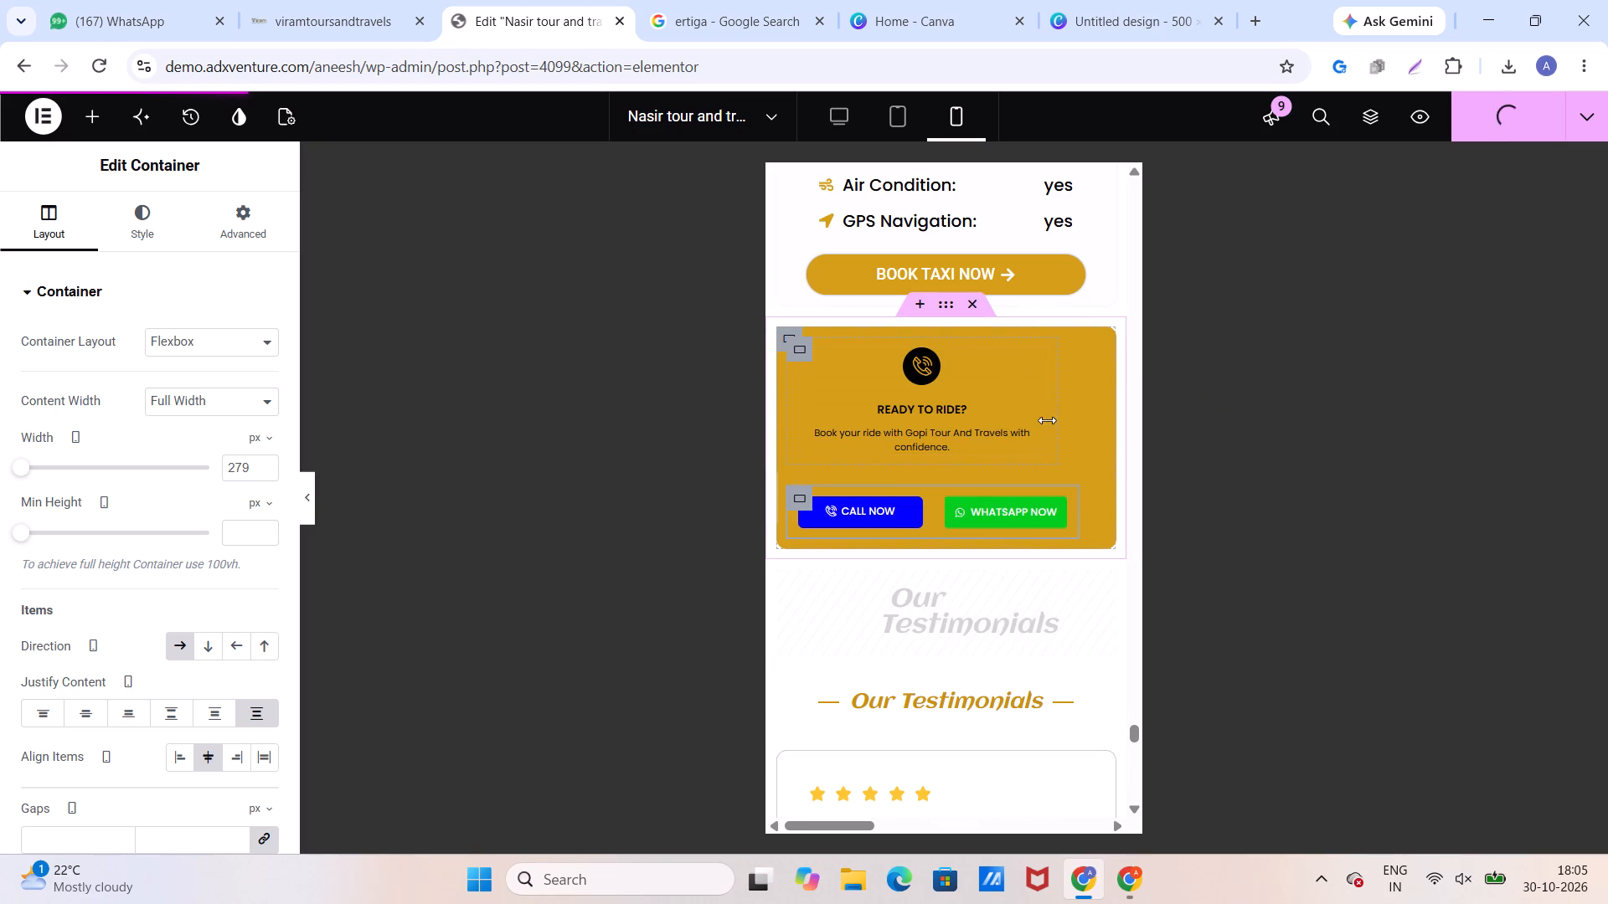
left_click_drag(1051, 422, 1093, 442)
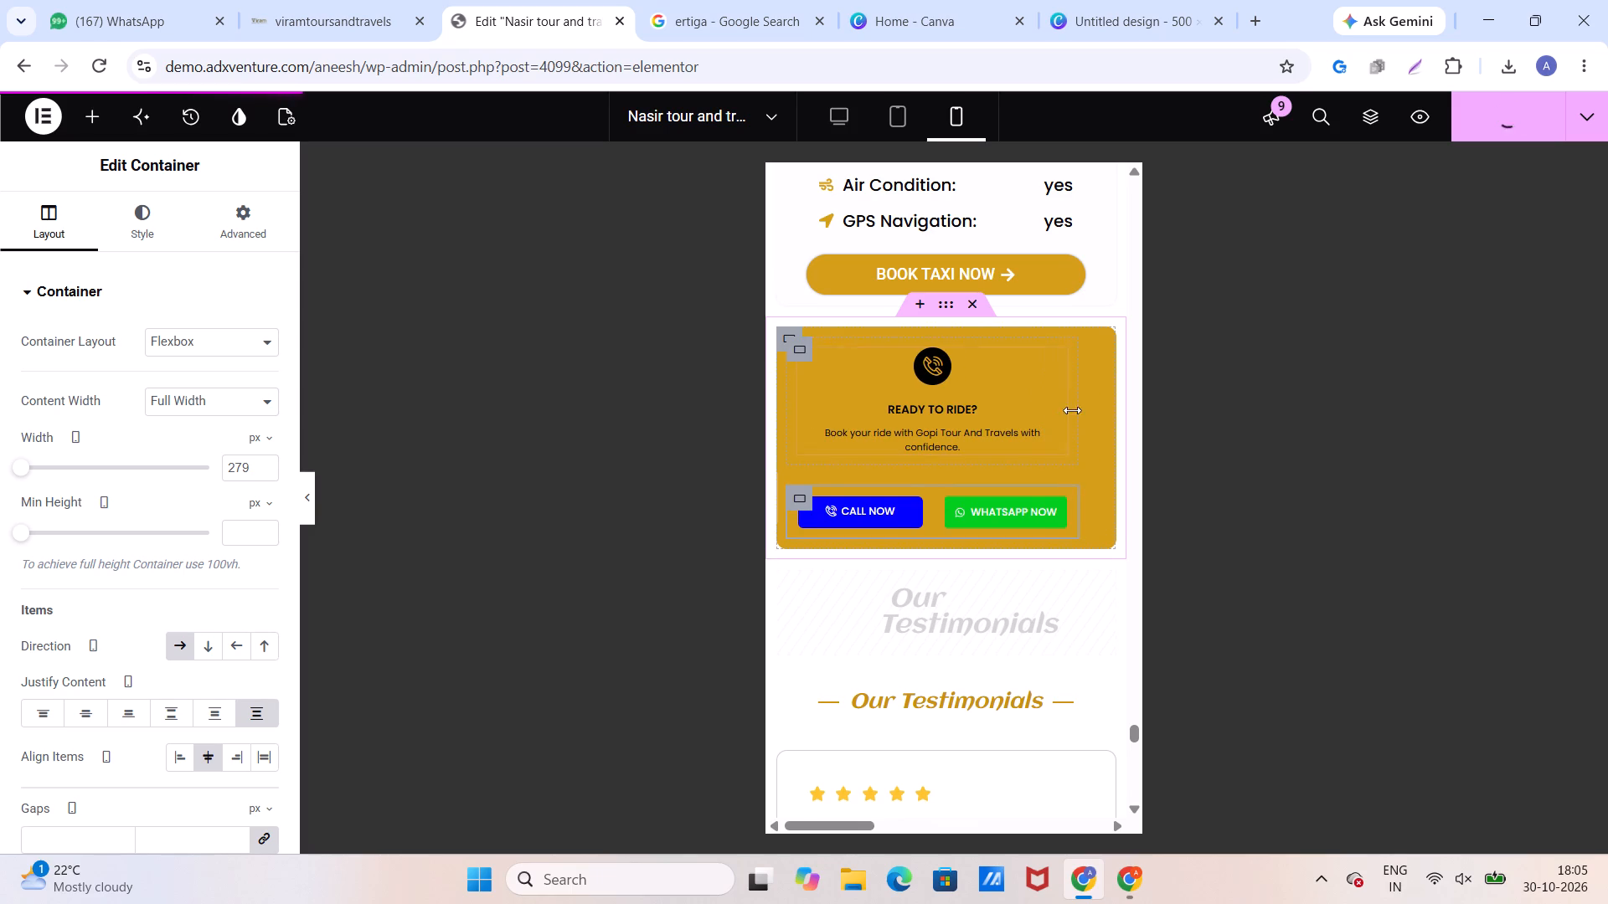
left_click_drag(1070, 409, 1099, 419)
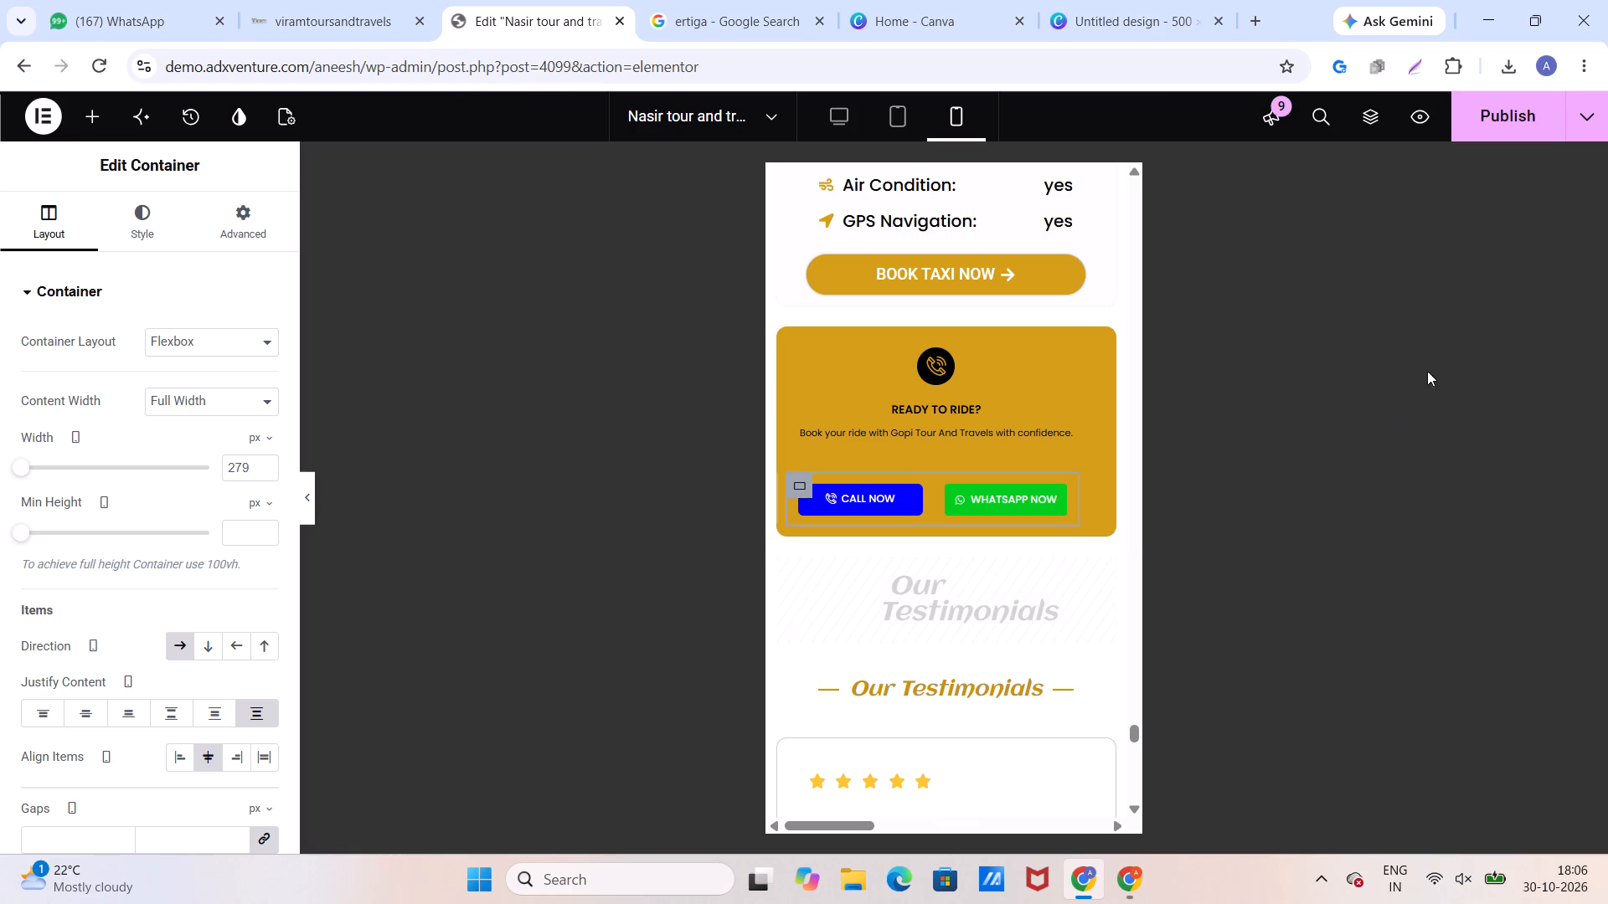
left_click(1489, 107)
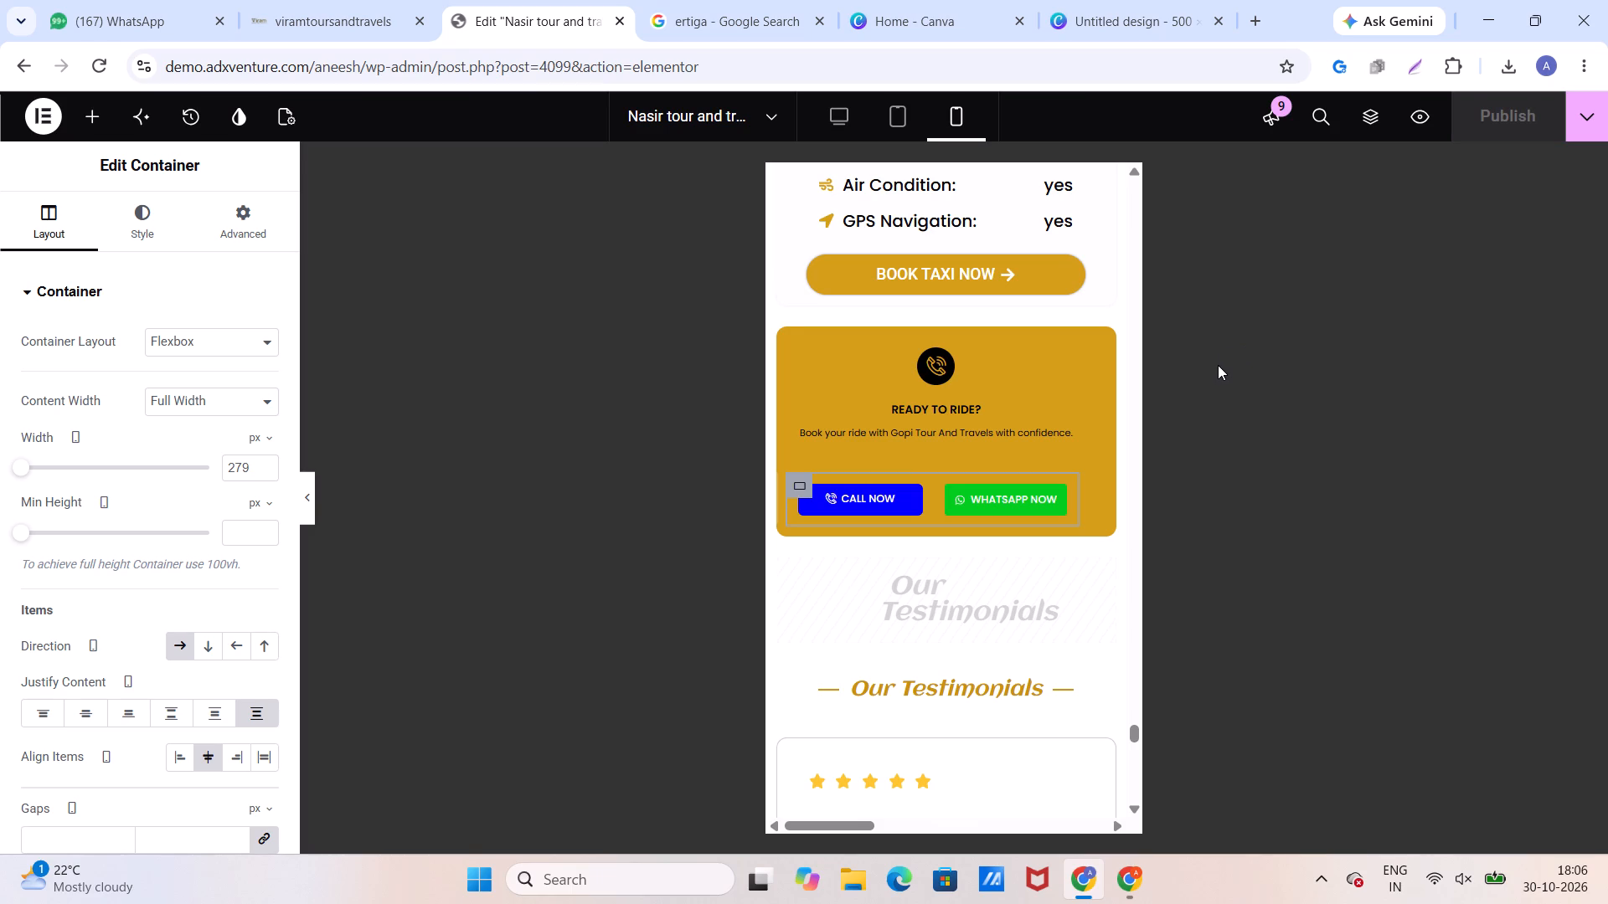
Change the mobile footer's bottom copyright heading to "© Copyright 2026 Gopi Tour & Travels".
scroll(914, 590, "down", 4)
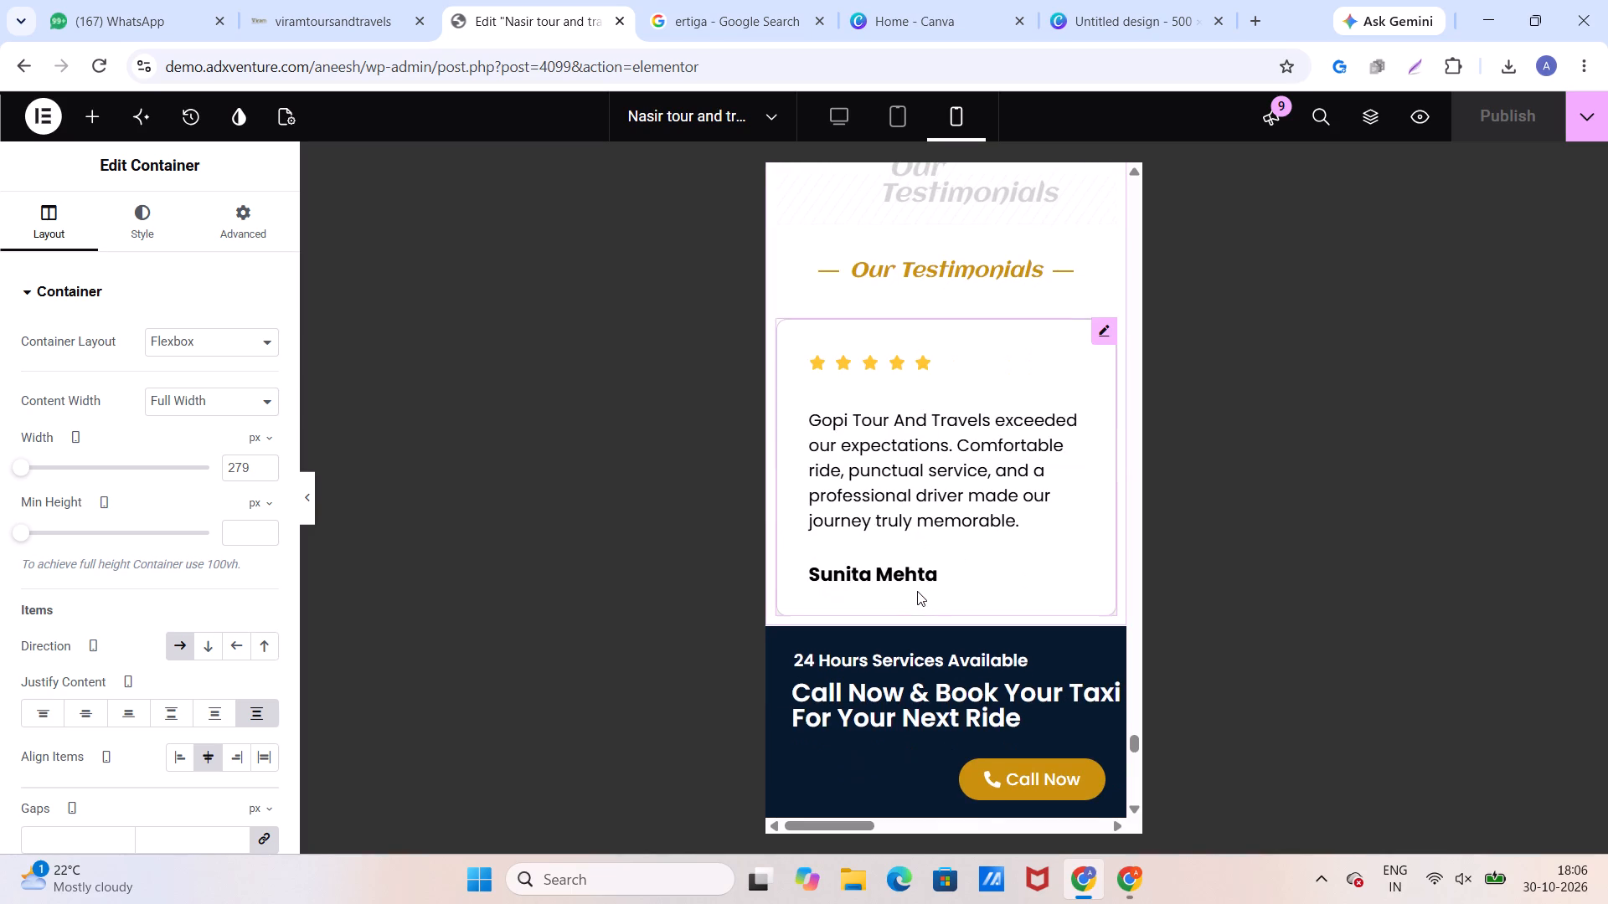
scroll(928, 600, "down", 8)
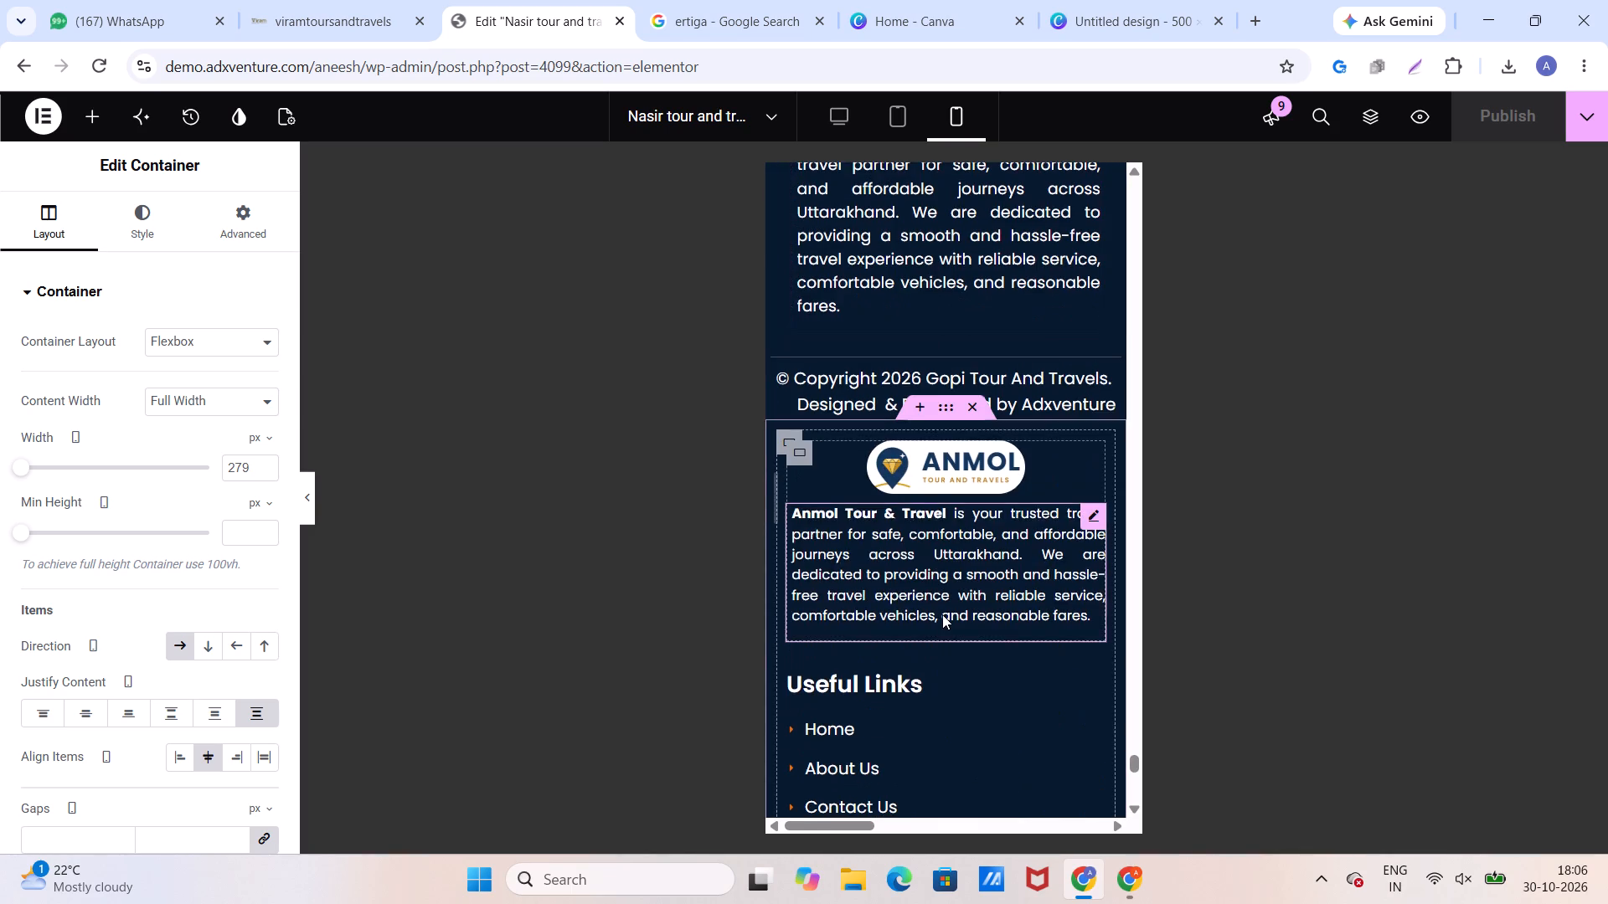
scroll(949, 617, "down", 12)
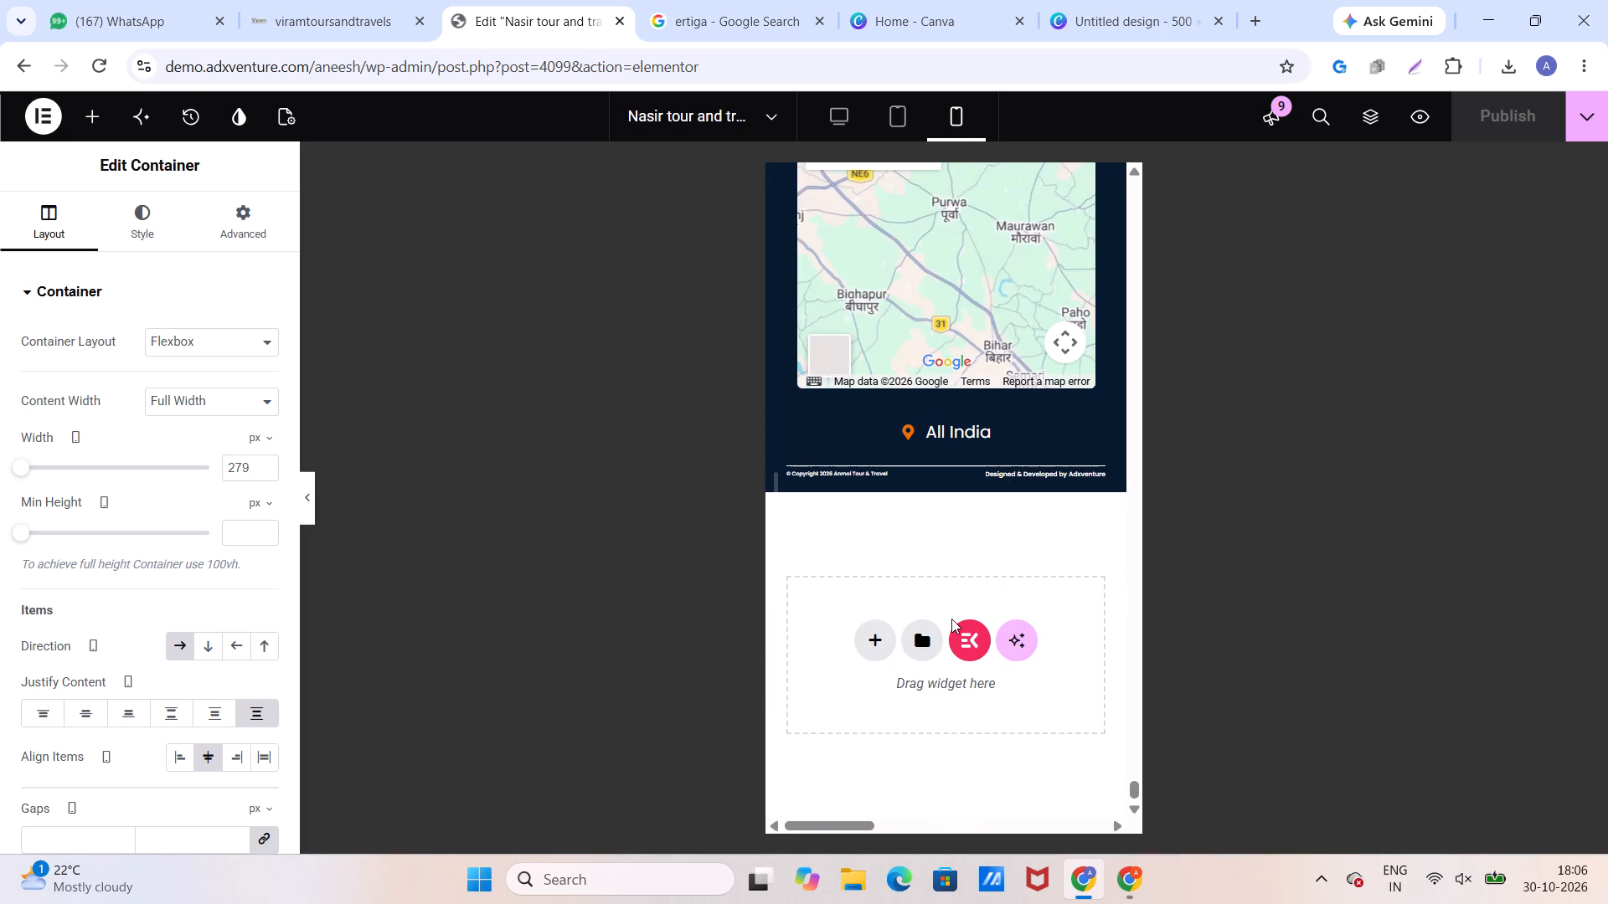
left_click(852, 470)
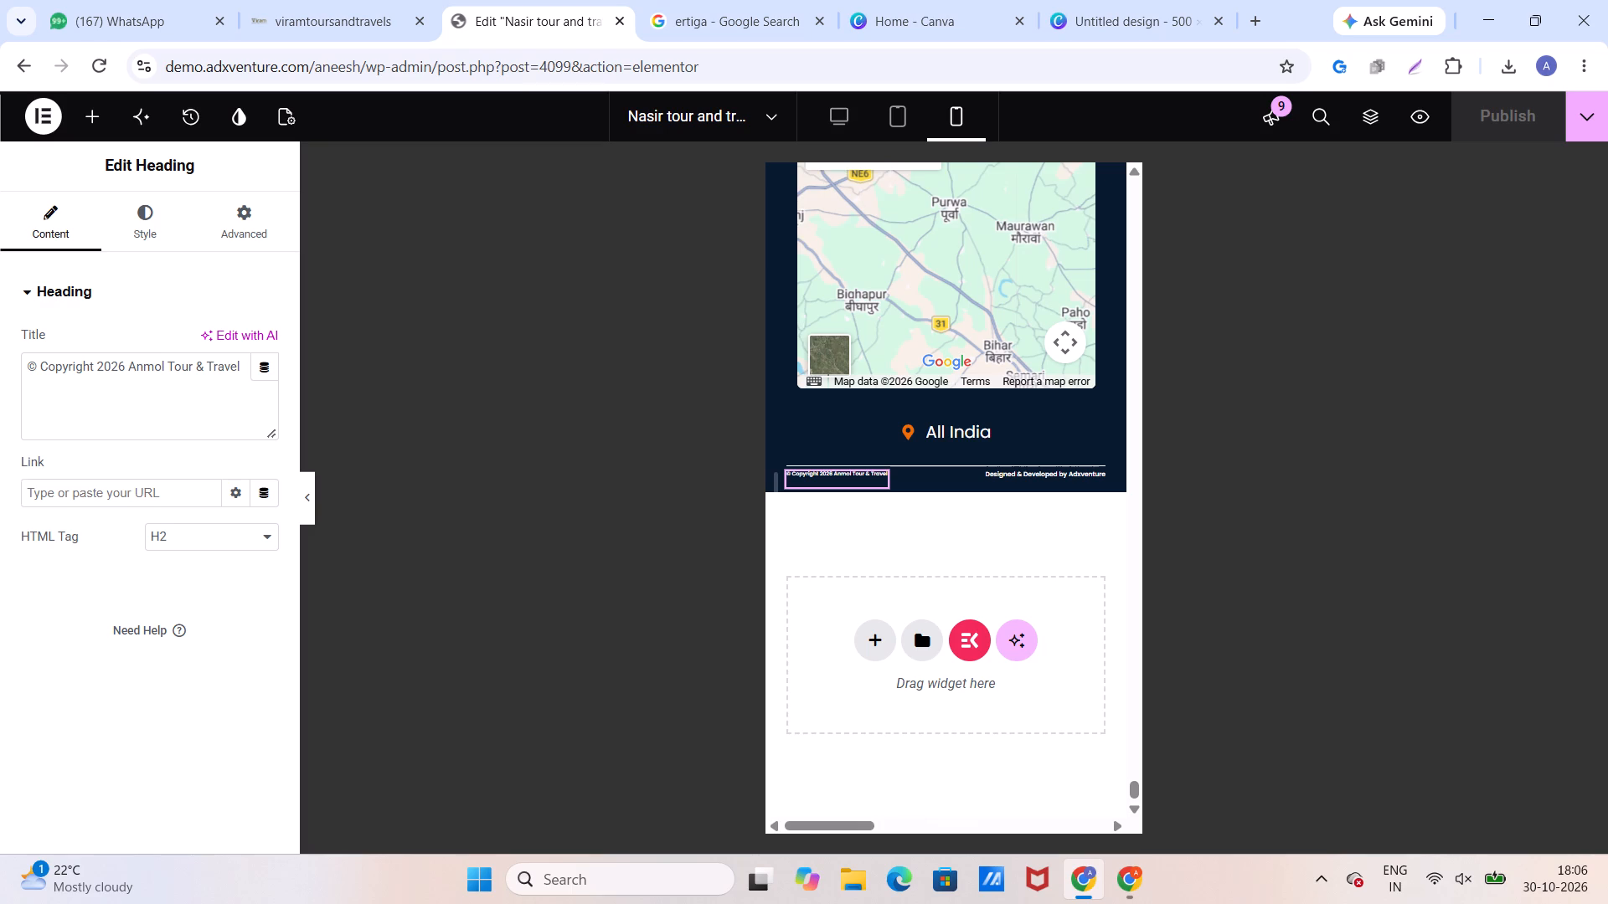
left_click(240, 366)
key("s")
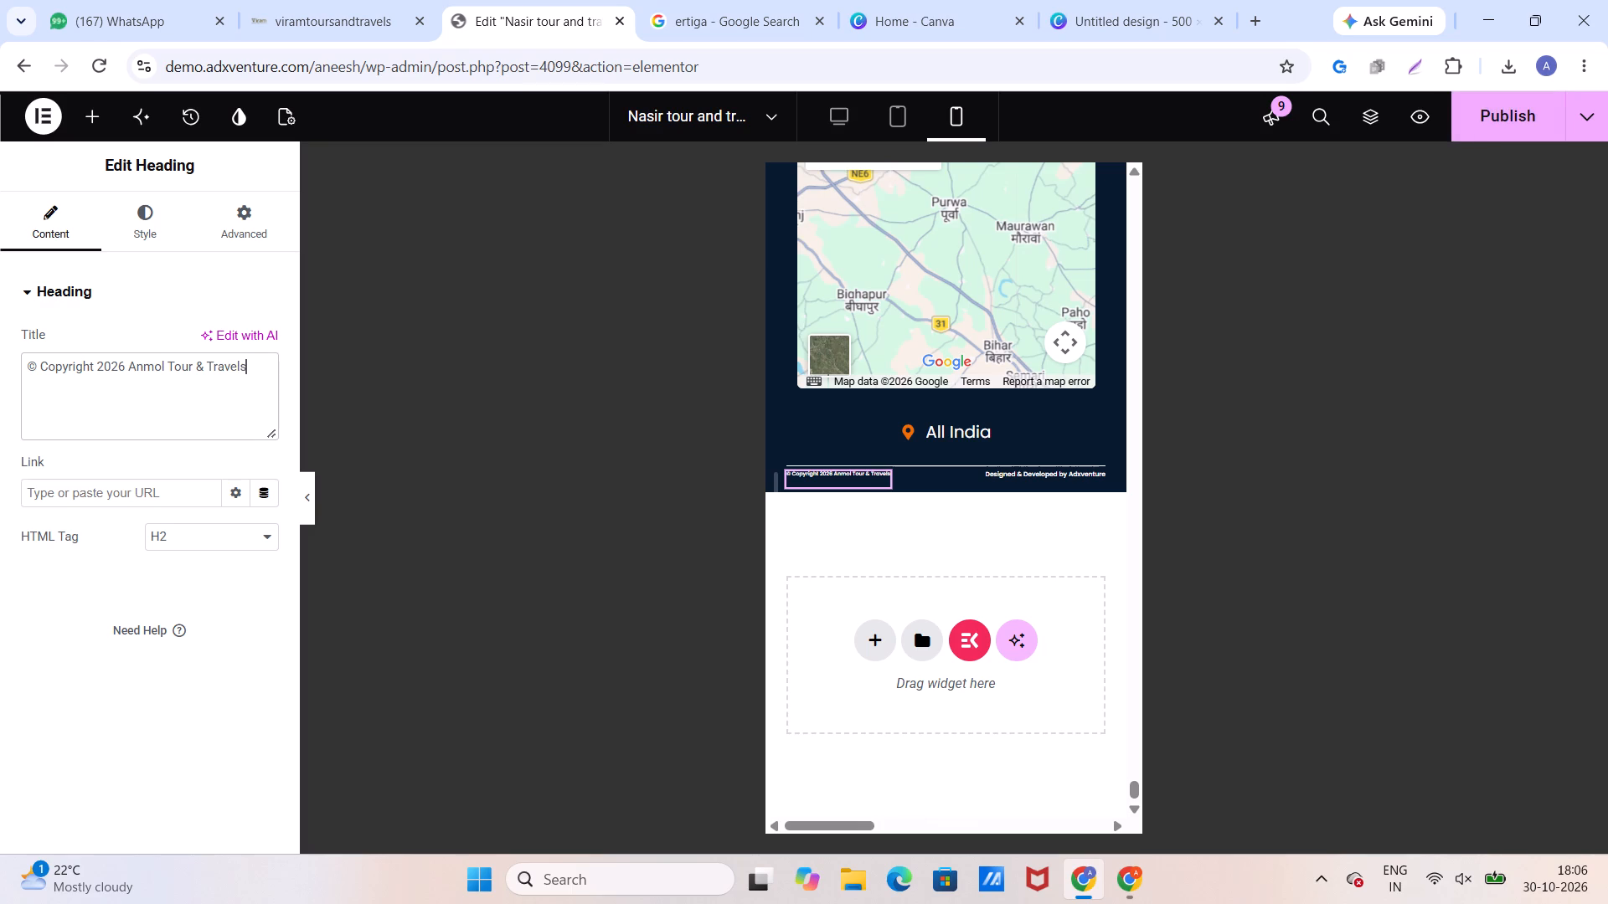
left_click_drag(163, 362, 127, 351)
key("BackSpace")
key("shift+g")
type("opi")
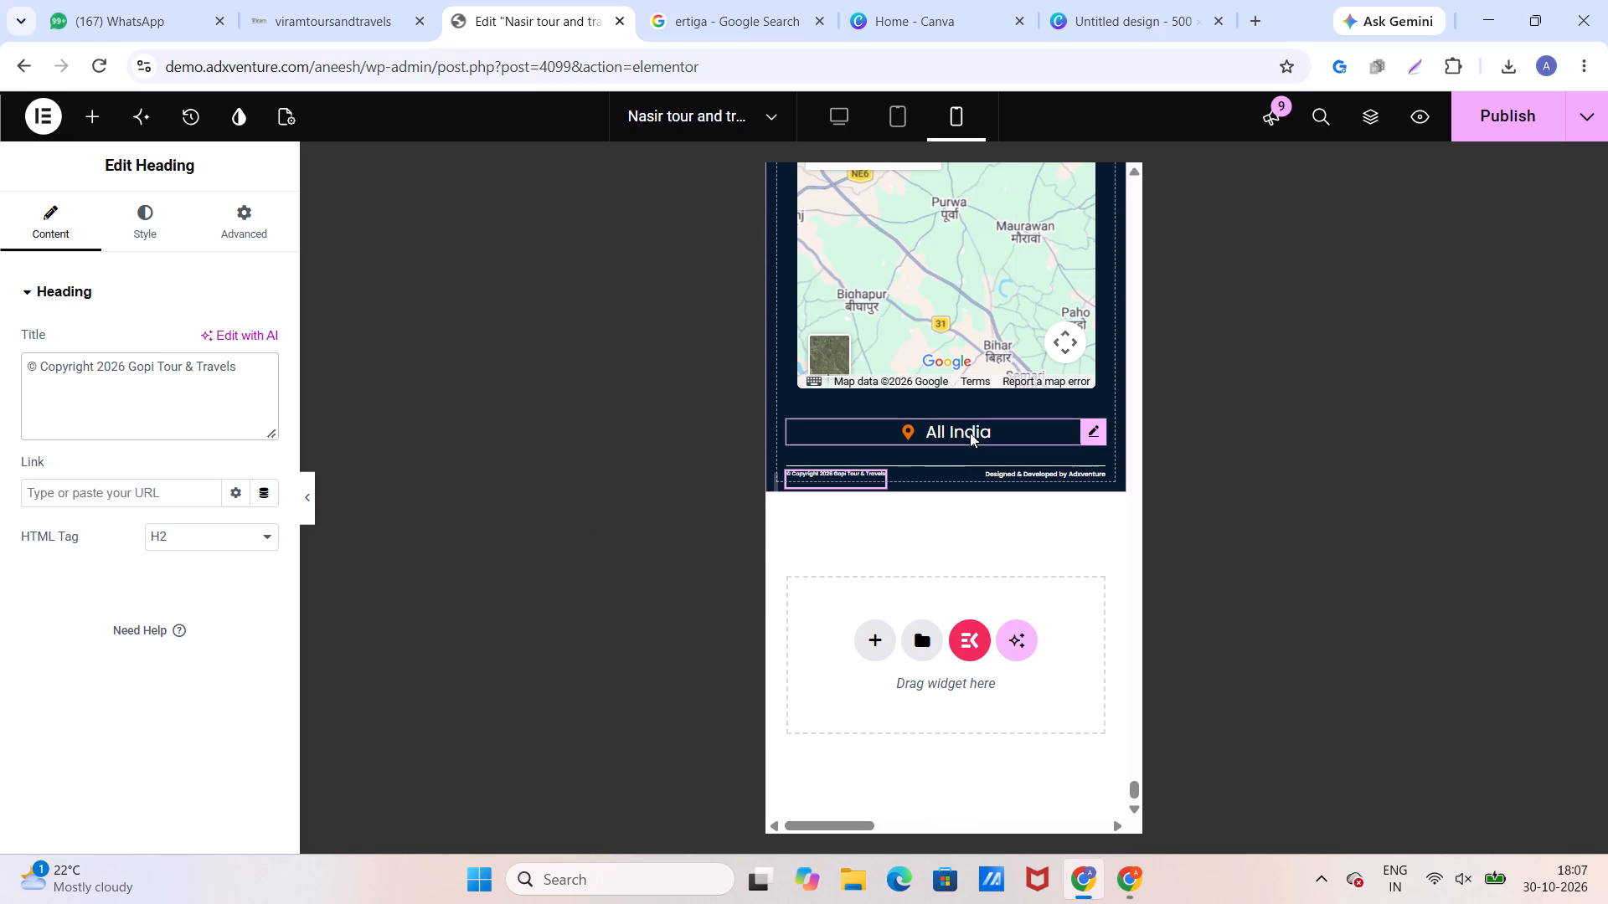
Look over the mobile footer blocks, comparing the logo, description and copyright branding in each.
scroll(956, 422, "up", 5)
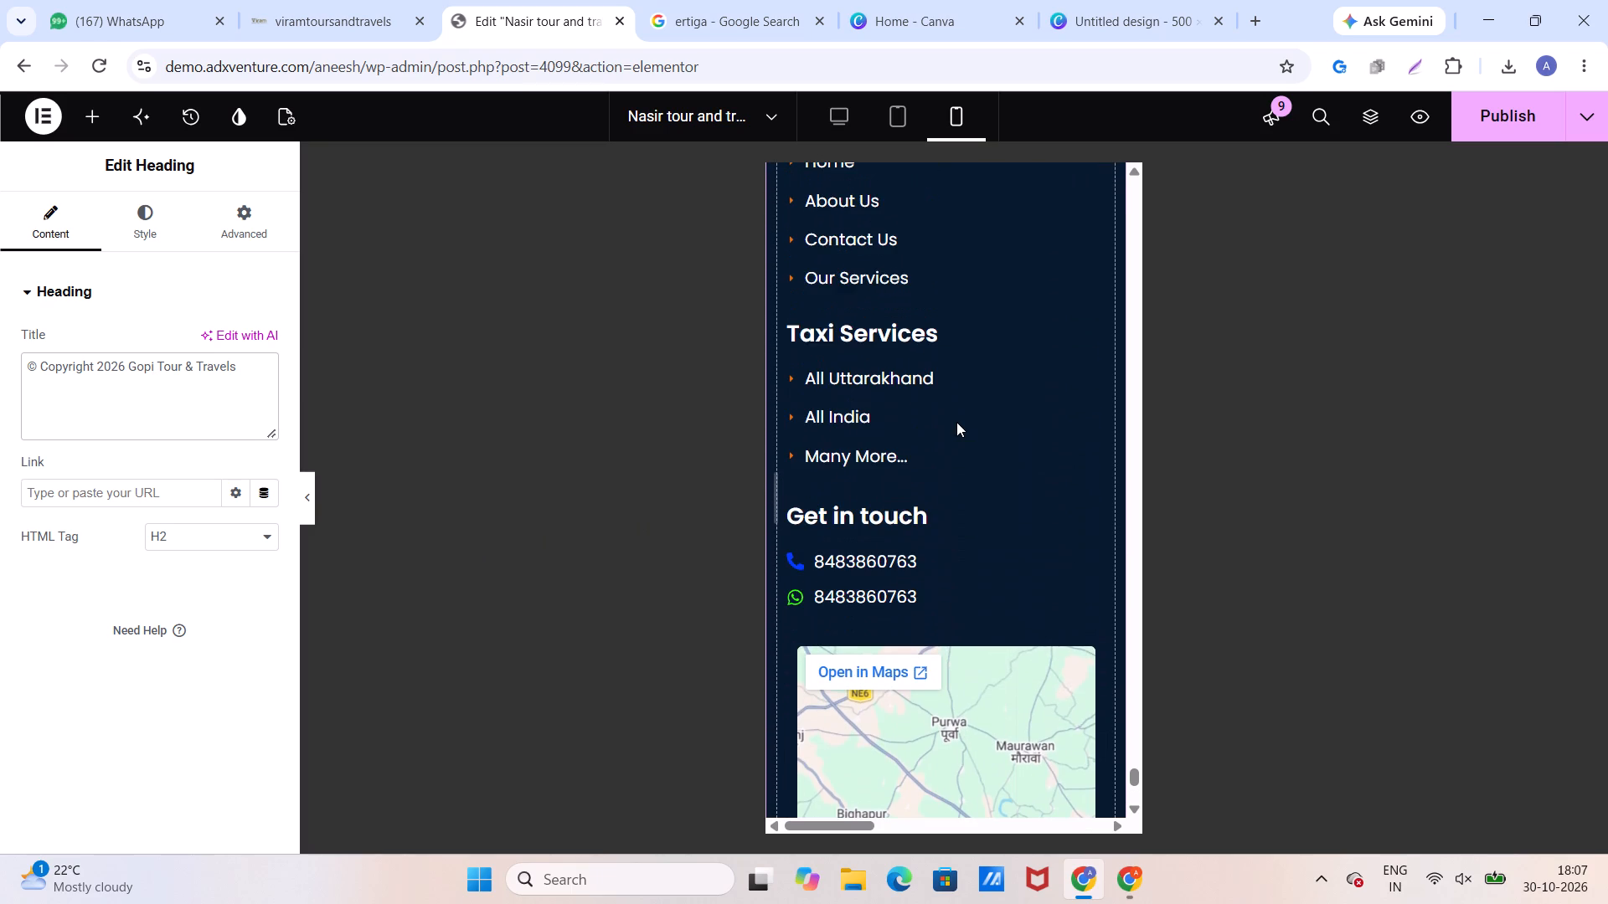
scroll(956, 422, "up", 4)
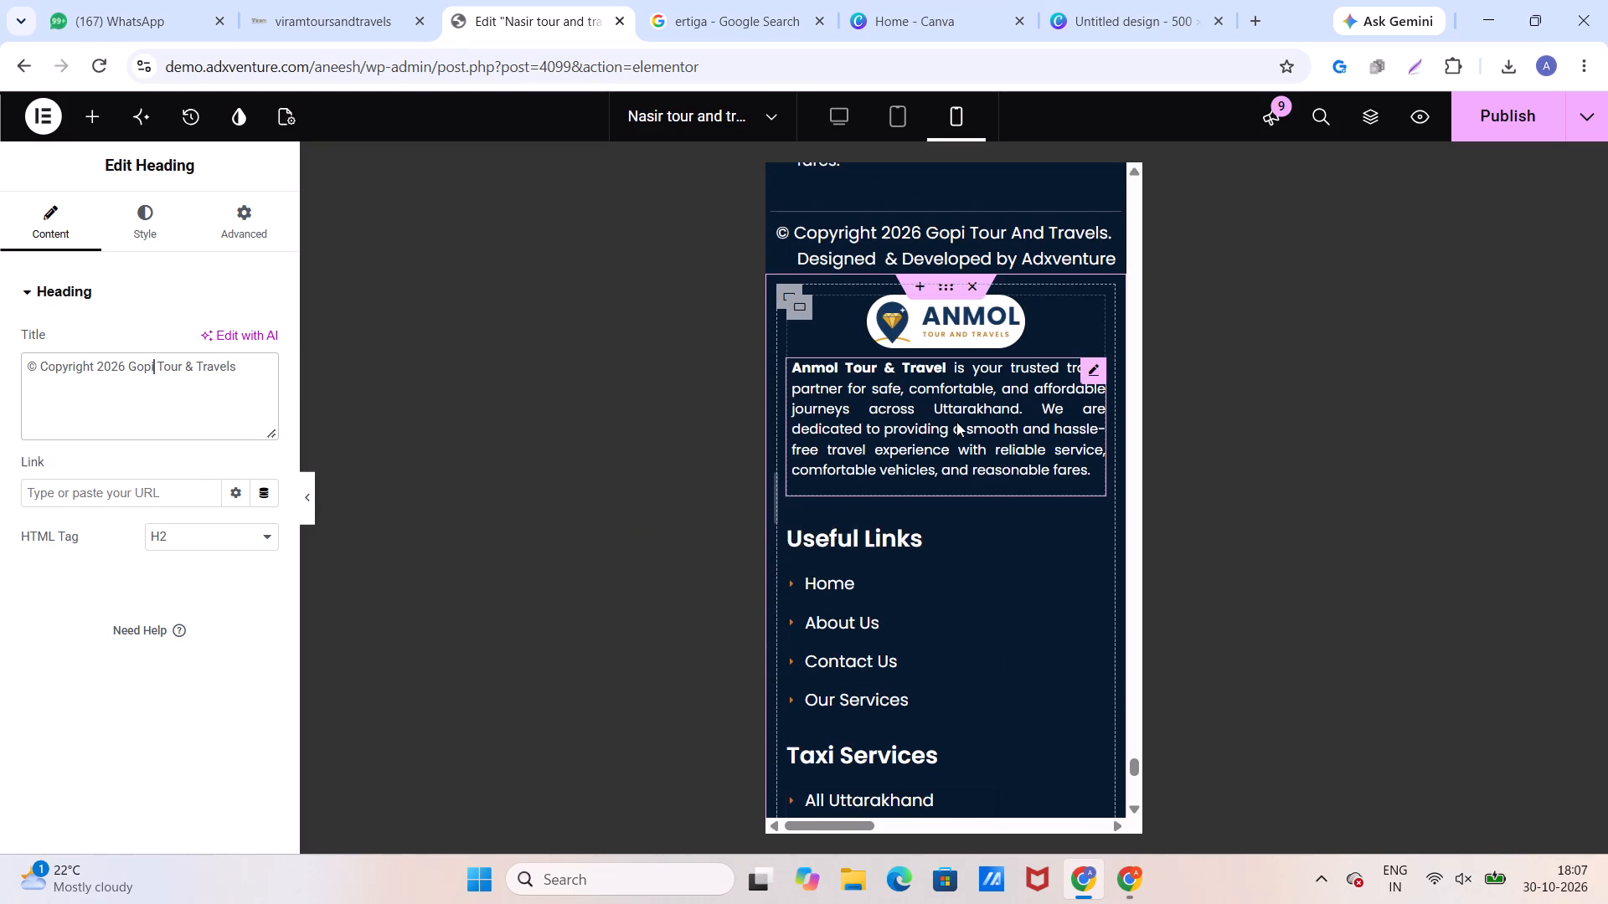
scroll(956, 422, "up", 7)
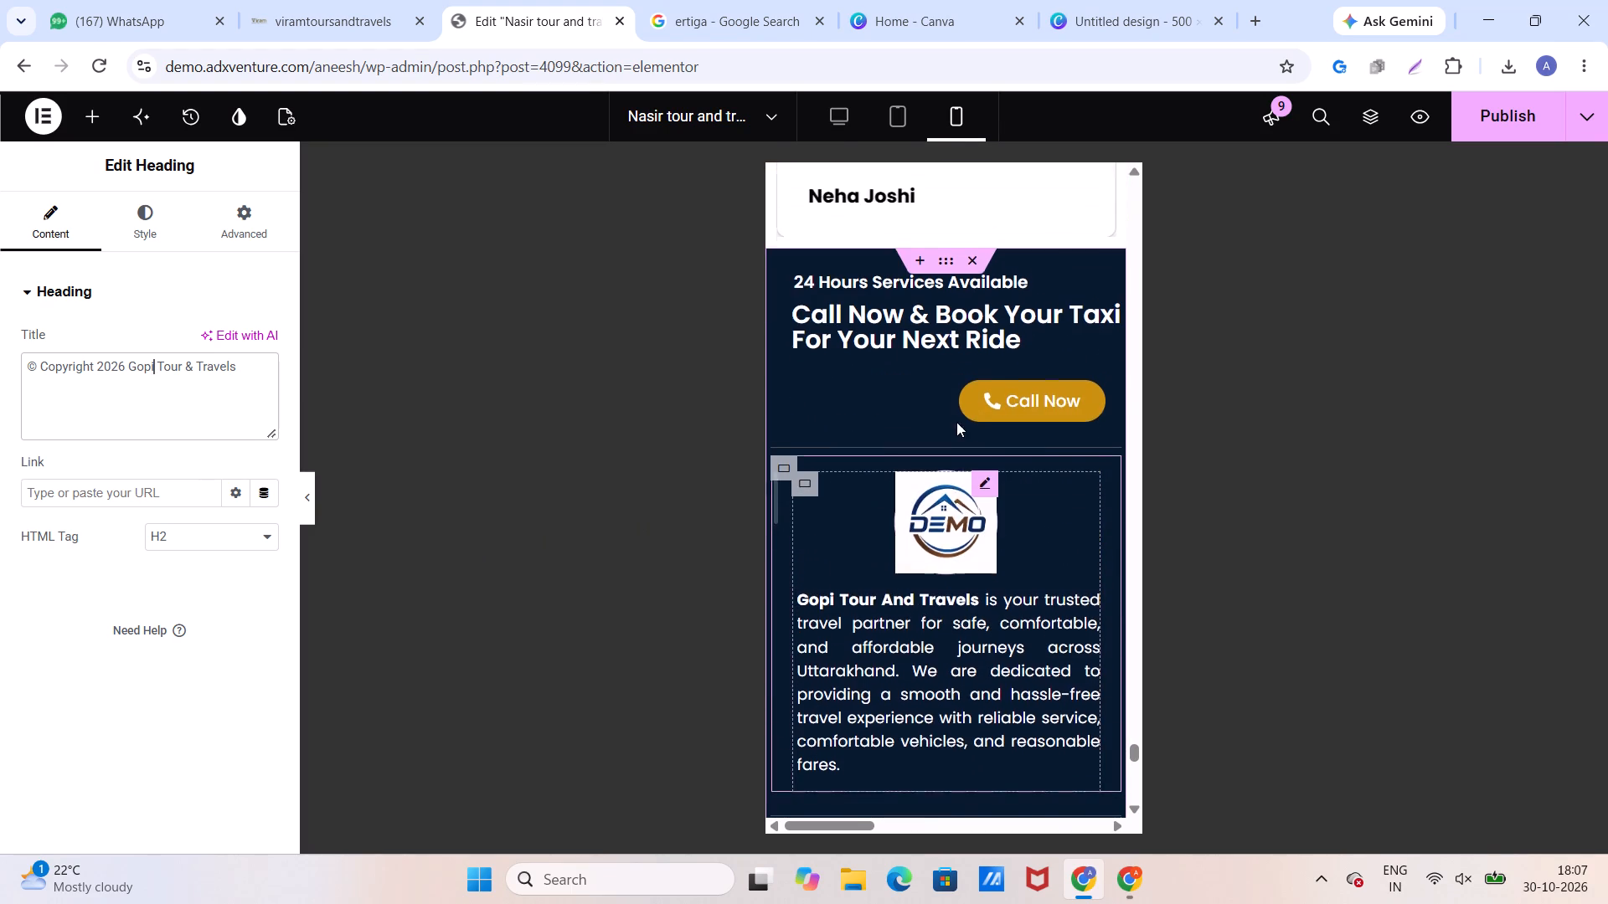
scroll(956, 422, "down", 3)
scroll(956, 422, "up", 1)
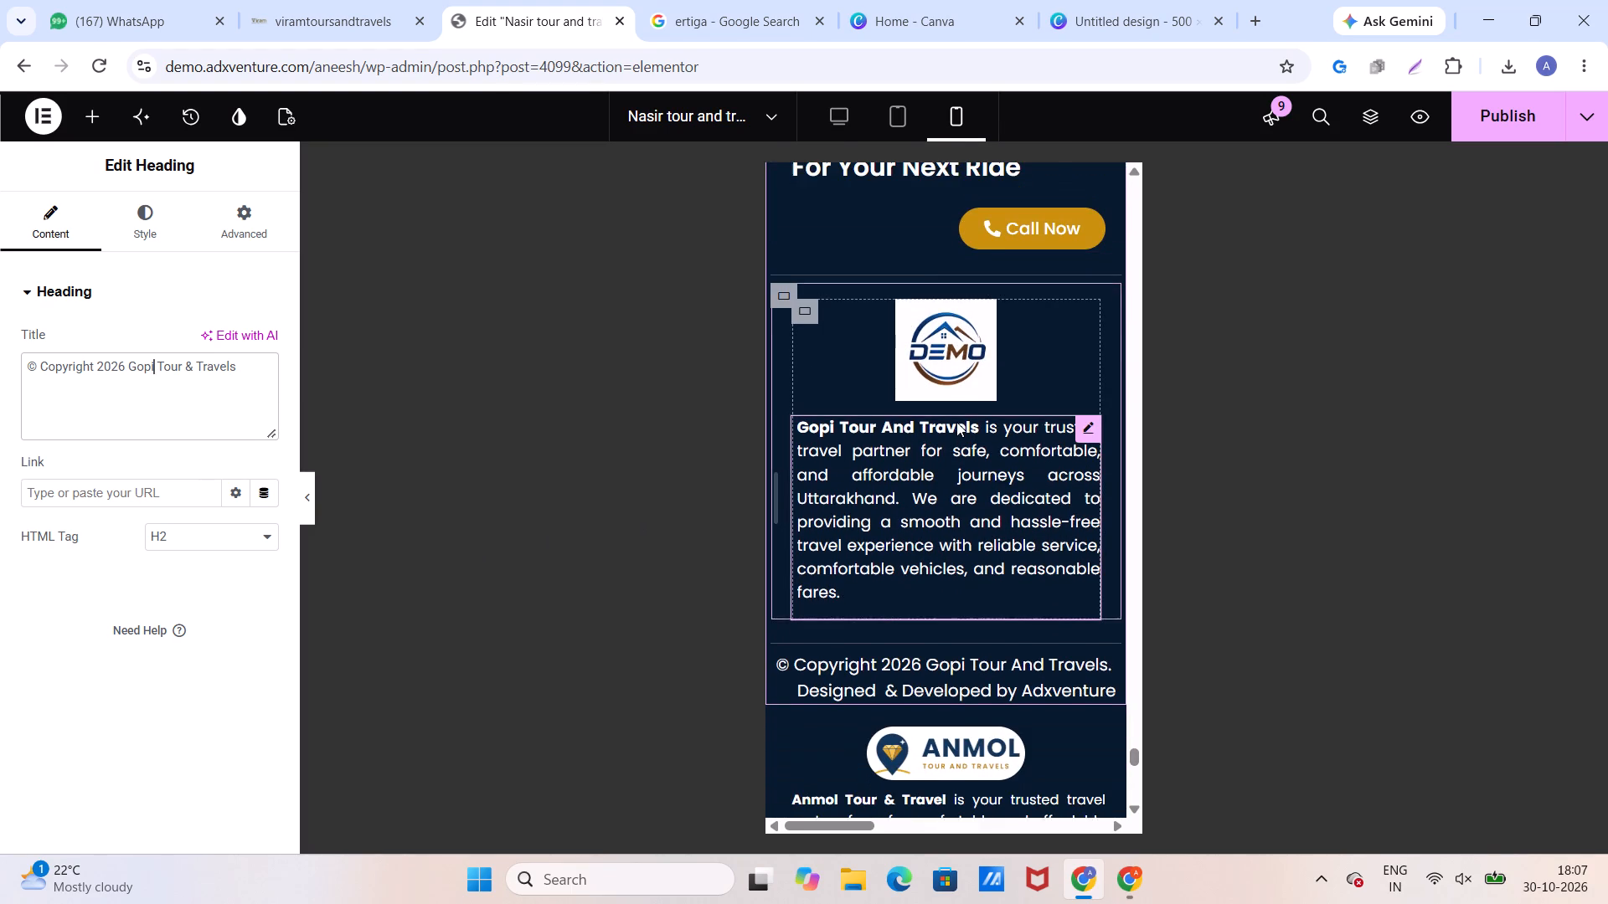
scroll(935, 485, "up", 1)
scroll(935, 485, "down", 2)
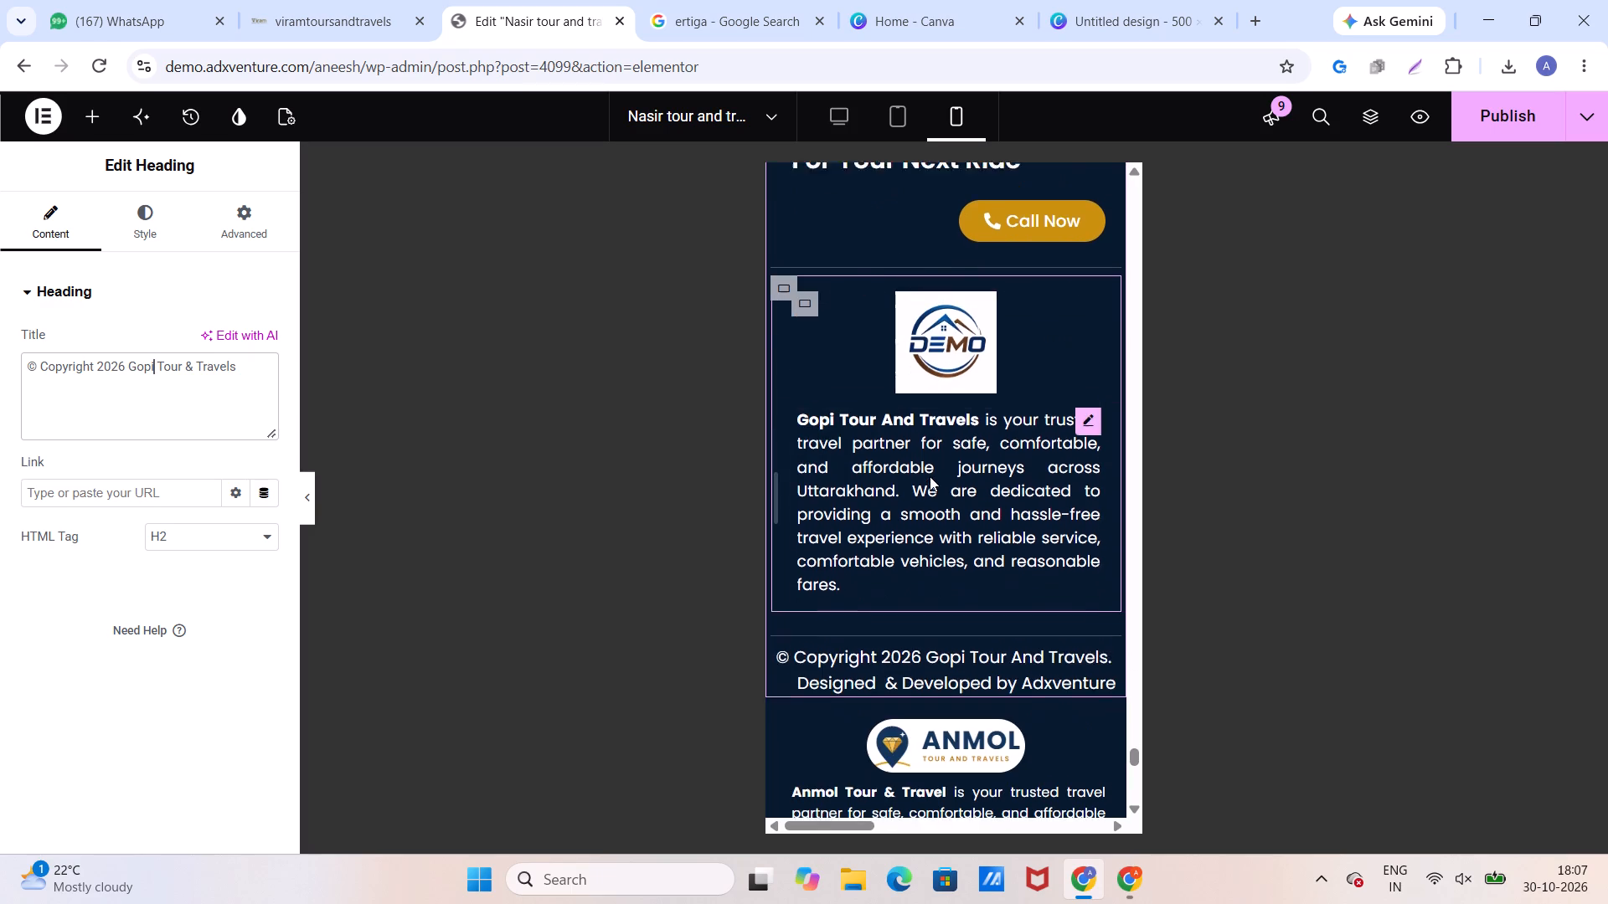
scroll(934, 691, "down", 2)
Replace the Anmol logo in the lower mobile footer with the round DEMO logo from the media library.
left_click(945, 524)
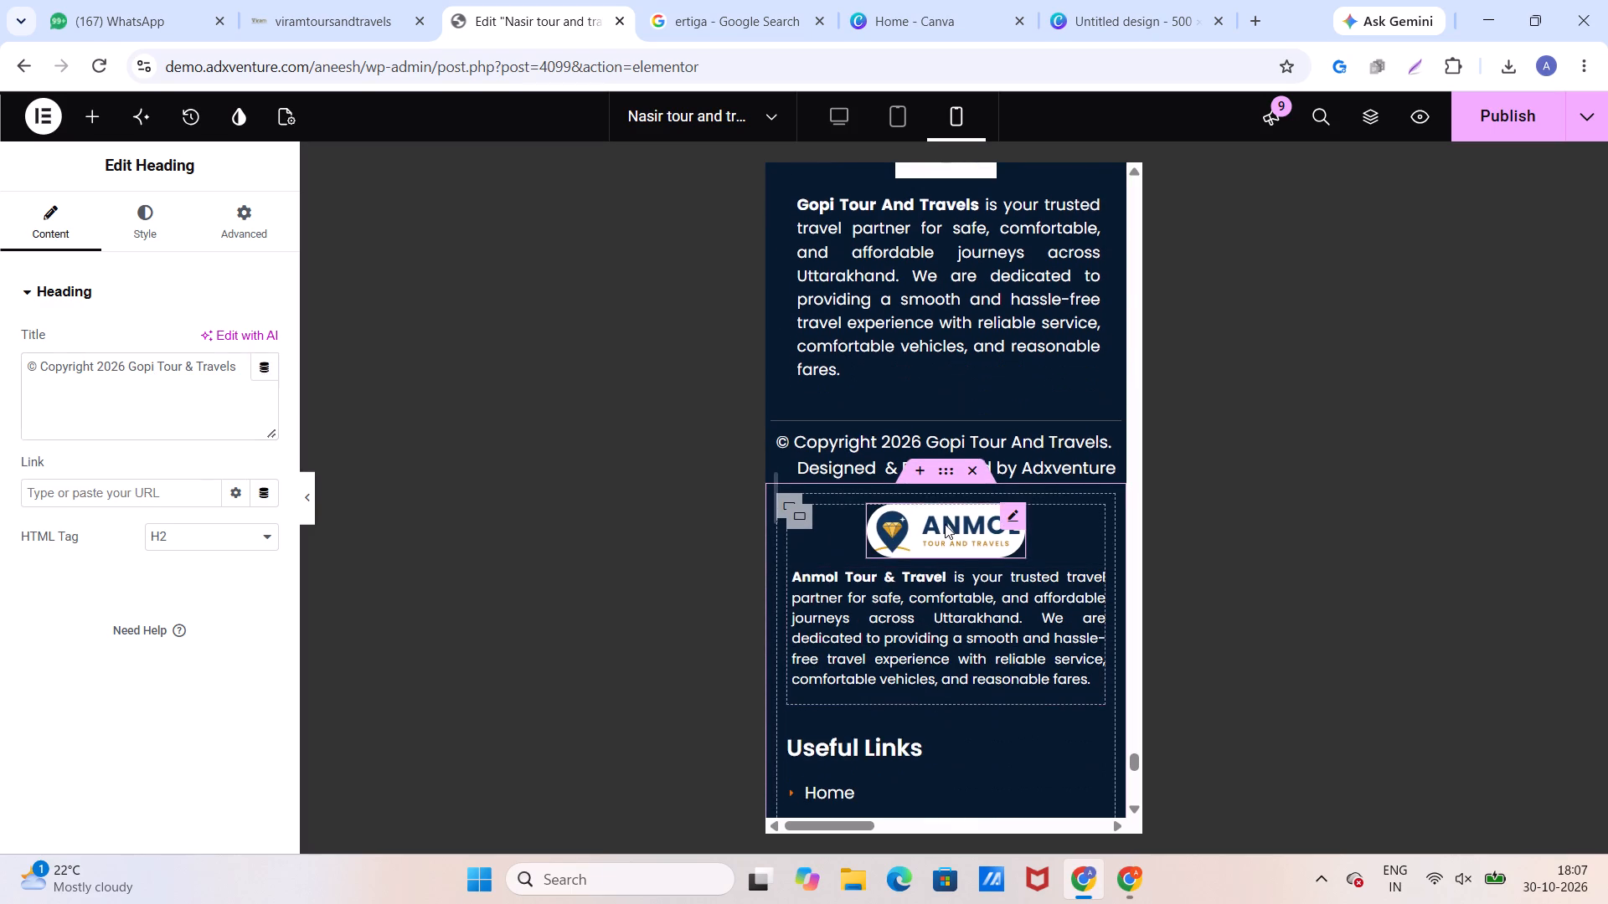
left_click(156, 402)
scroll(554, 426, "down", 4)
scroll(555, 428, "up", 1)
scroll(555, 428, "down", 1)
scroll(555, 428, "up", 1)
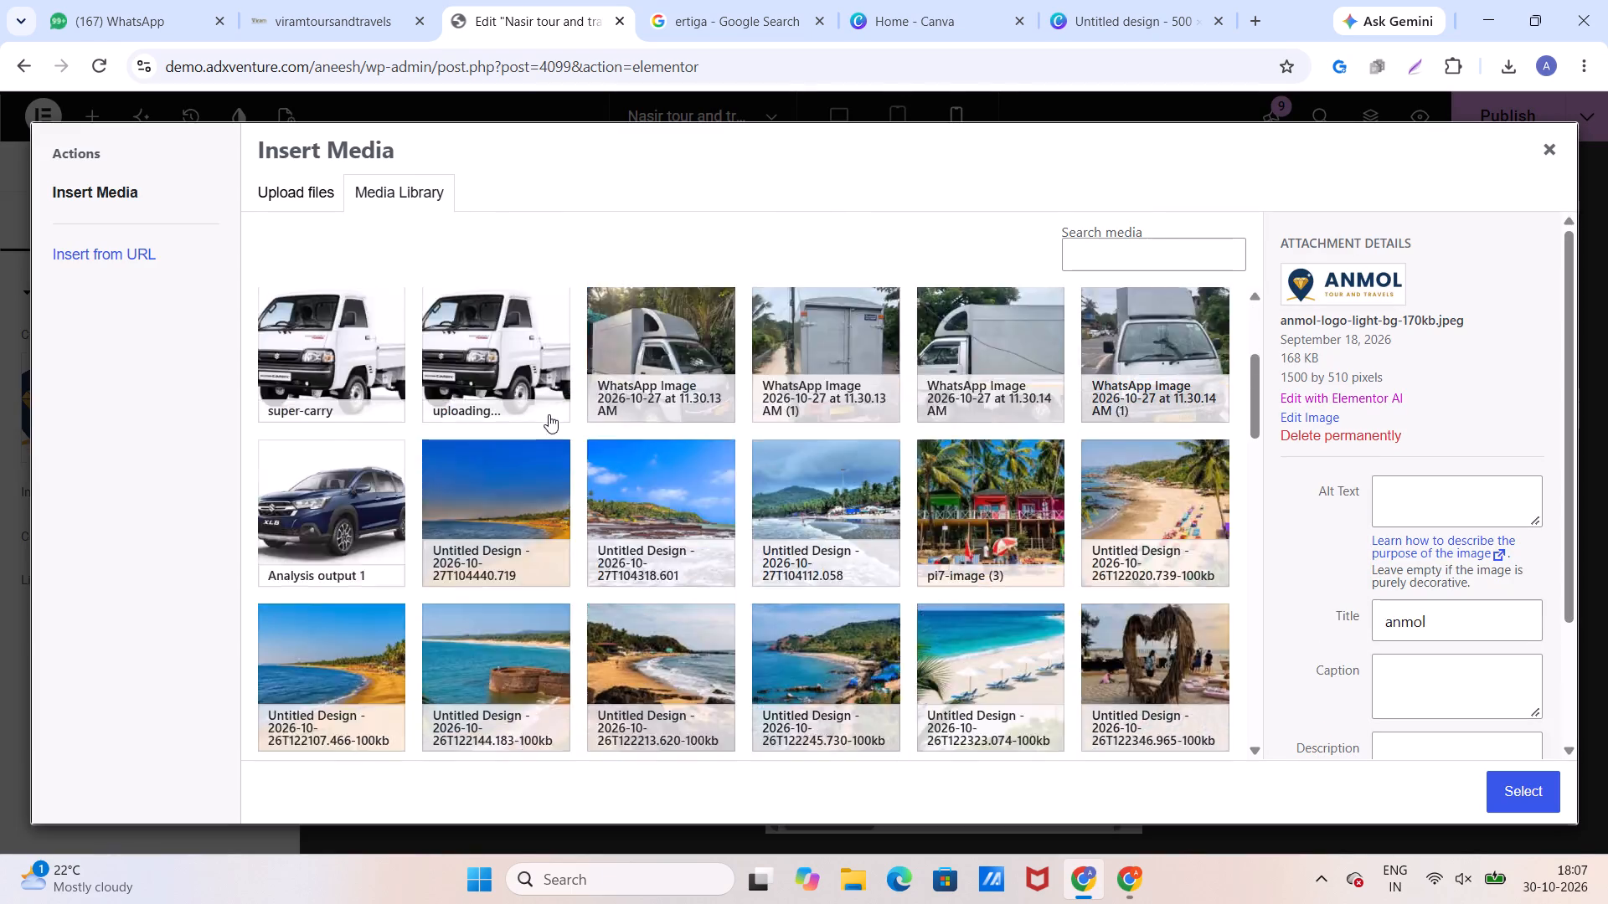
scroll(548, 408, "down", 3)
scroll(548, 418, "up", 1)
scroll(548, 419, "down", 6)
scroll(559, 450, "up", 1)
scroll(559, 451, "down", 5)
scroll(575, 480, "up", 1)
scroll(576, 480, "down", 7)
scroll(639, 546, "up", 1)
scroll(639, 546, "down", 3)
left_click(722, 727)
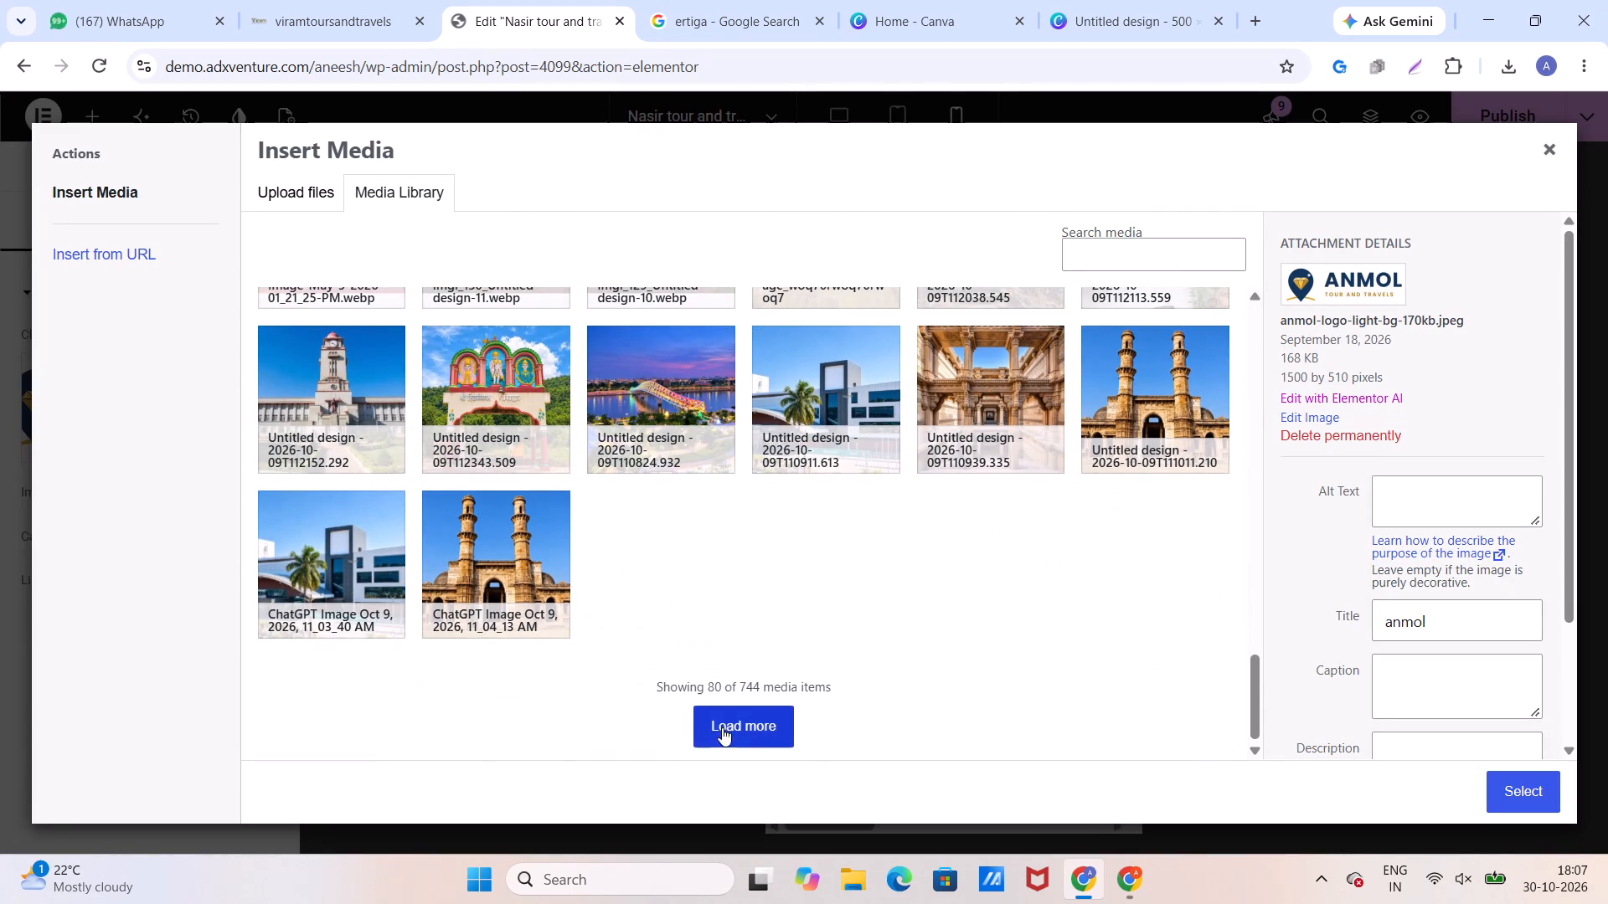
scroll(498, 564, "down", 8)
scroll(481, 543, "up", 1)
scroll(481, 543, "down", 6)
scroll(479, 534, "up", 1)
scroll(479, 534, "down", 1)
scroll(479, 533, "up", 1)
scroll(478, 533, "down", 7)
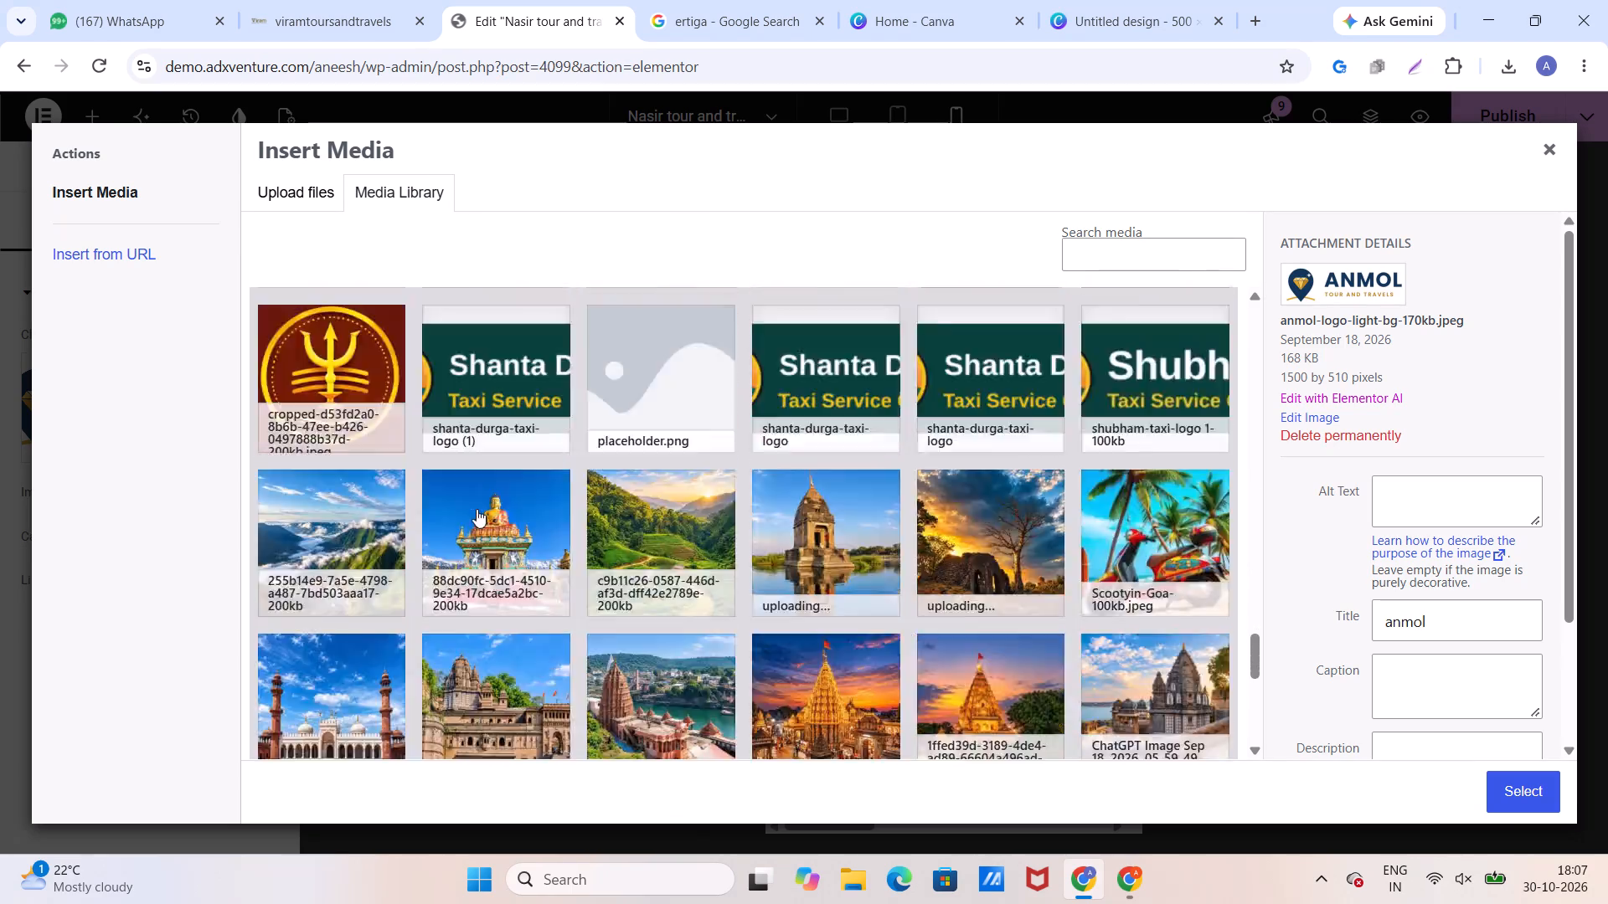
scroll(477, 509, "down", 4)
scroll(477, 508, "up", 1)
scroll(477, 508, "down", 5)
scroll(476, 506, "up", 1)
scroll(476, 506, "down", 3)
left_click(636, 719)
scroll(601, 609, "down", 2)
scroll(600, 611, "up", 1)
scroll(600, 613, "down", 1)
scroll(600, 614, "up", 1)
scroll(600, 614, "down", 3)
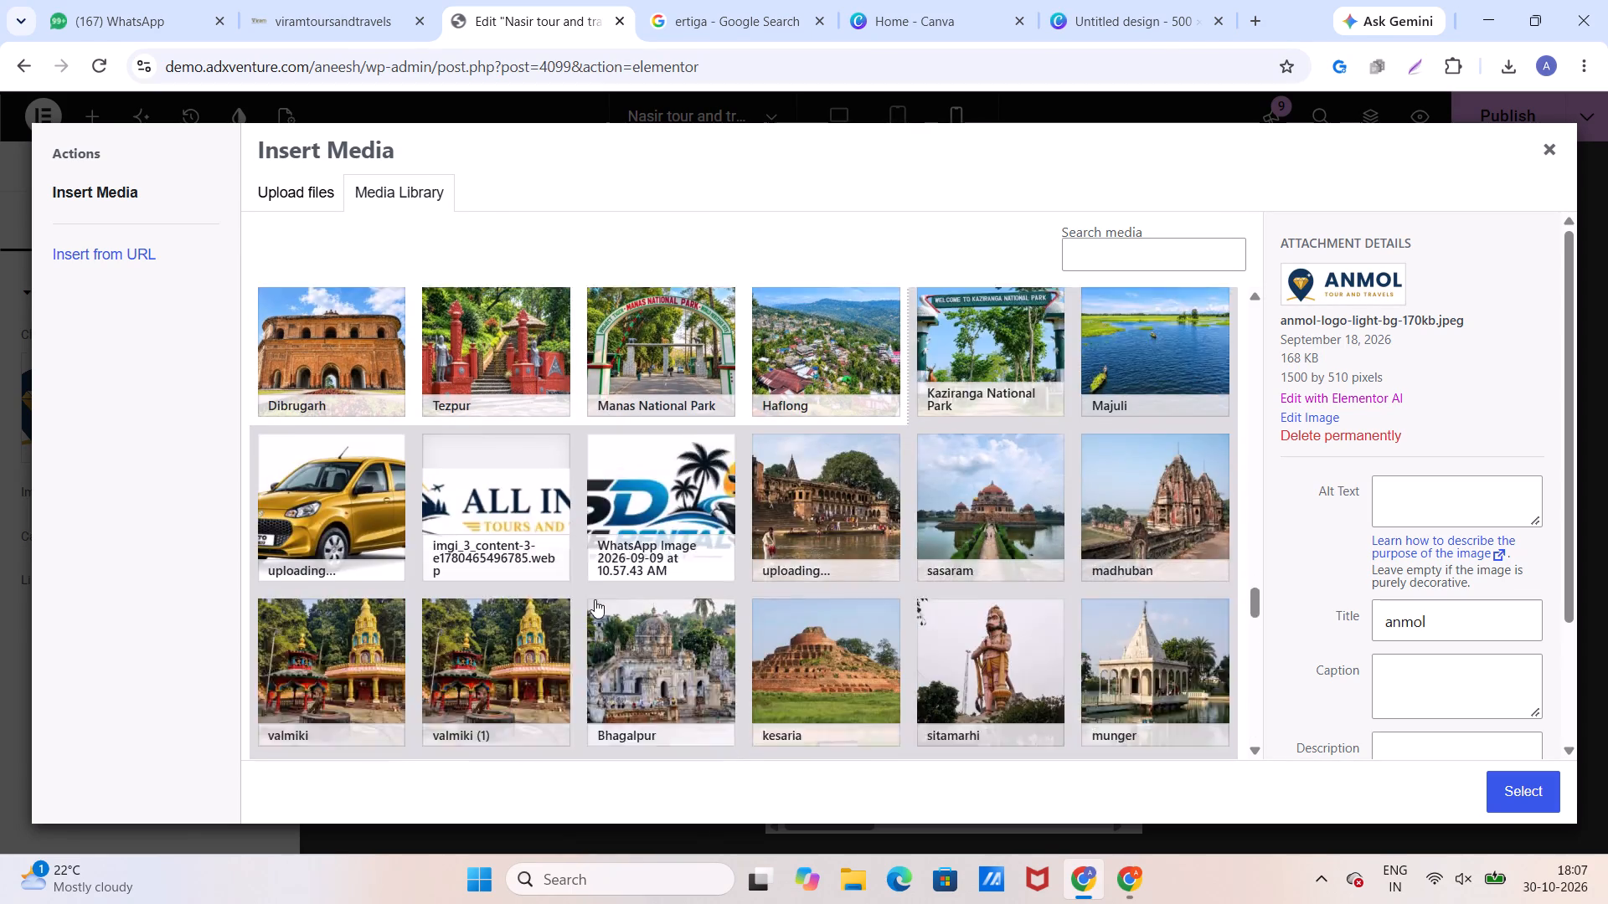
scroll(595, 599, "down", 6)
scroll(591, 608, "up", 1)
scroll(591, 608, "down", 20)
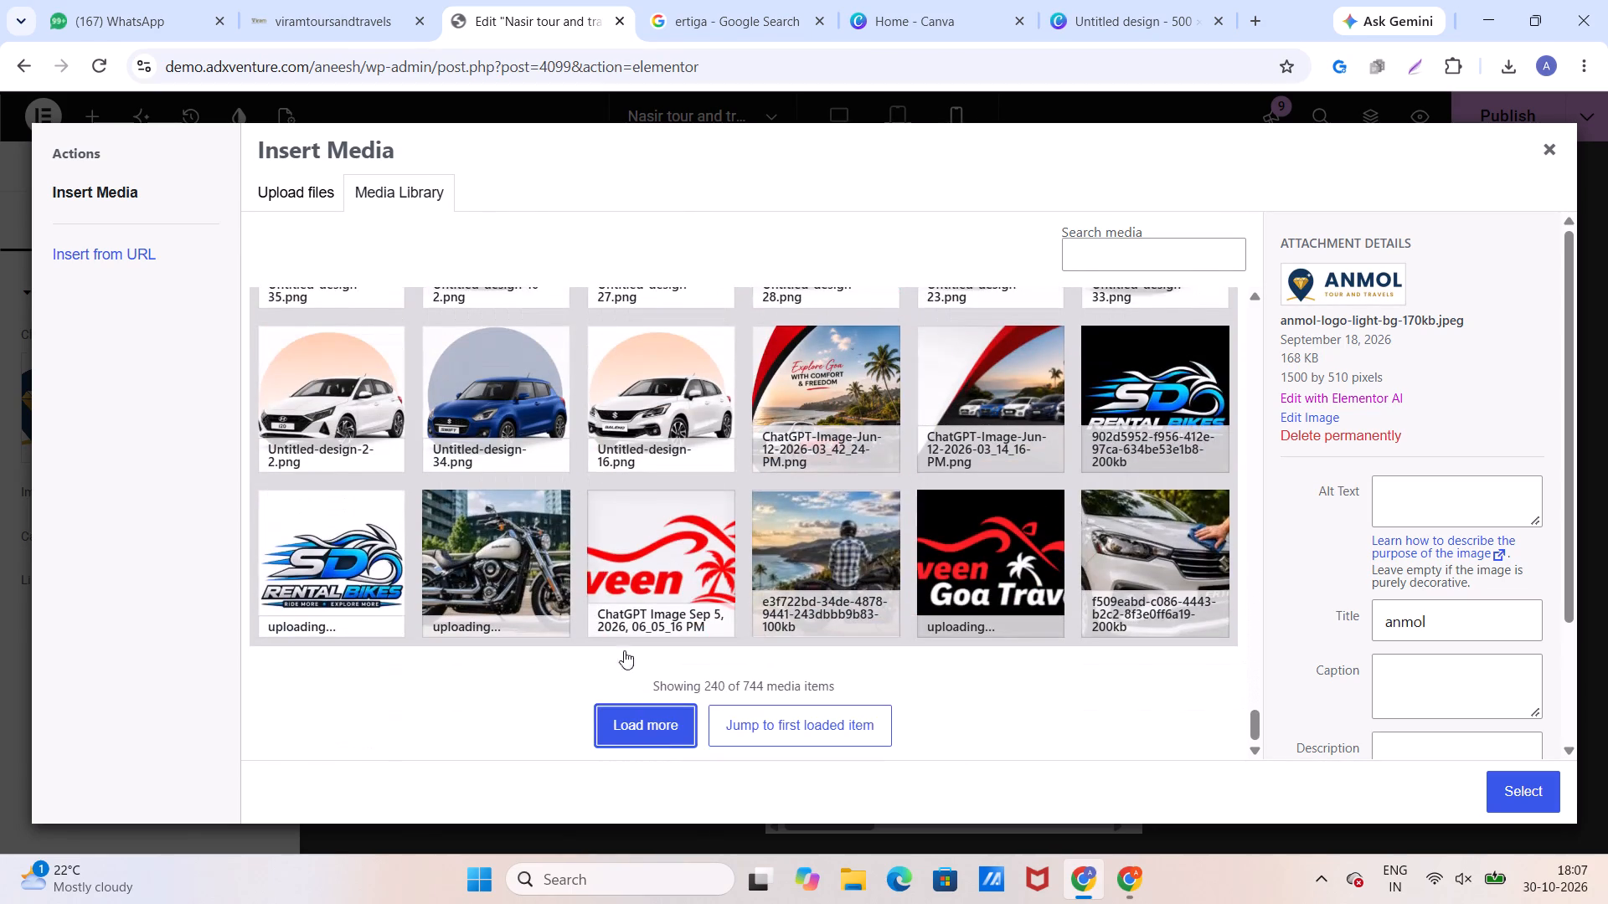
left_click(634, 718)
scroll(626, 642, "down", 8)
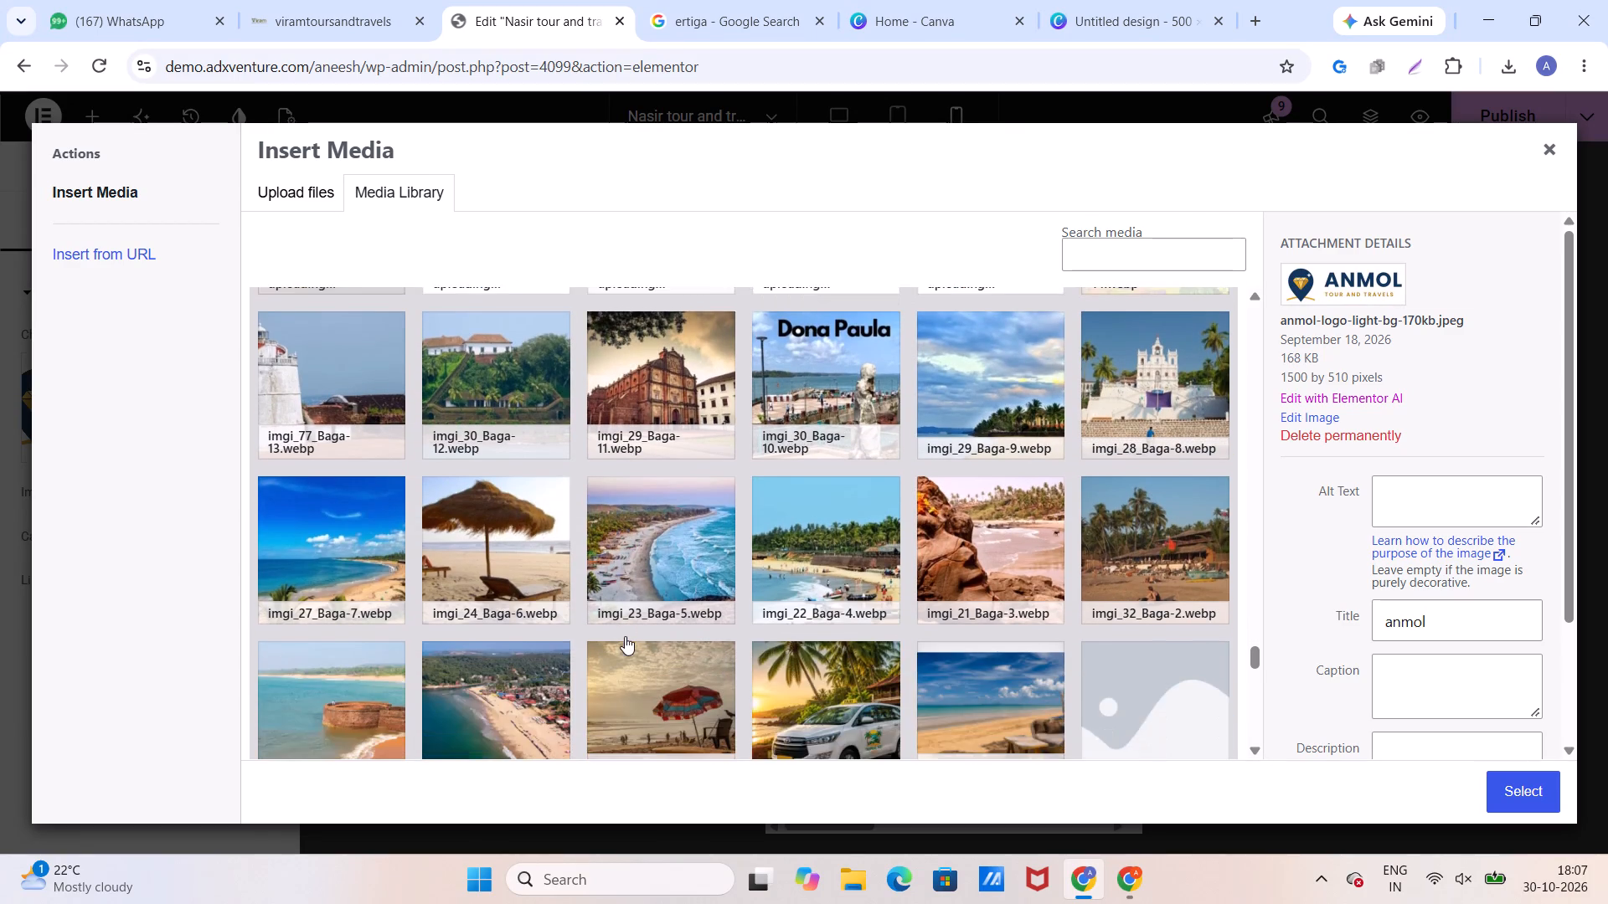
scroll(625, 636, "up", 2)
scroll(625, 636, "down", 11)
scroll(625, 636, "up", 1)
scroll(625, 636, "down", 1)
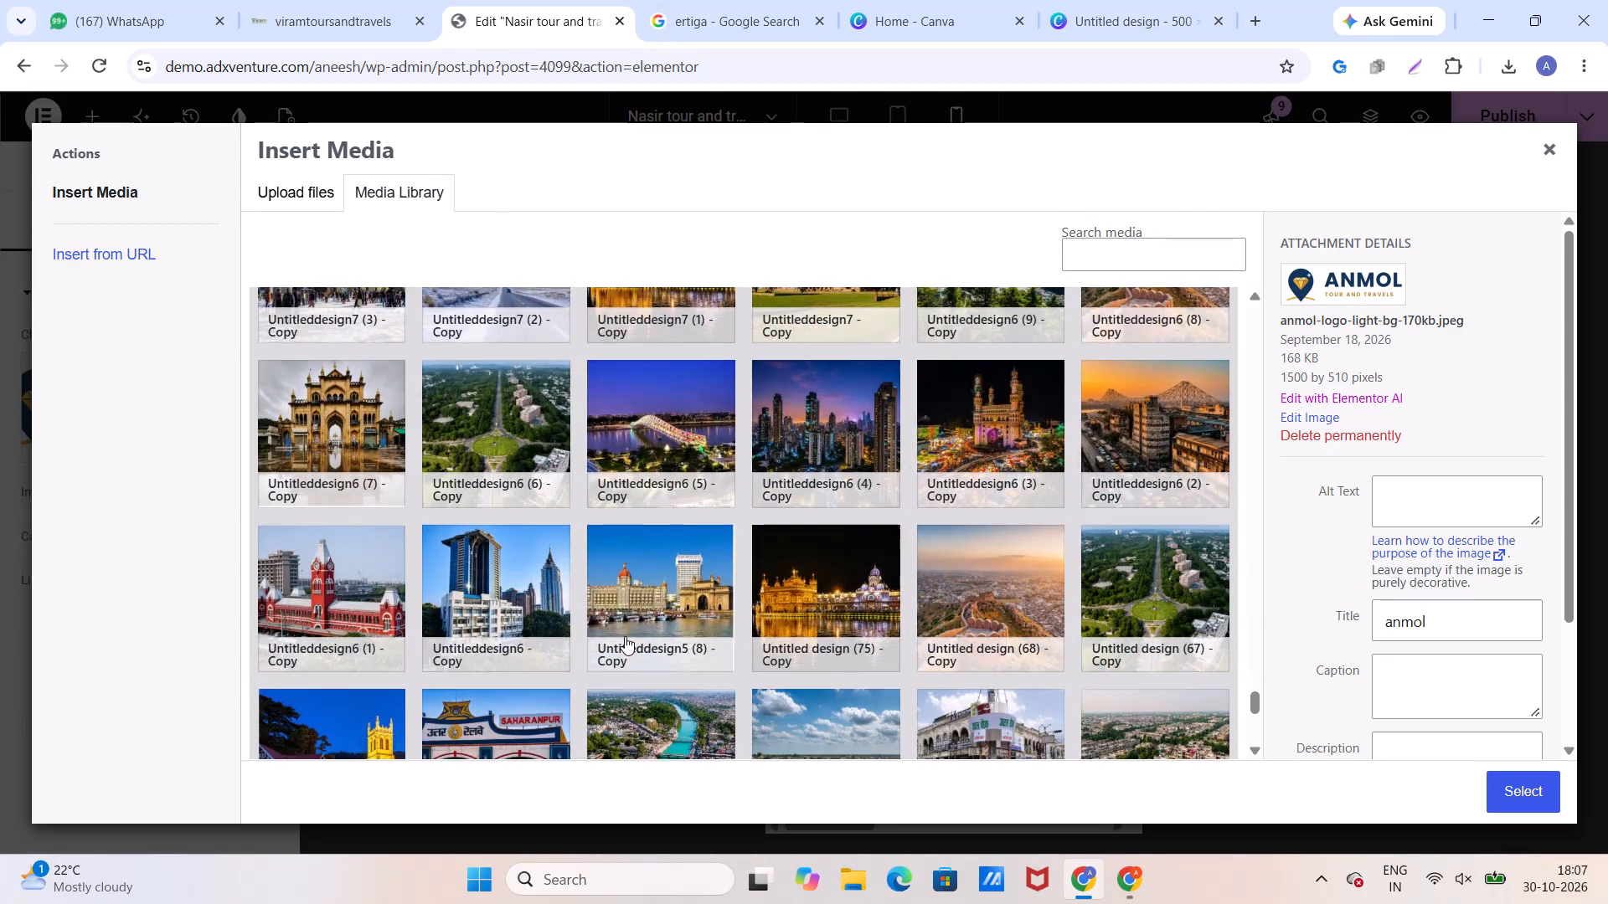
scroll(625, 636, "down", 6)
left_click(982, 457)
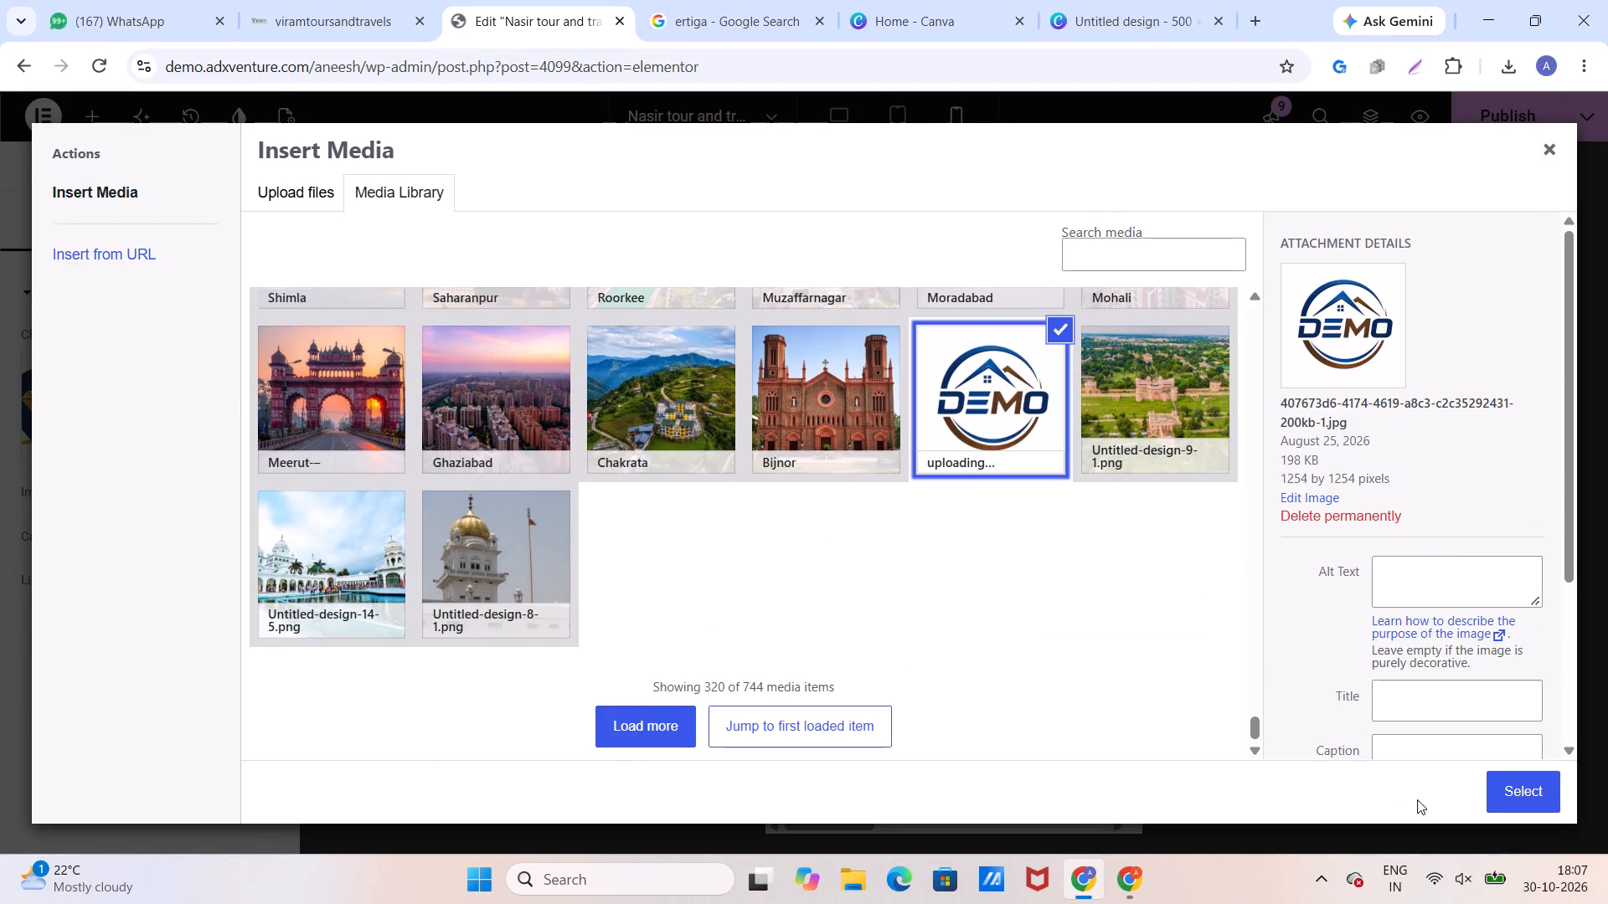
left_click(1497, 783)
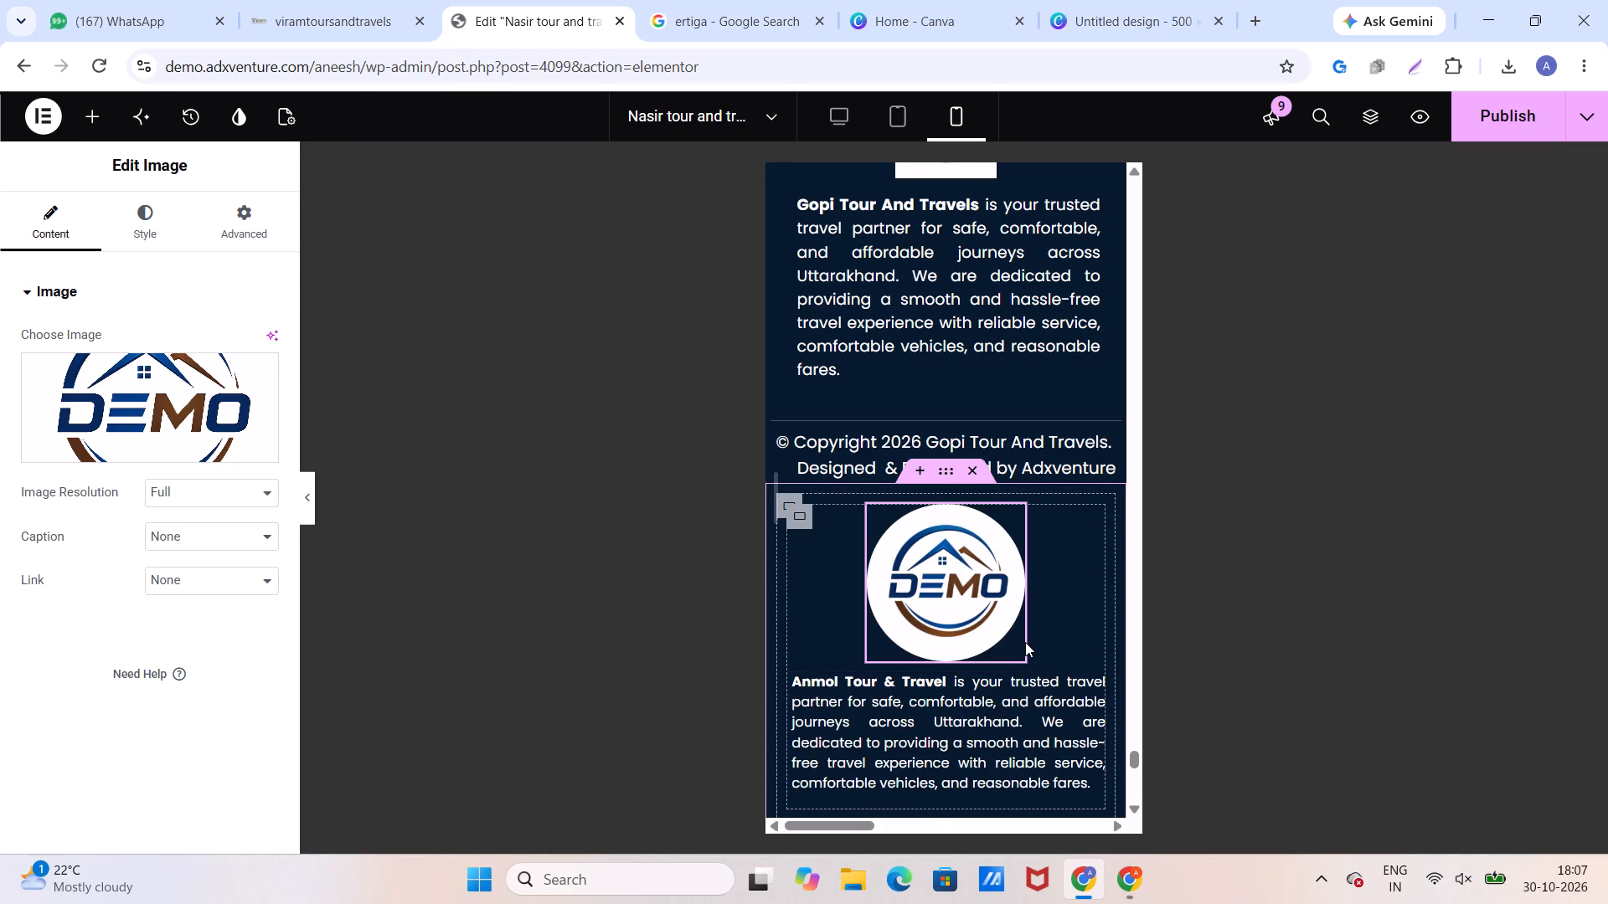
Shrink the DEMO logo in the lower mobile footer slightly.
left_click_drag(1023, 639, 988, 594)
Change the bold company name in the lower mobile footer's description to "Gopi Tour & Travels".
left_click(854, 648)
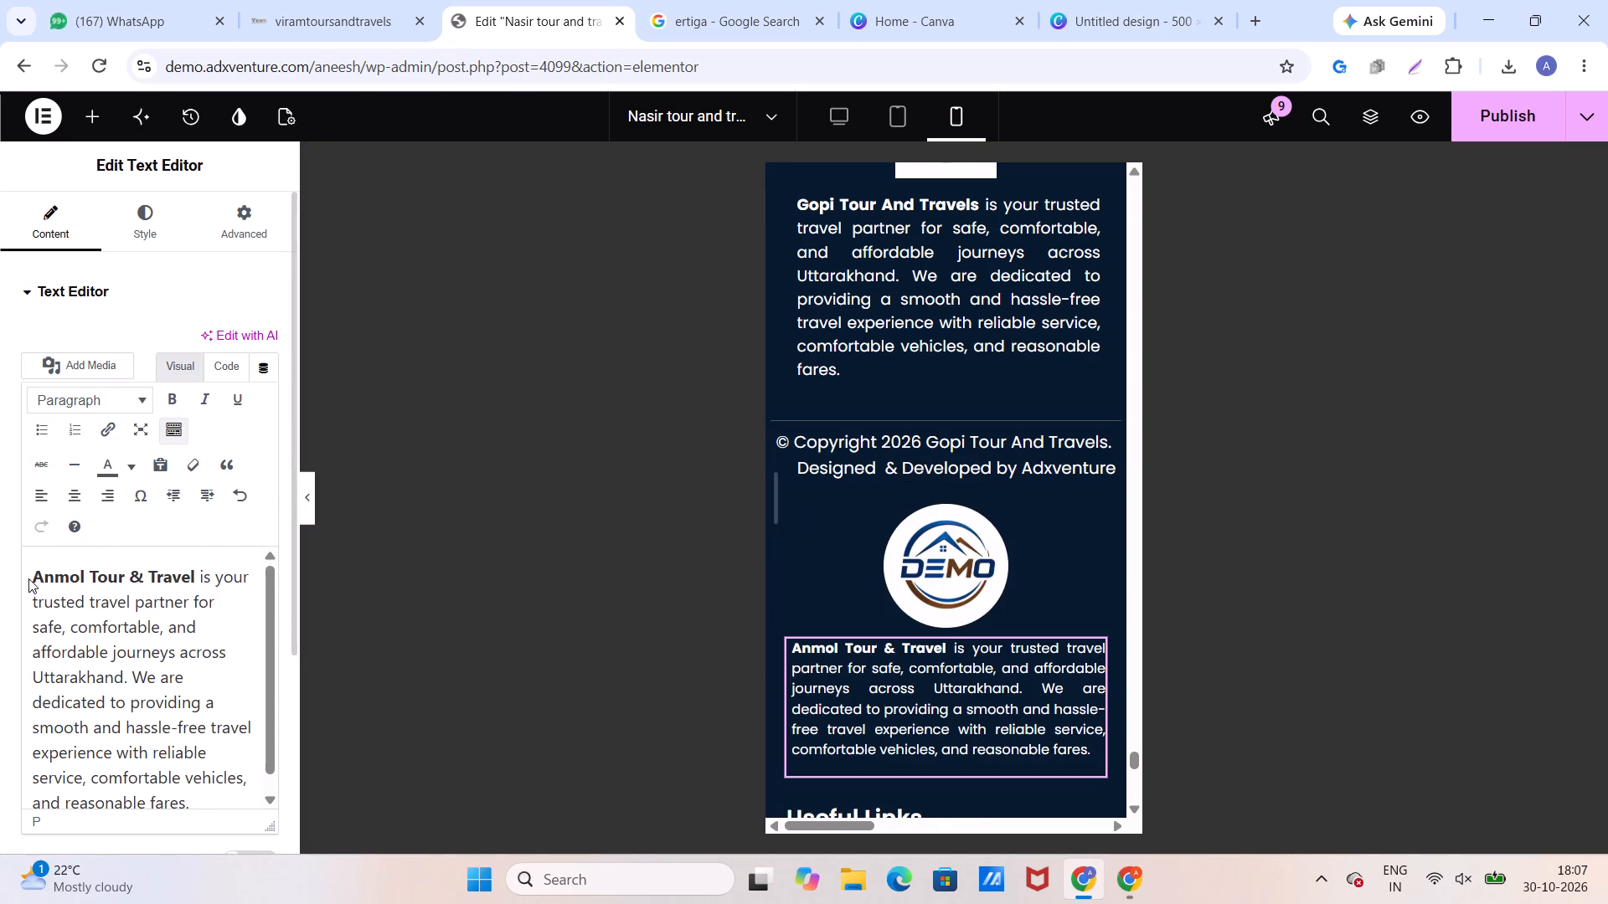
left_click_drag(62, 570, 45, 567)
left_click_drag(84, 576, 28, 558)
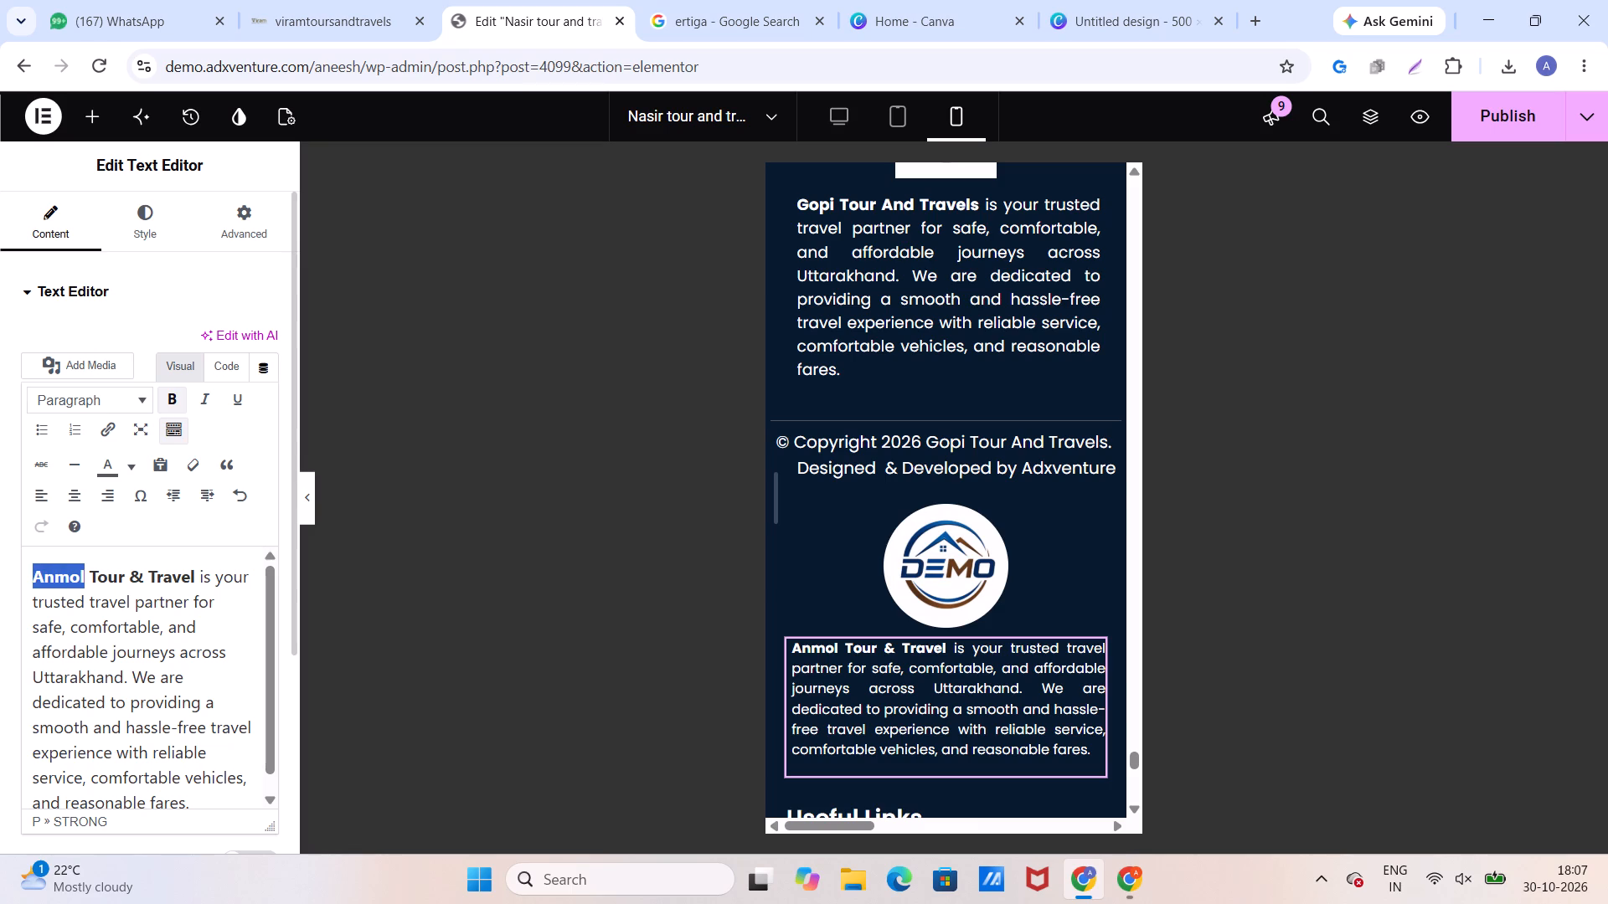
key("BackSpace")
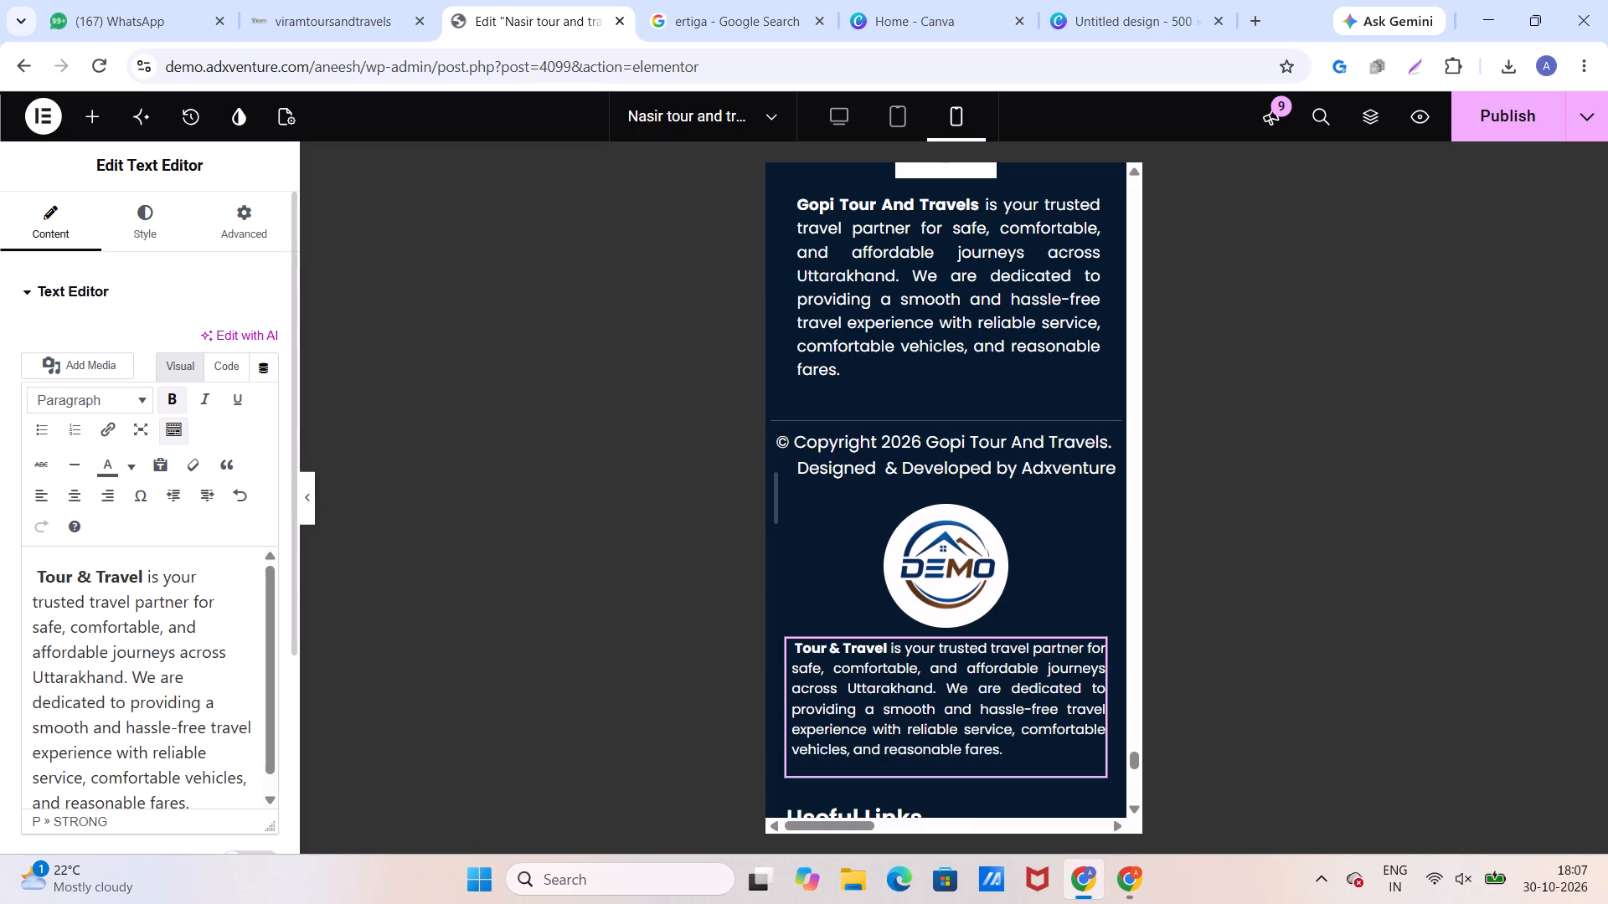
type("Gopi")
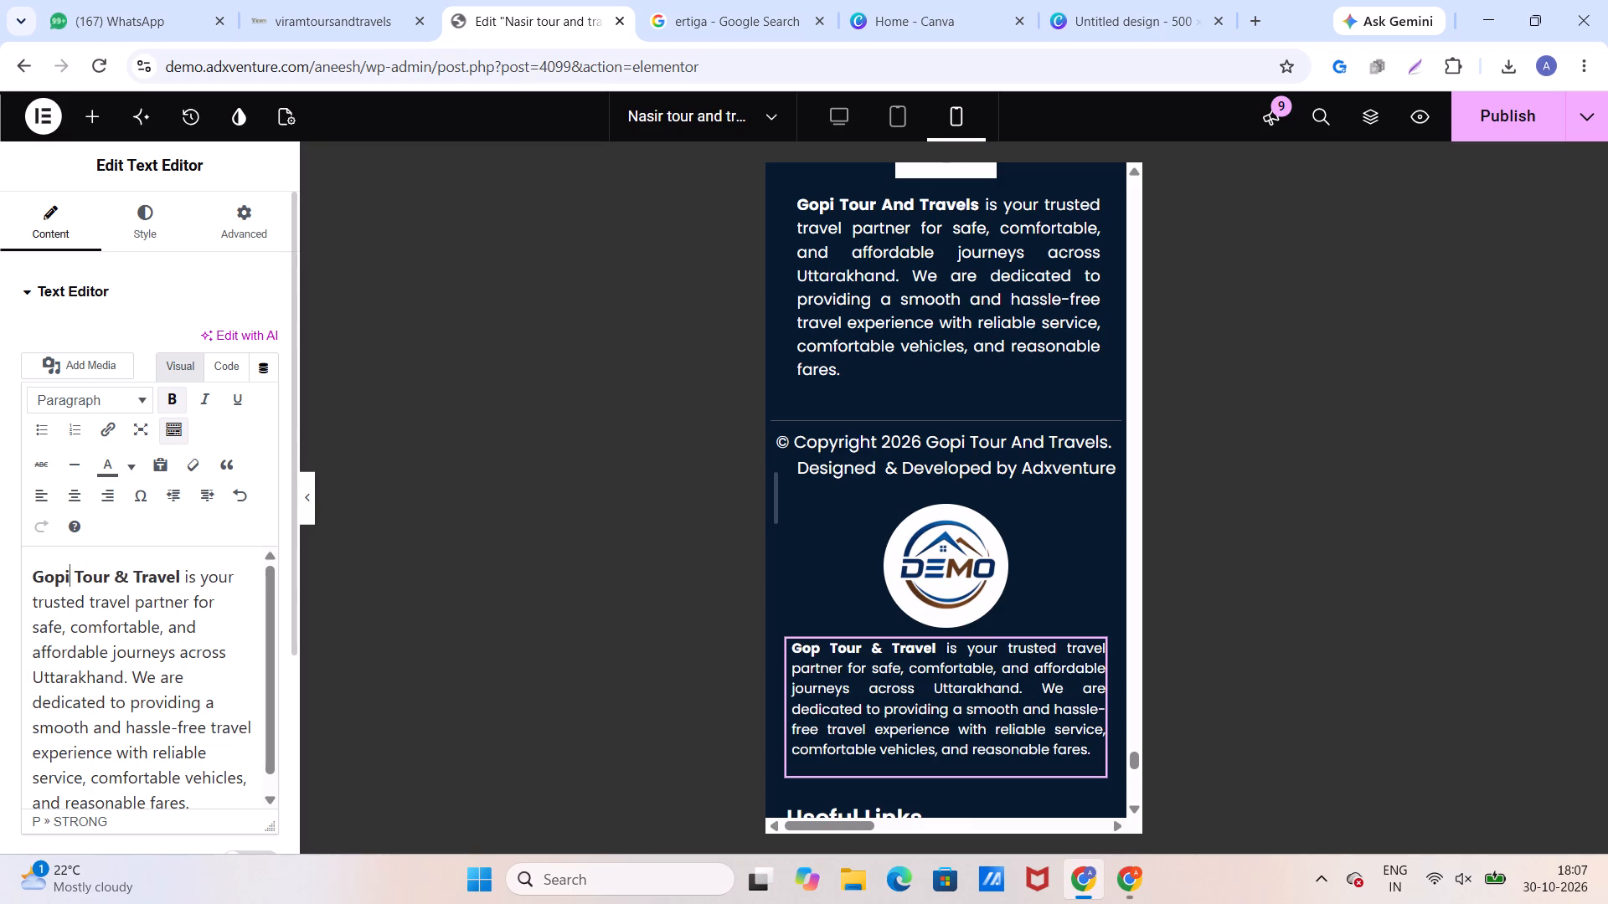
left_click(181, 575)
key("s")
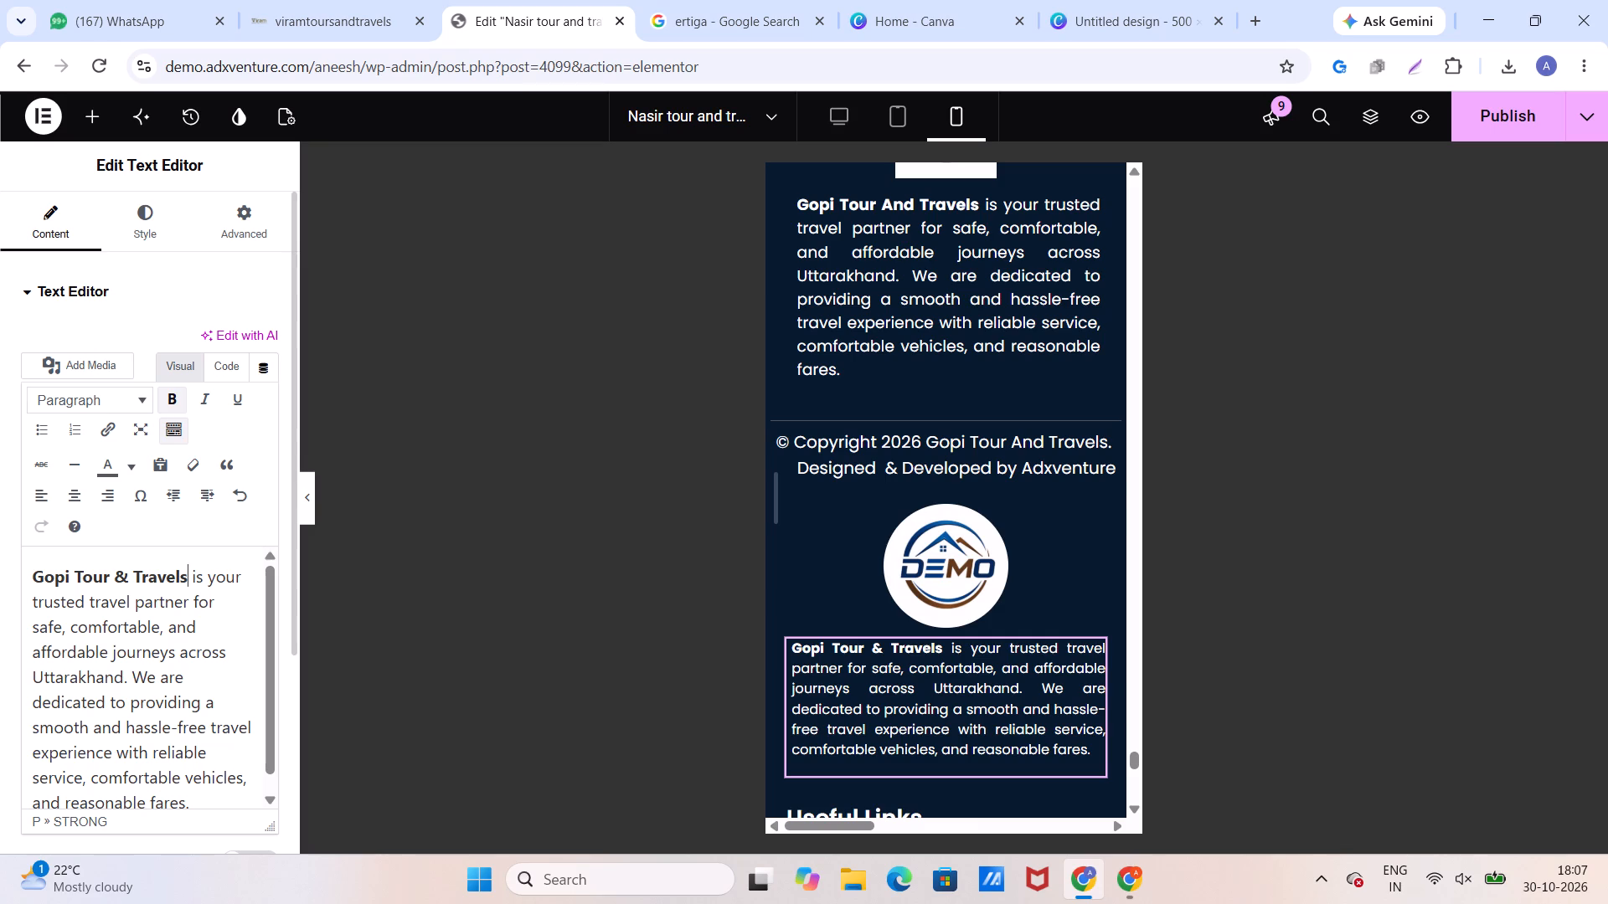
Copy the bold name "Gopi Tour & Travels" from the footer description.
left_click_drag(188, 583, 19, 574)
key("ctrl+c")
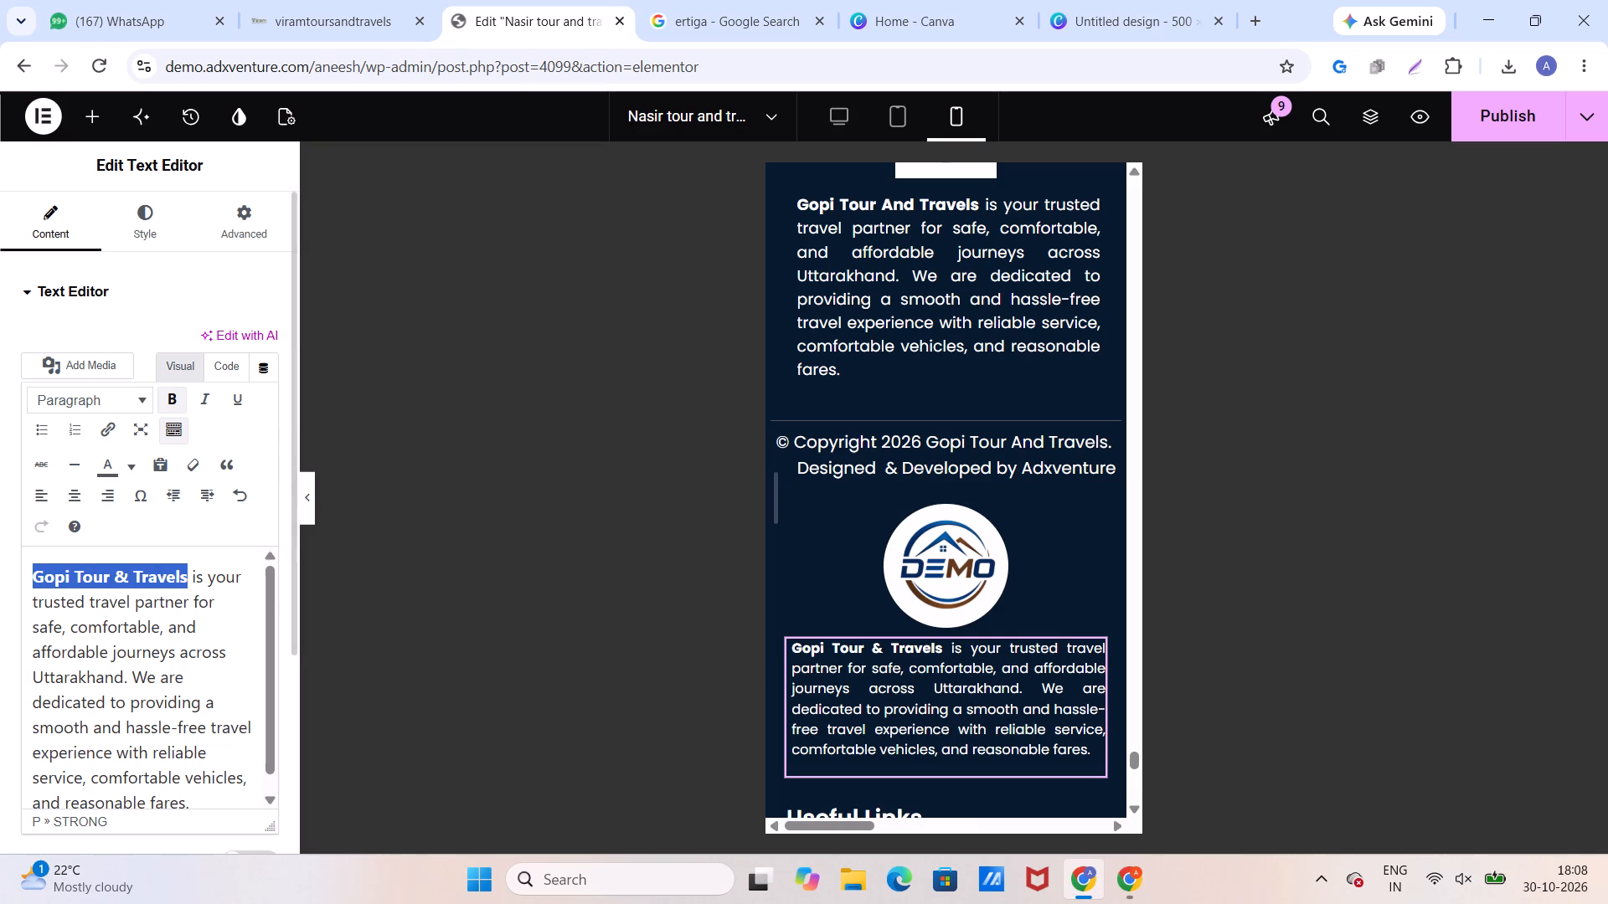
Select the word "Uttarakhand" in the lower mobile footer's description.
left_click_drag(121, 675, 33, 661)
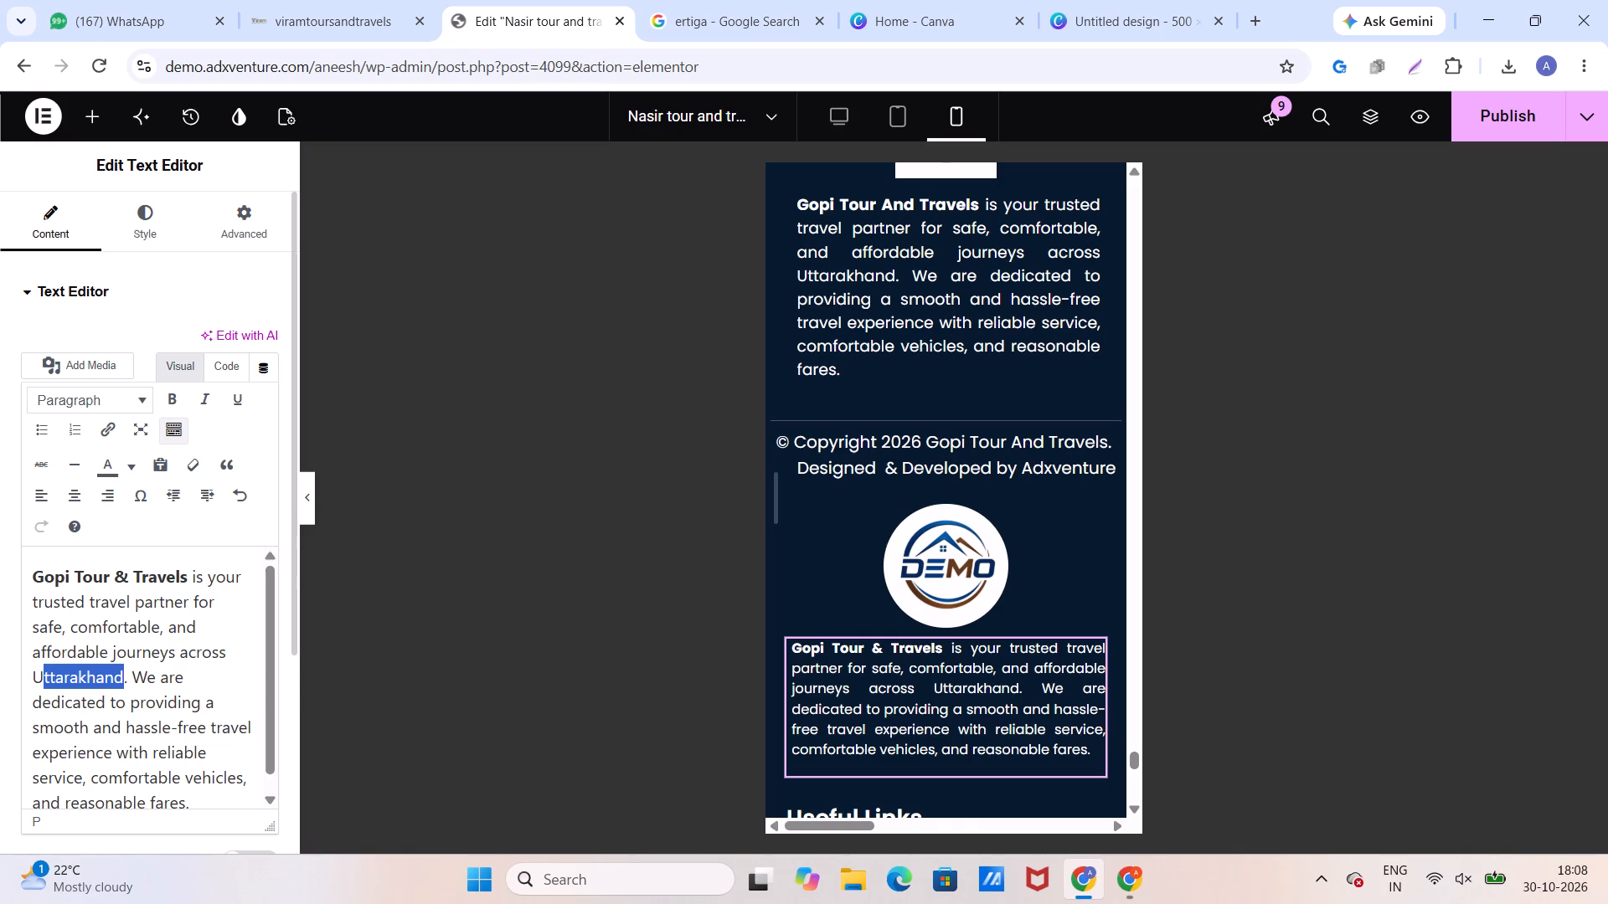
left_click(121, 684)
left_click_drag(121, 680, 28, 686)
Replace the selected "Uttarakhand" in the lower mobile footer's description with "All India".
key("BackSpace")
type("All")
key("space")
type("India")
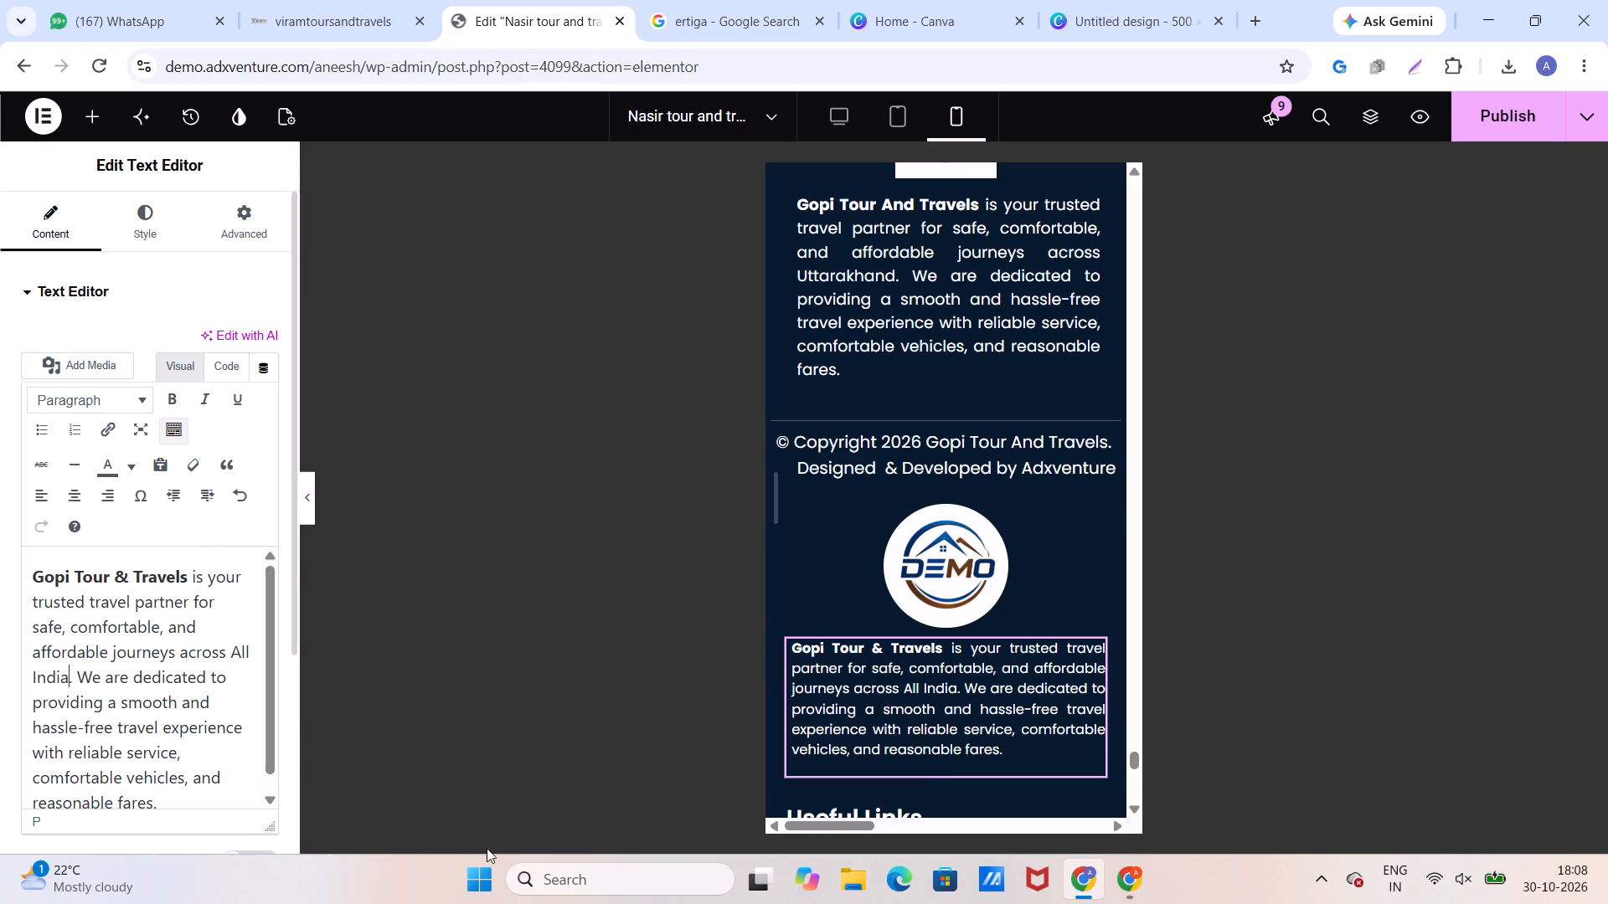
Move the "All India" item above "All Uttarakhand" in the lower mobile footer's Taxi Services list.
scroll(986, 742, "down", 2)
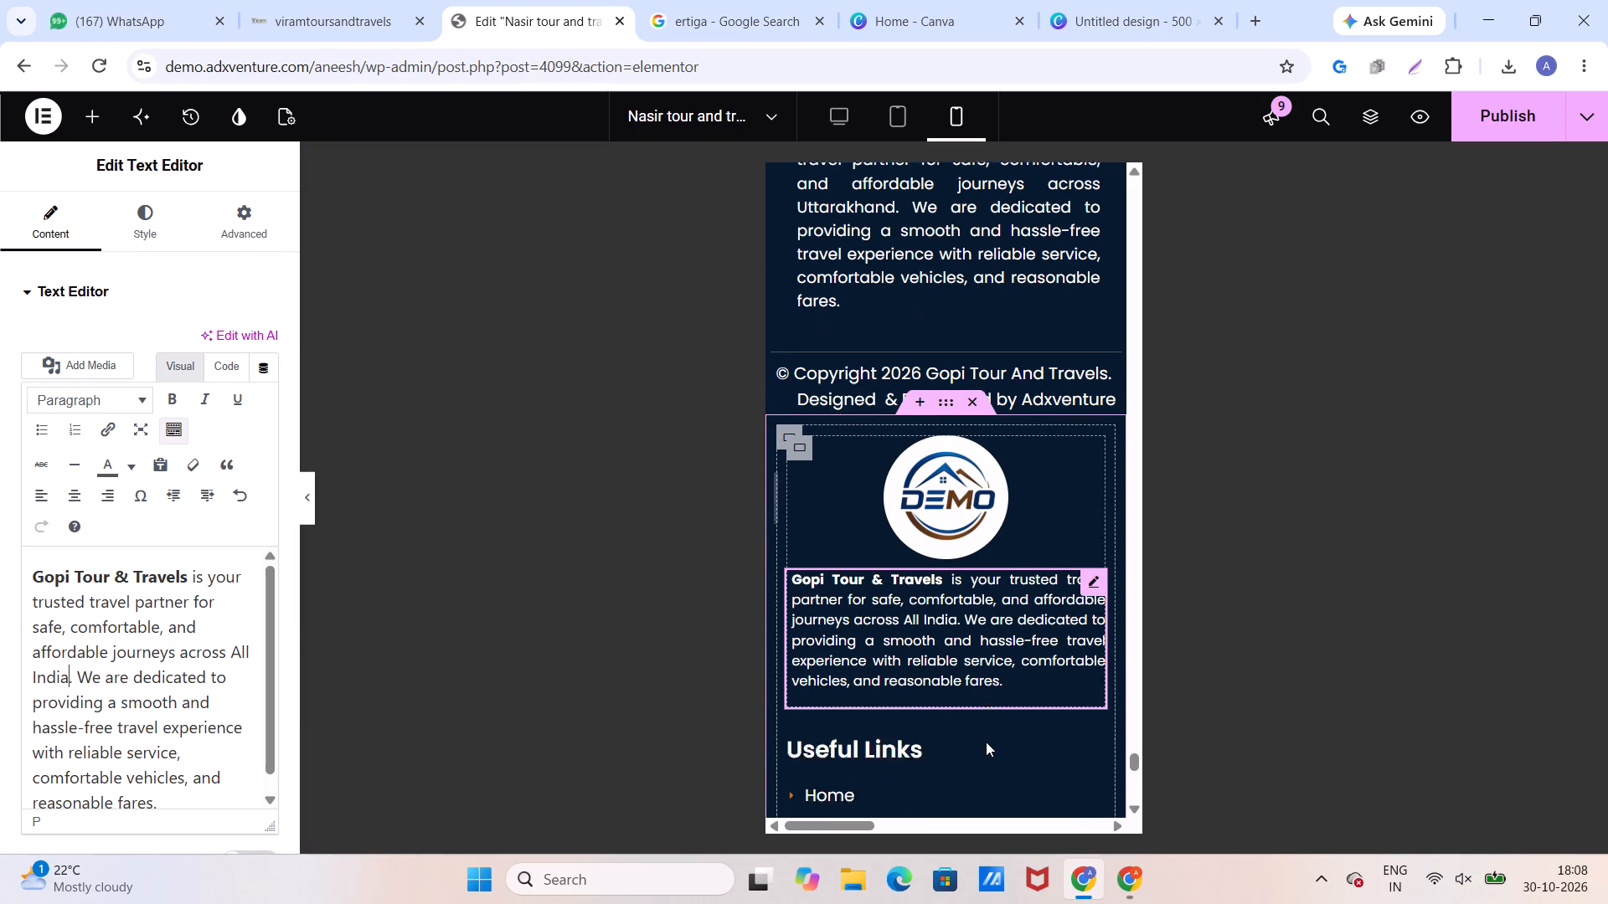
scroll(986, 742, "down", 2)
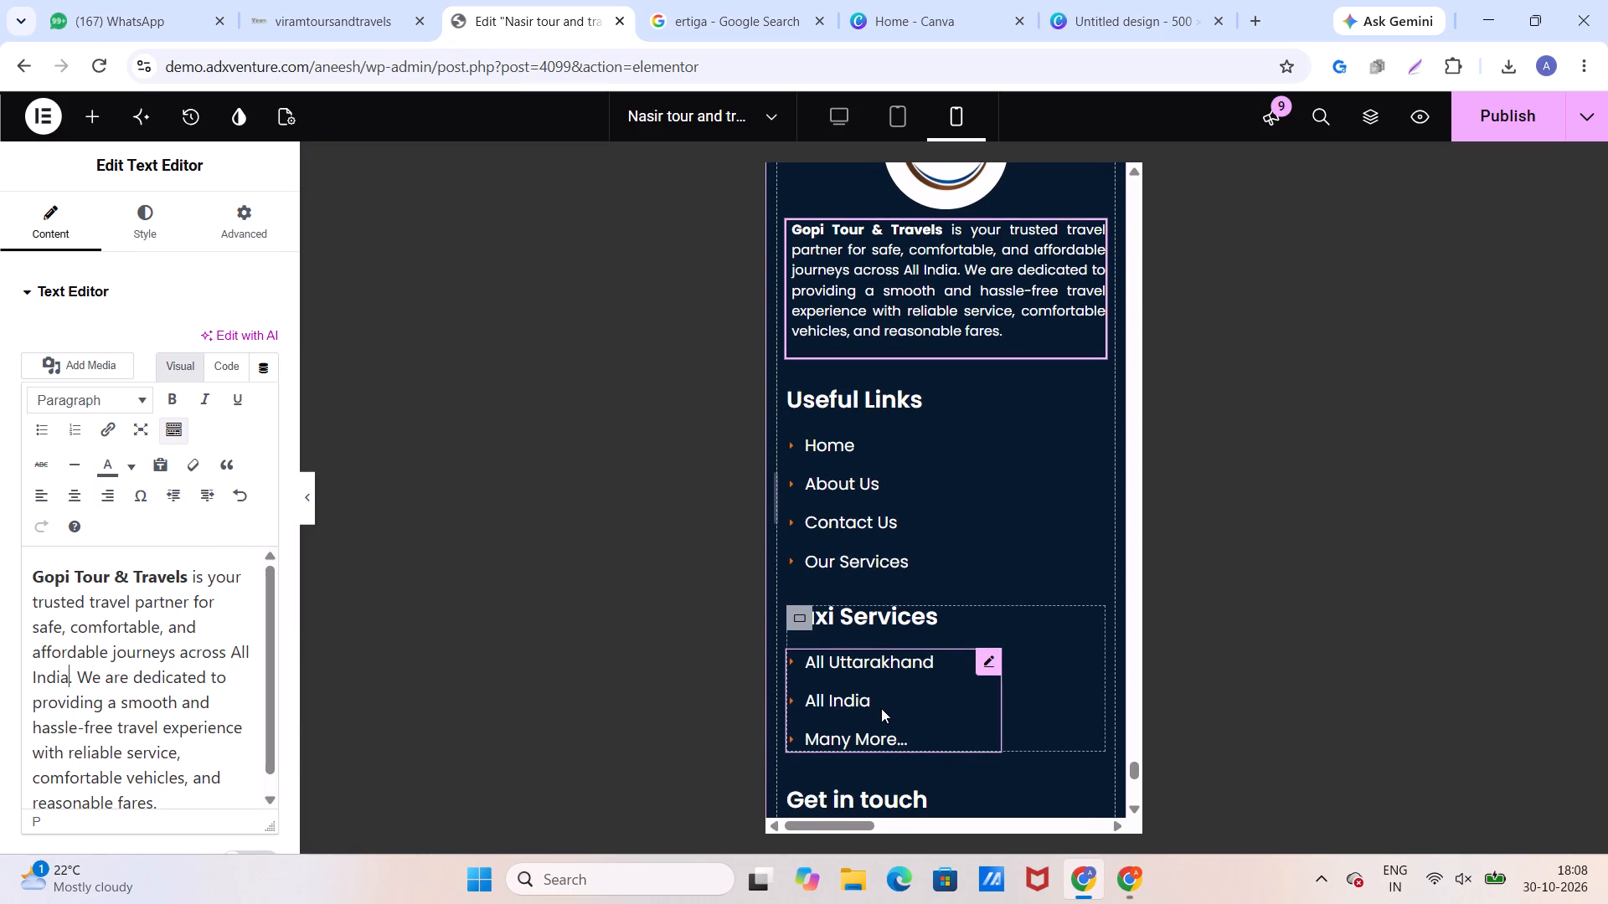
left_click(879, 706)
left_click_drag(99, 472, 81, 448)
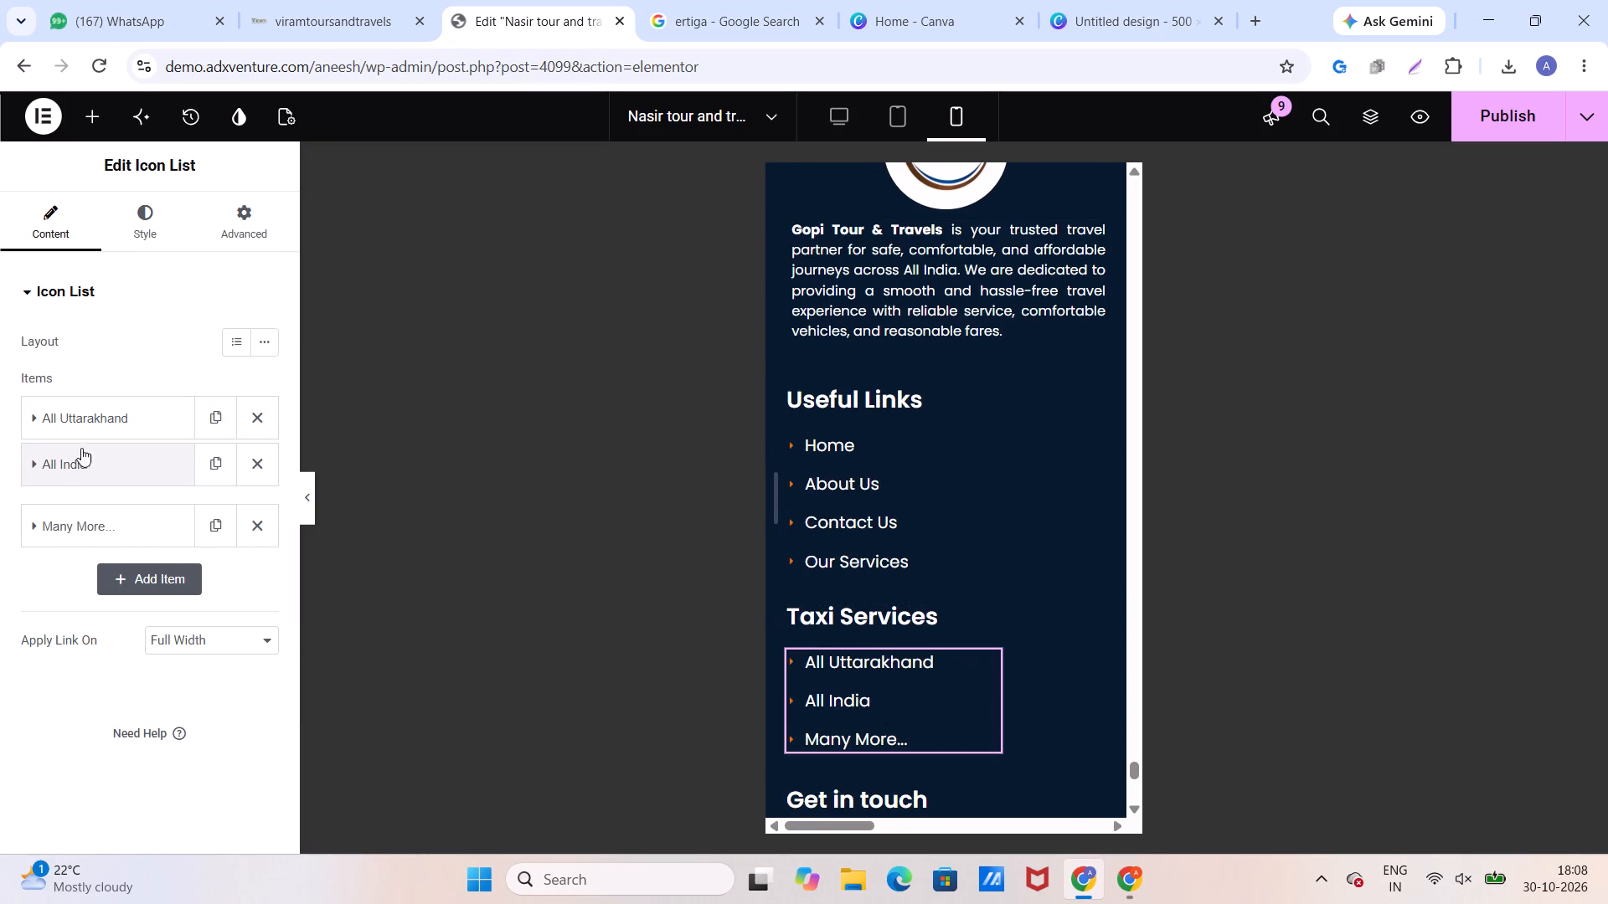
left_click_drag(81, 448, 68, 409)
Open the phone-icon number item under Get in touch in the lower mobile footer for editing.
scroll(957, 578, "down", 1)
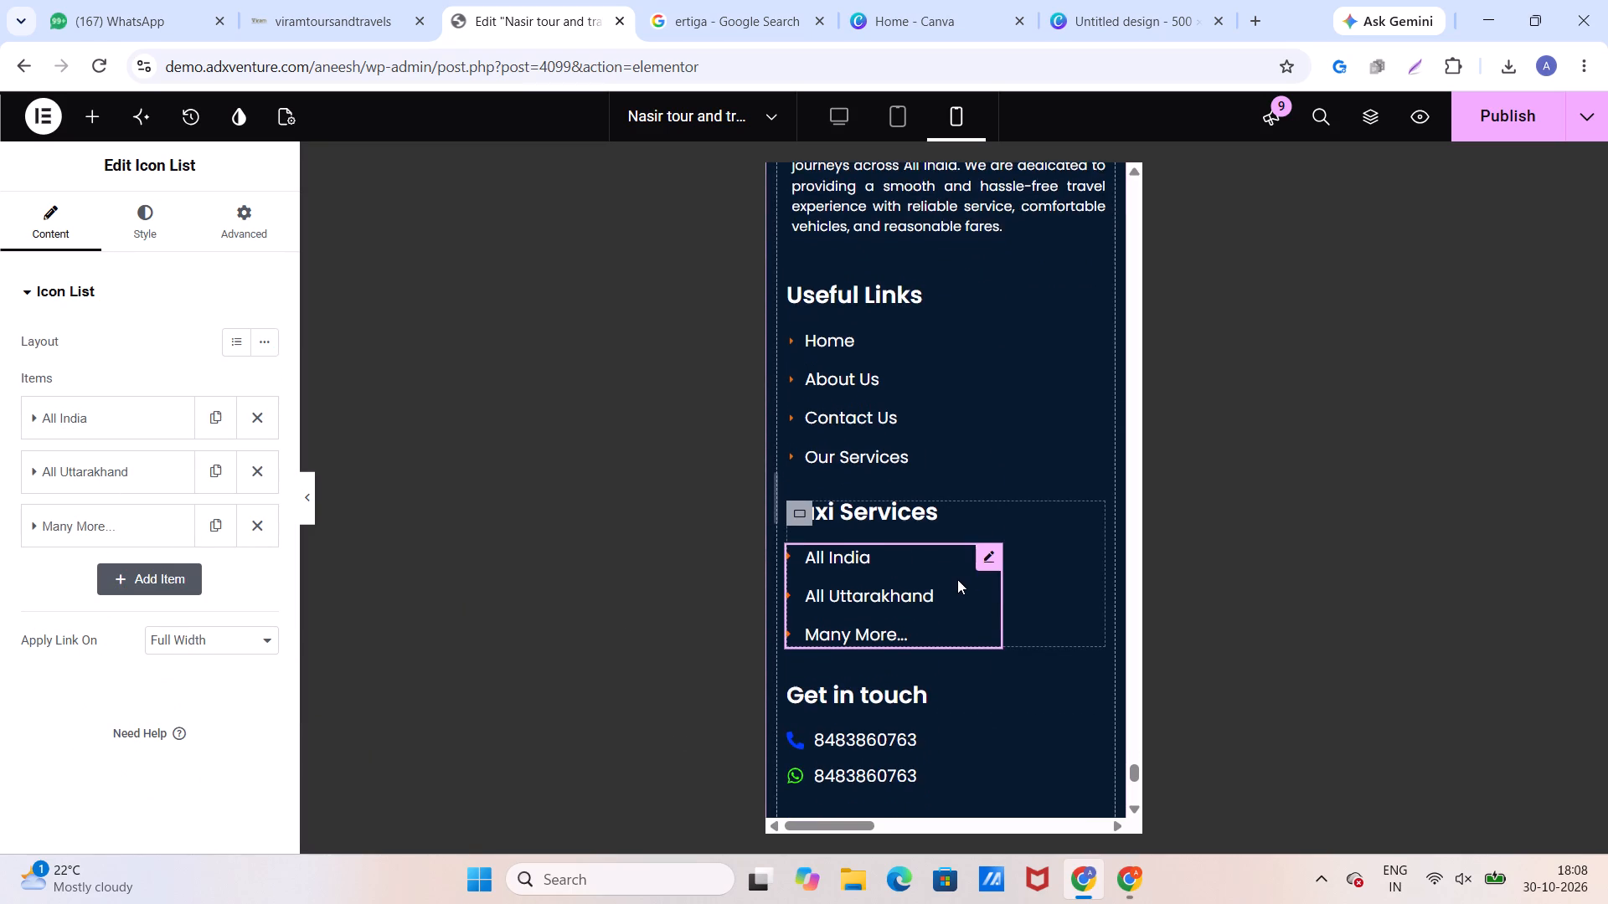
scroll(957, 579, "down", 1)
left_click(858, 631)
left_click(113, 409)
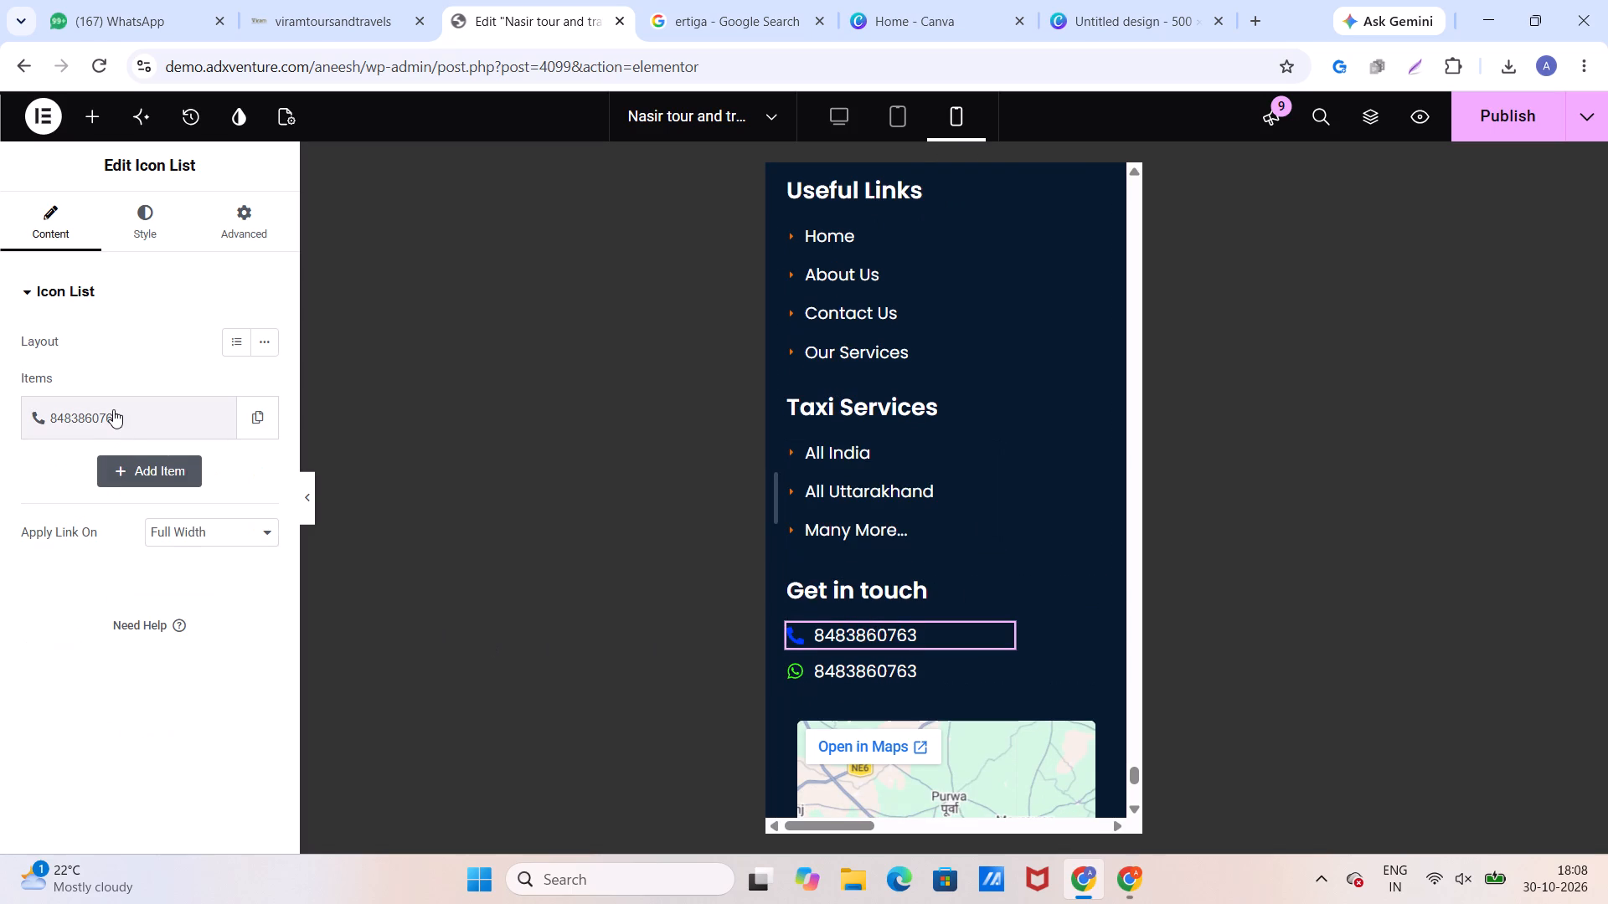
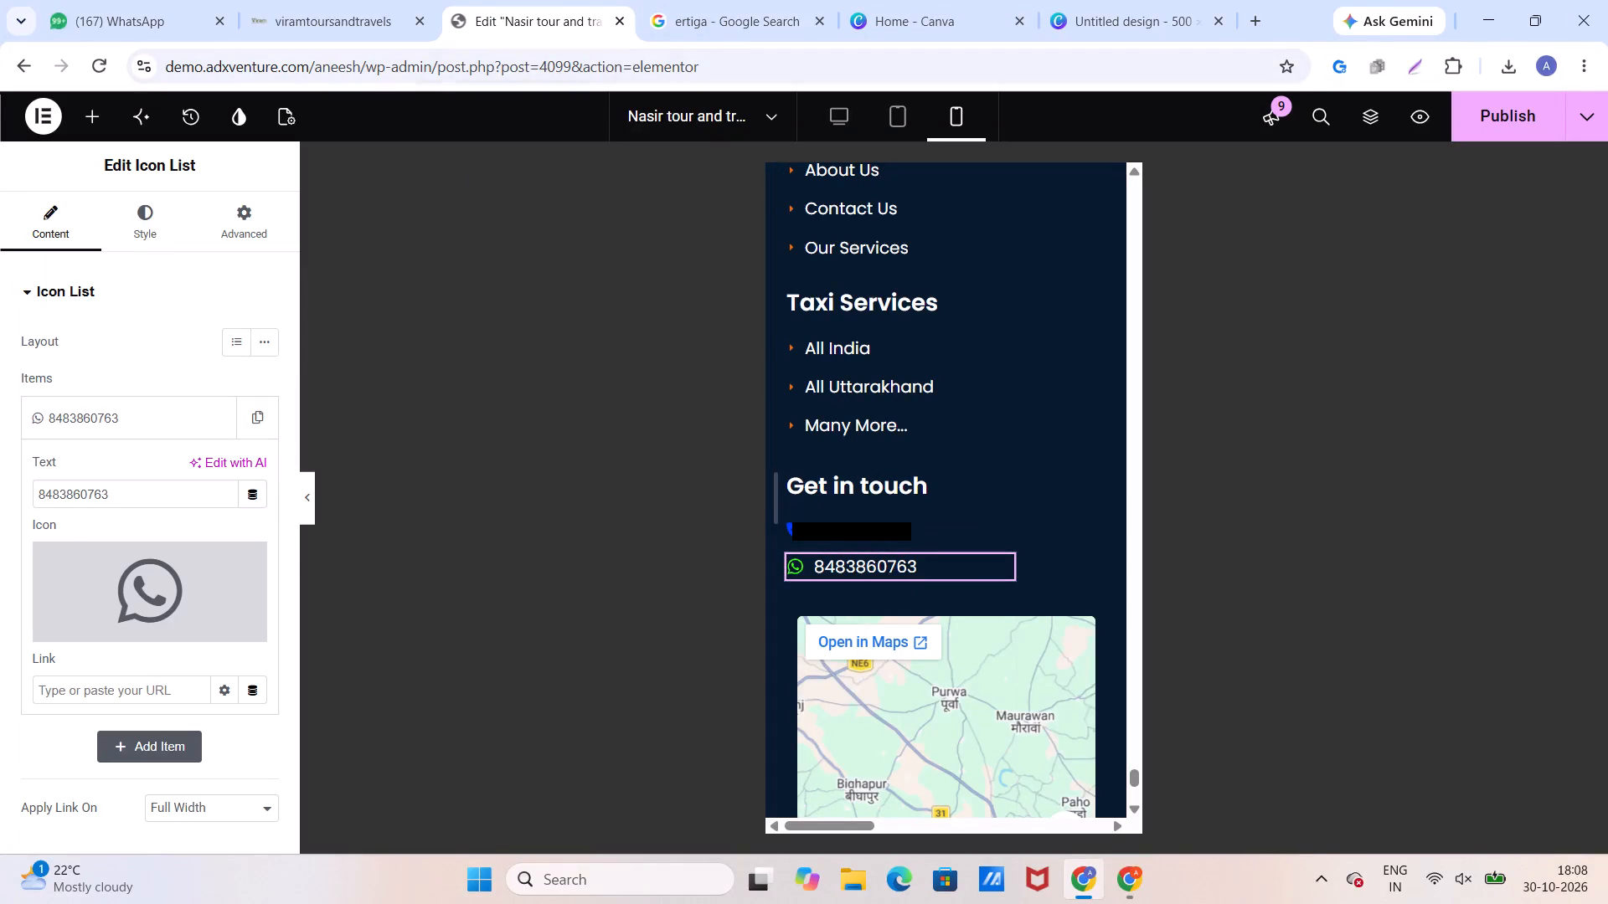
Replace the WhatsApp number under Get in touch in the mobile footer with the copied contact number.
left_click_drag(161, 501, 4, 506)
key("ctrl+v")
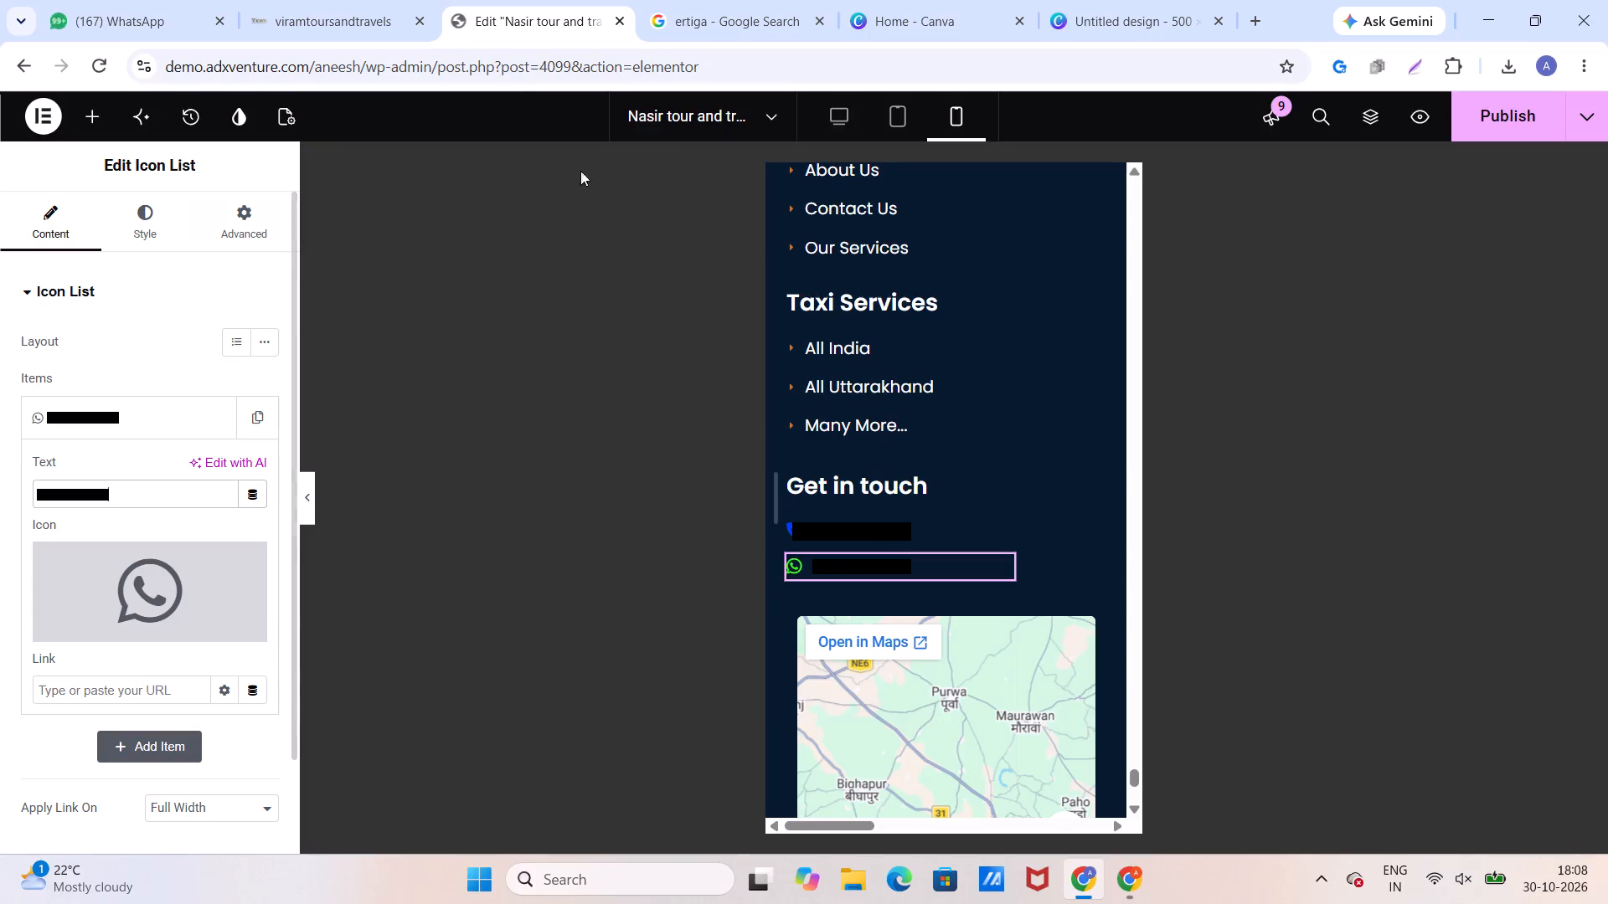
Examine the location setting of the mobile footer's Google map and the contact details around it.
left_click(1073, 630)
scroll(1018, 634, "down", 2)
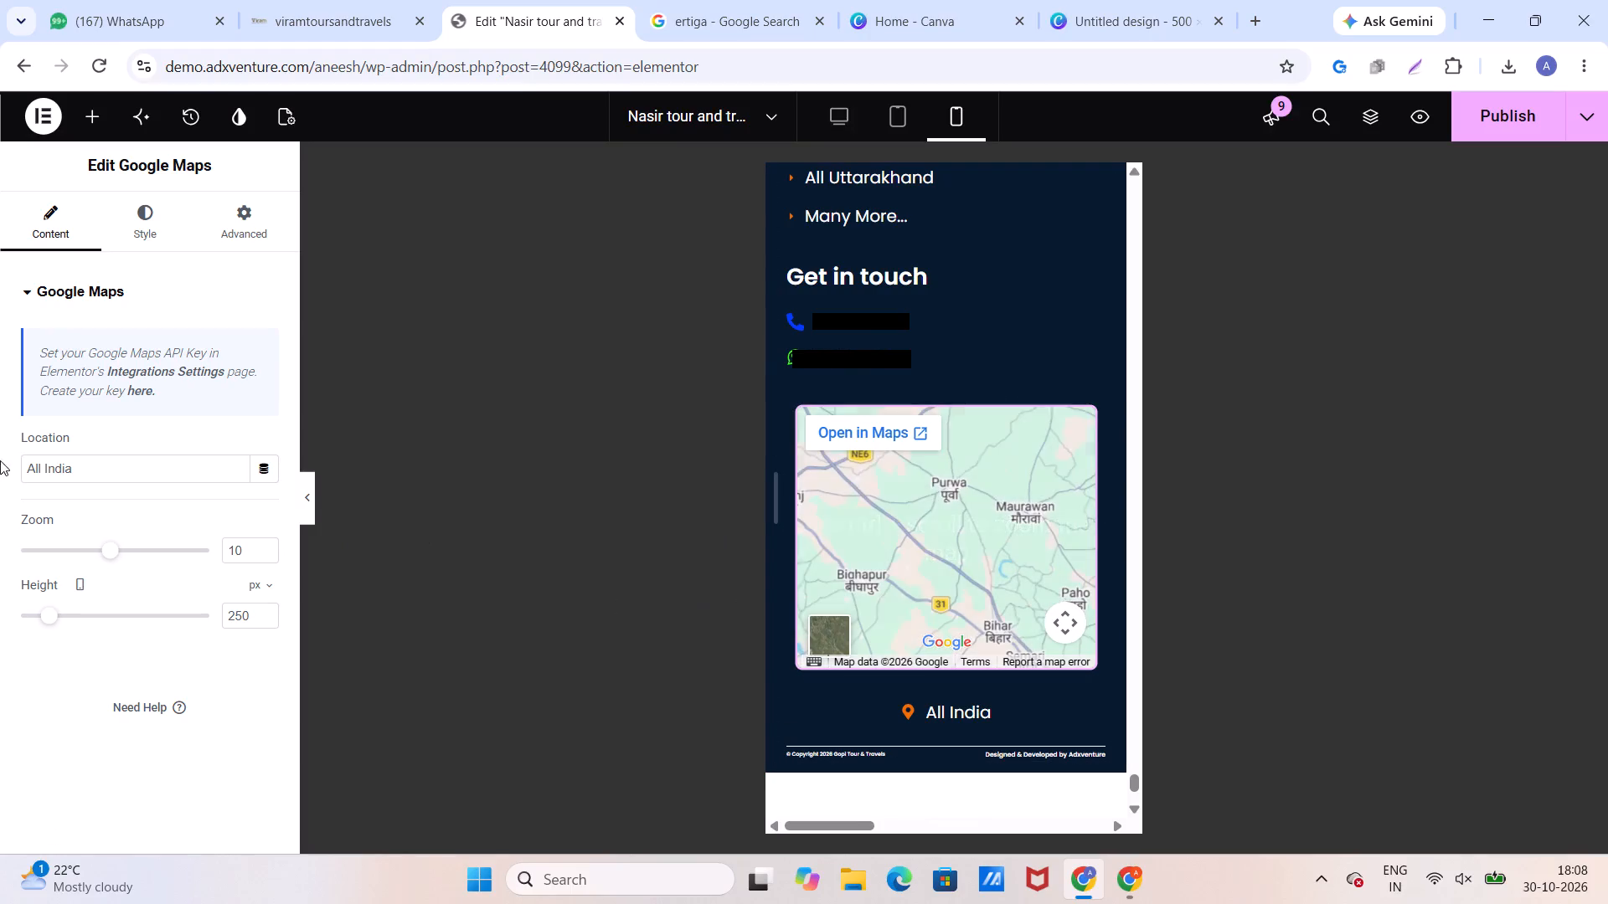
left_click_drag(110, 470, 0, 475)
scroll(952, 491, "up", 1)
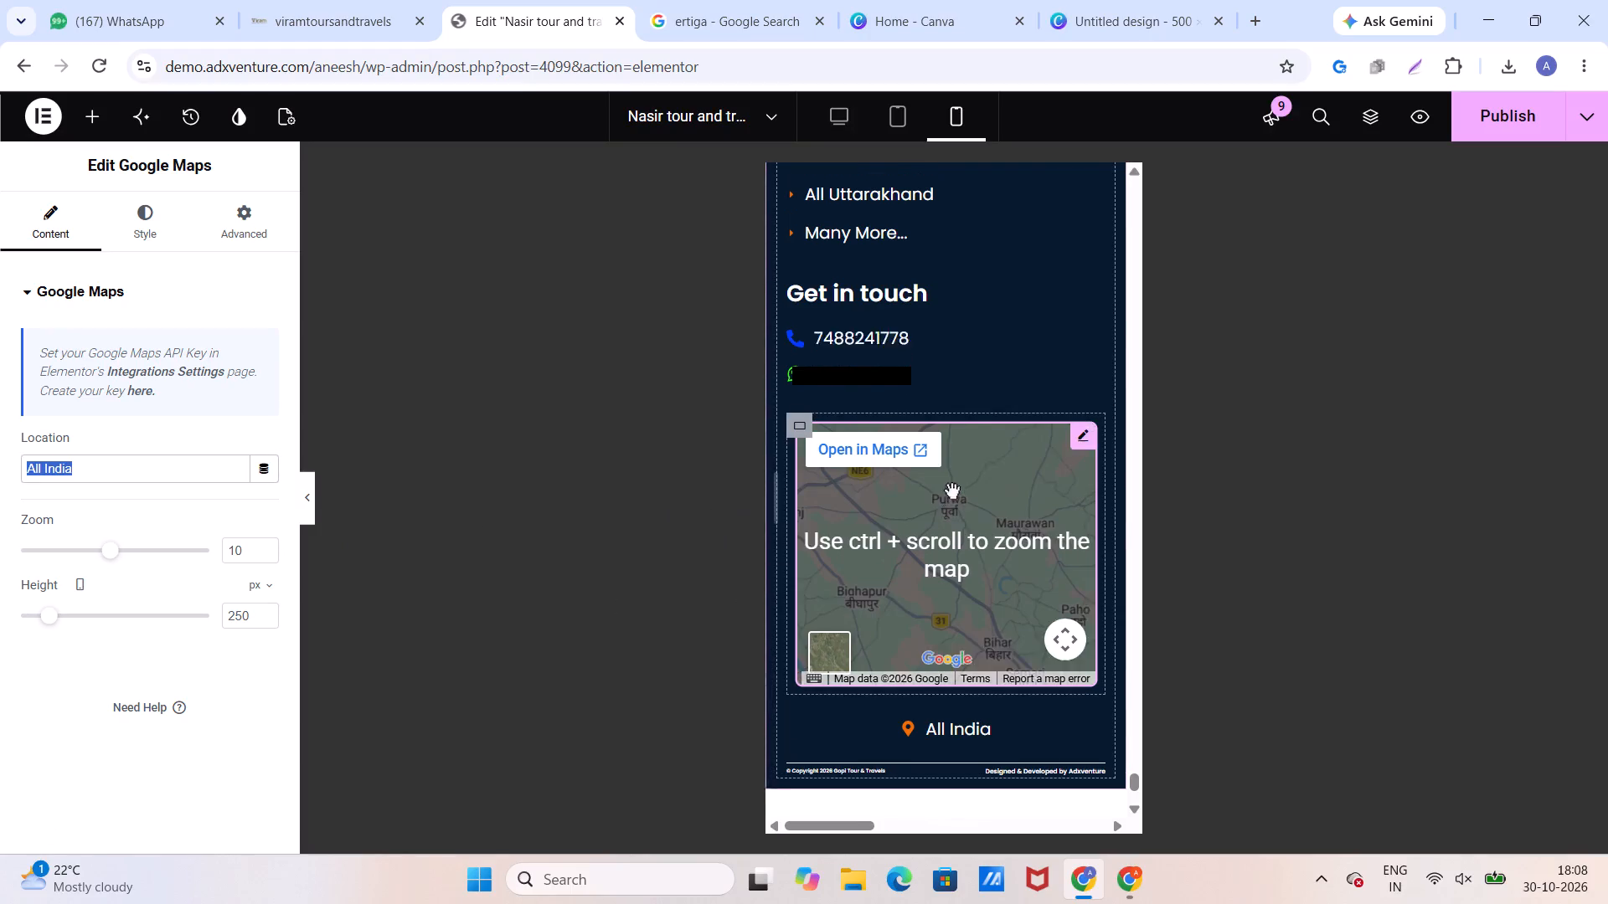
scroll(954, 491, "down", 3)
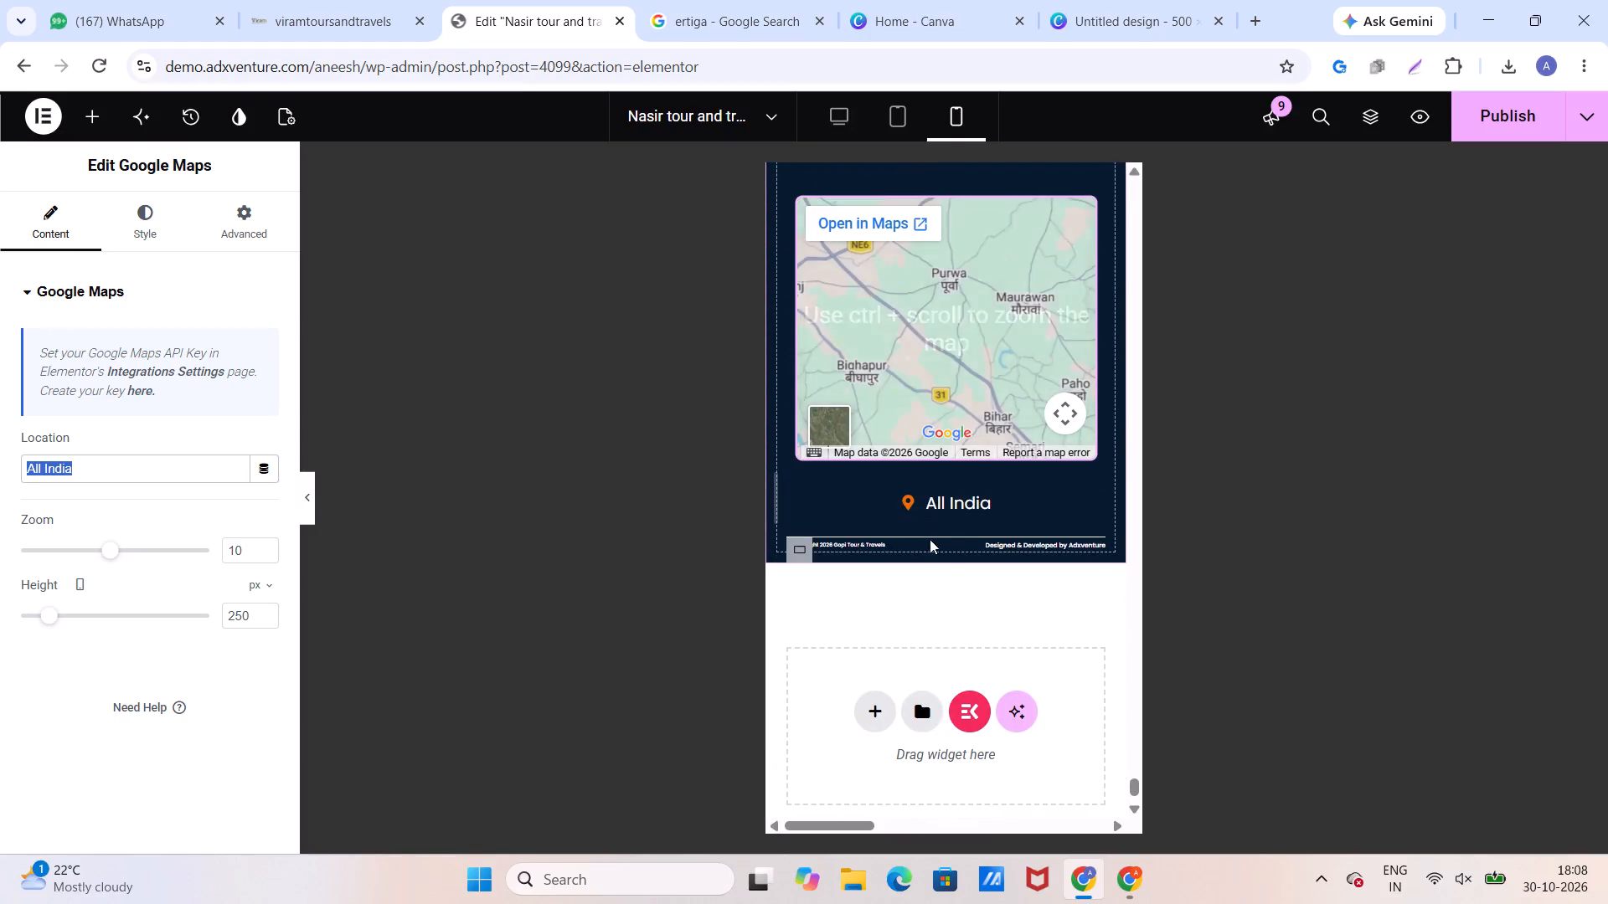
scroll(944, 553, "up", 1)
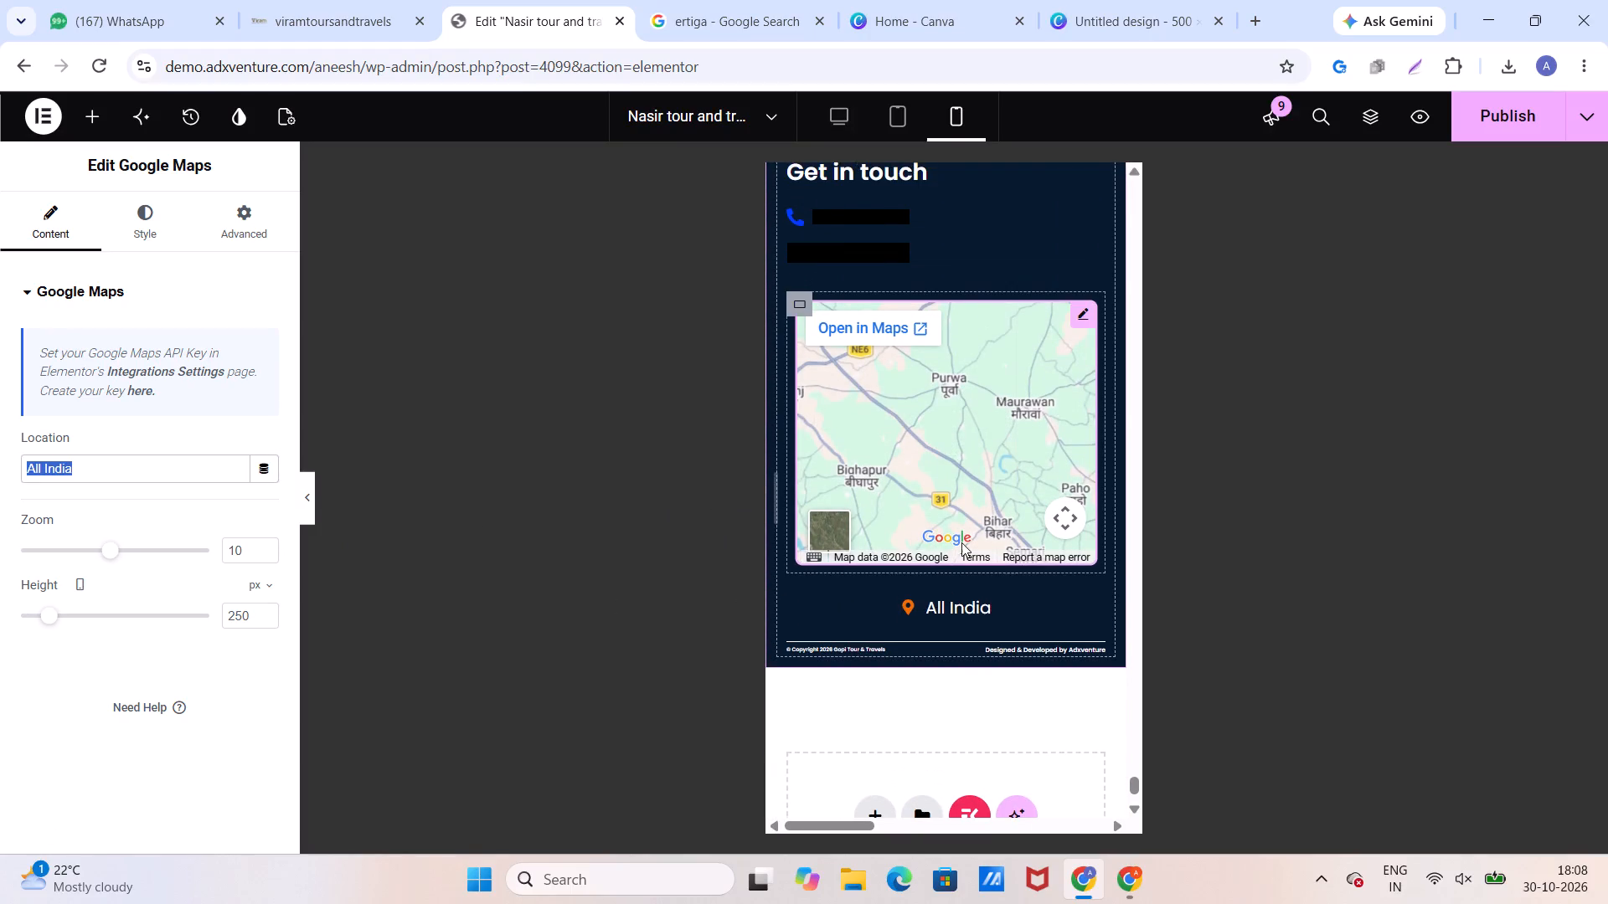
scroll(961, 542, "down", 2)
scroll(1030, 542, "up", 2)
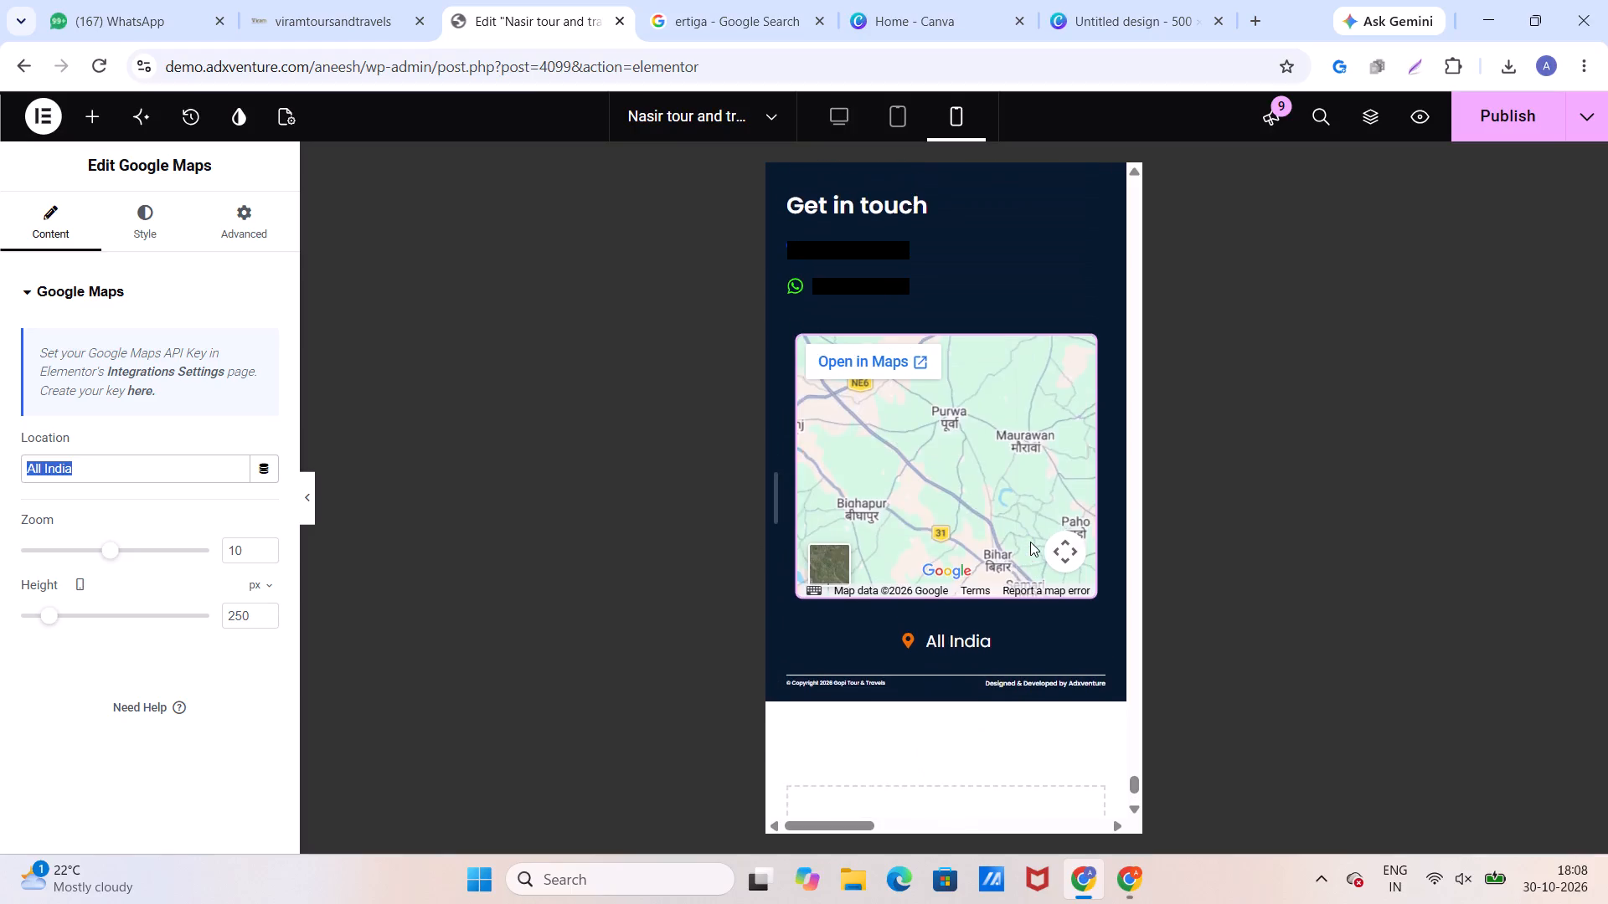
scroll(1030, 542, "up", 2)
scroll(1065, 547, "down", 2)
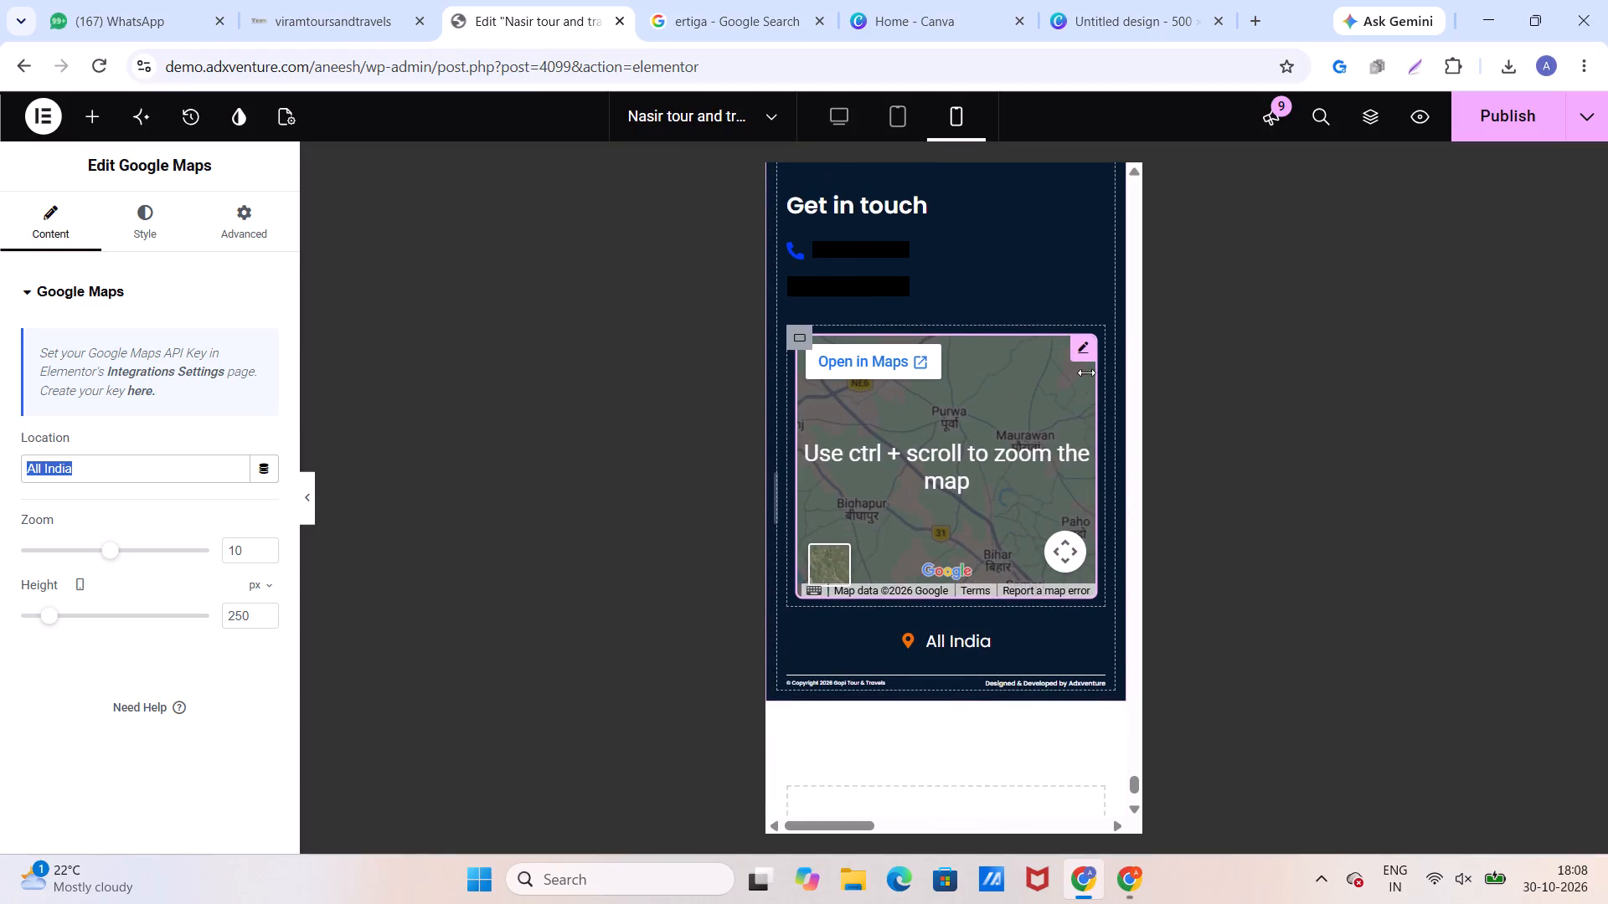
Select the text of the location item below the footer map and review the footer's description, links, services and contact sections.
left_click(969, 643)
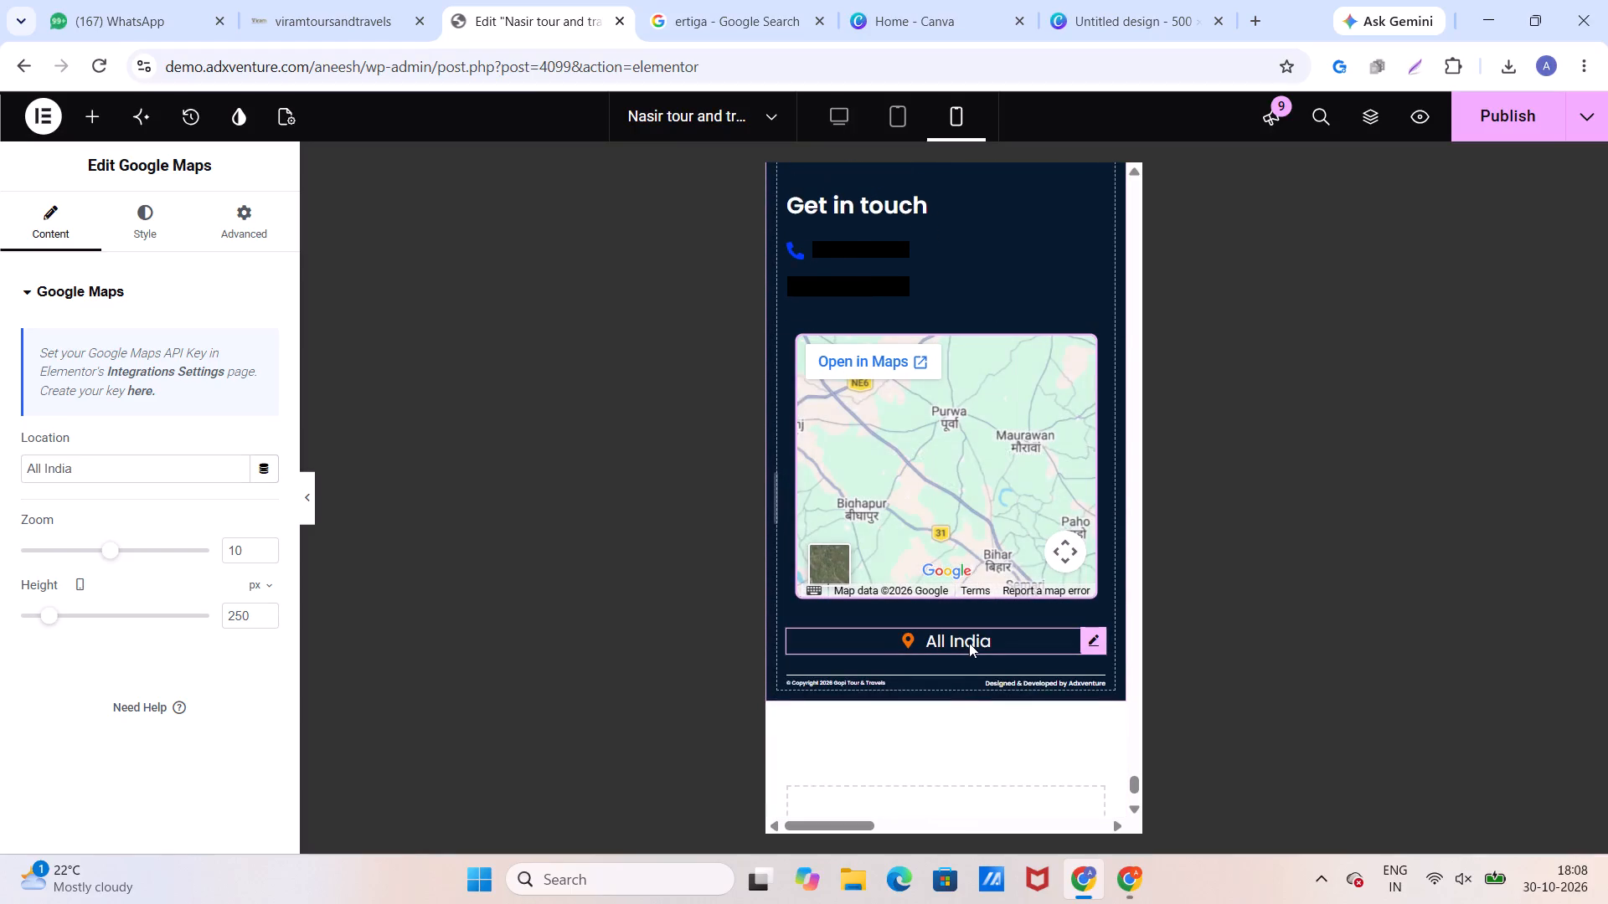
left_click(129, 427)
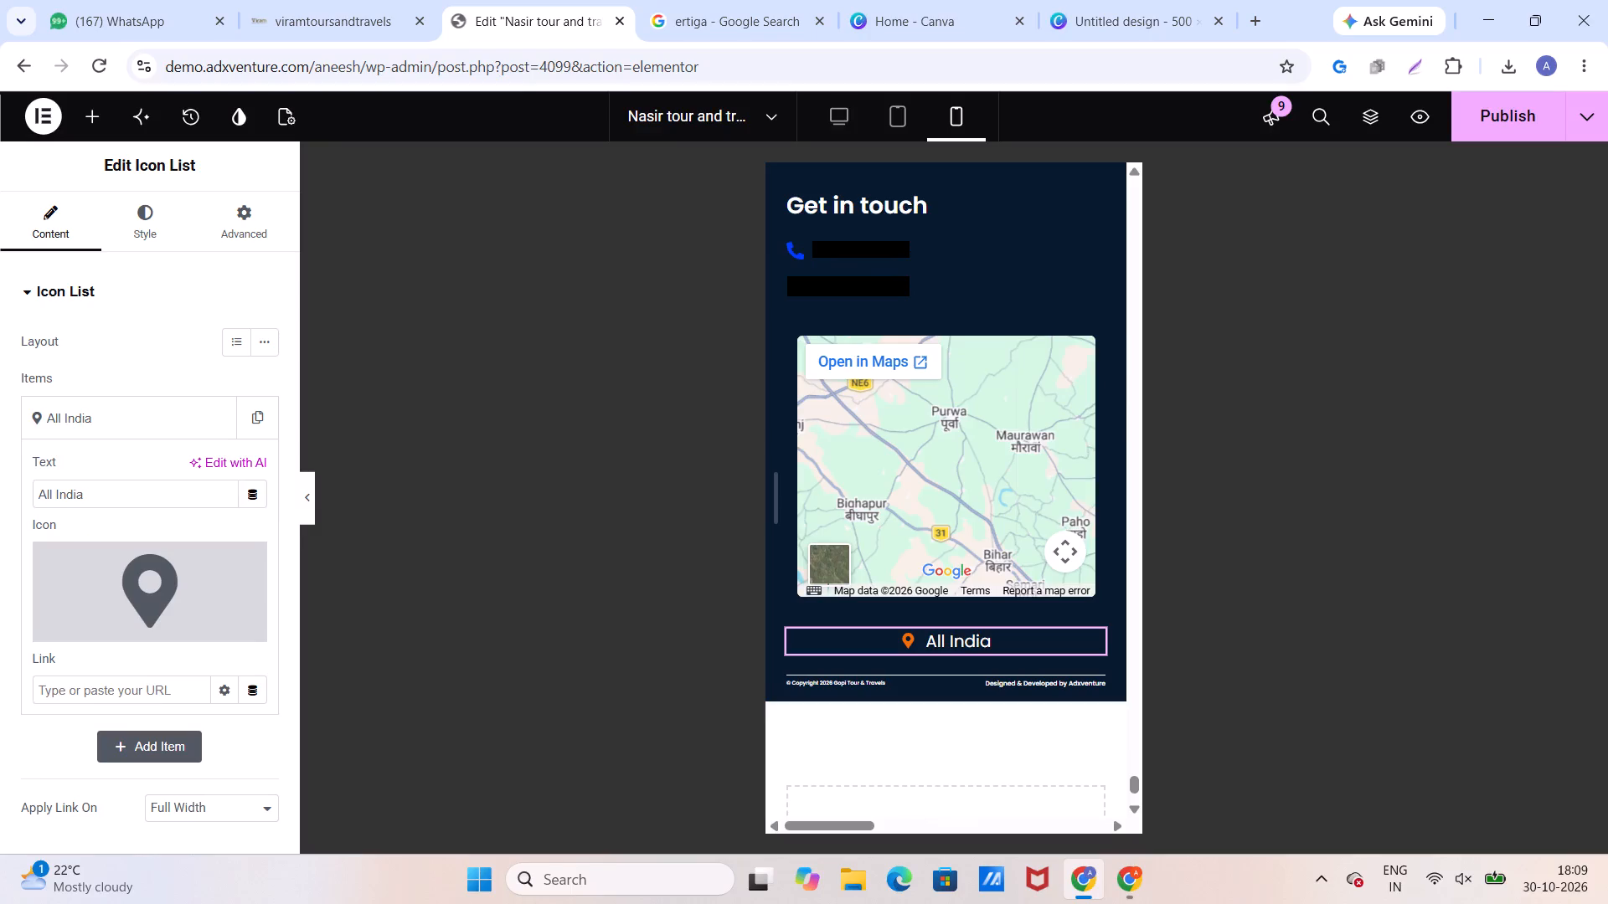
left_click_drag(107, 497, 9, 497)
scroll(858, 486, "up", 2)
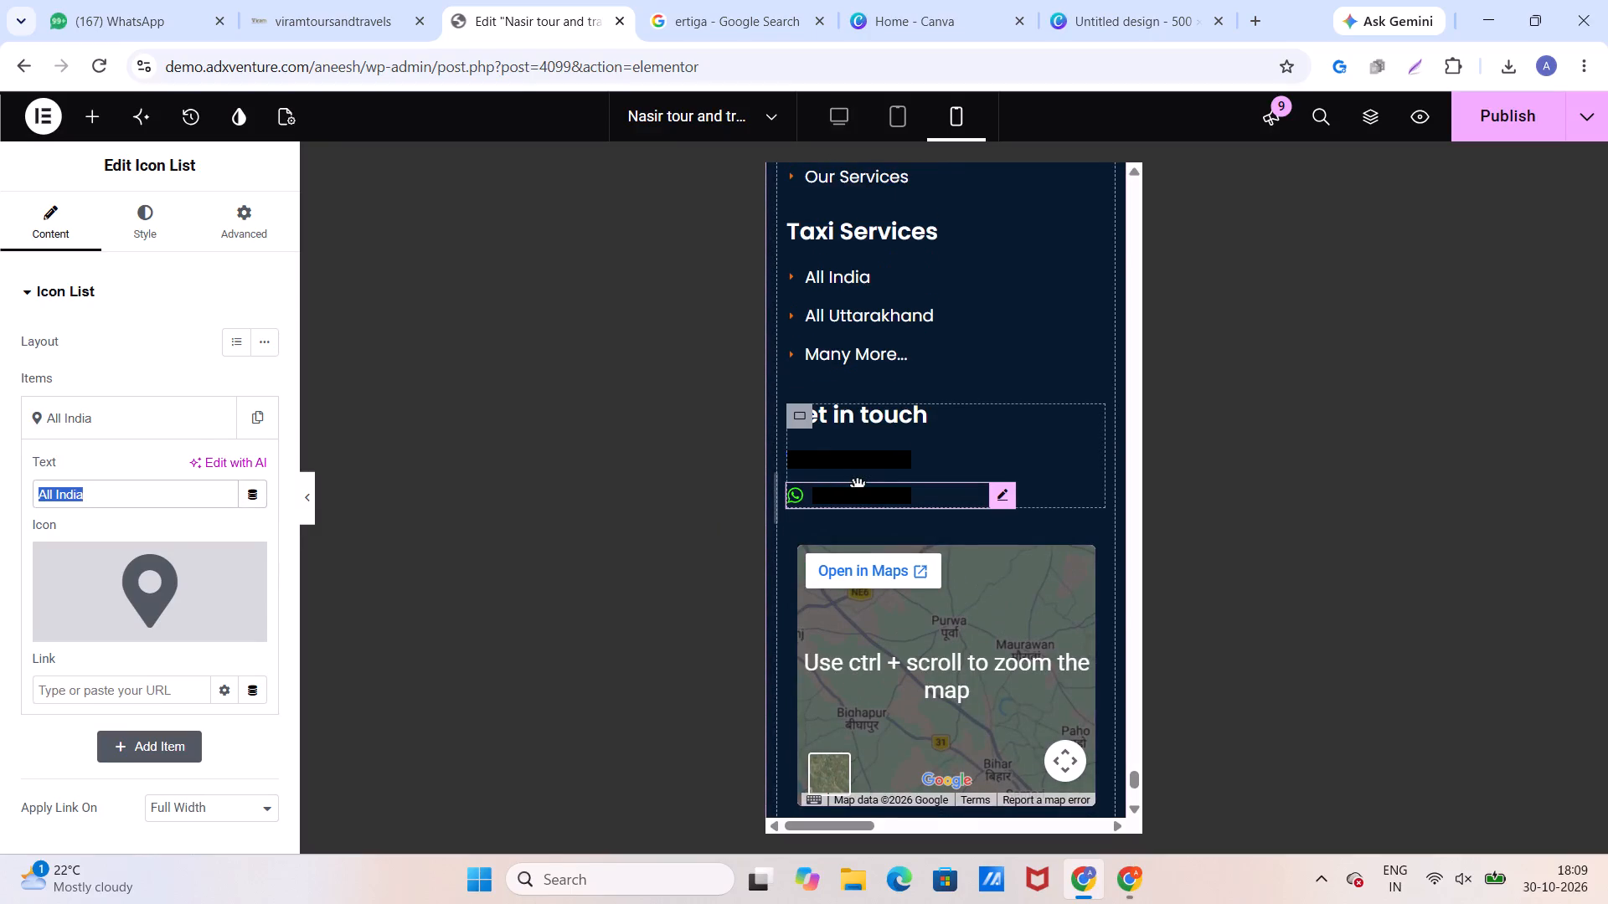
scroll(858, 485, "up", 4)
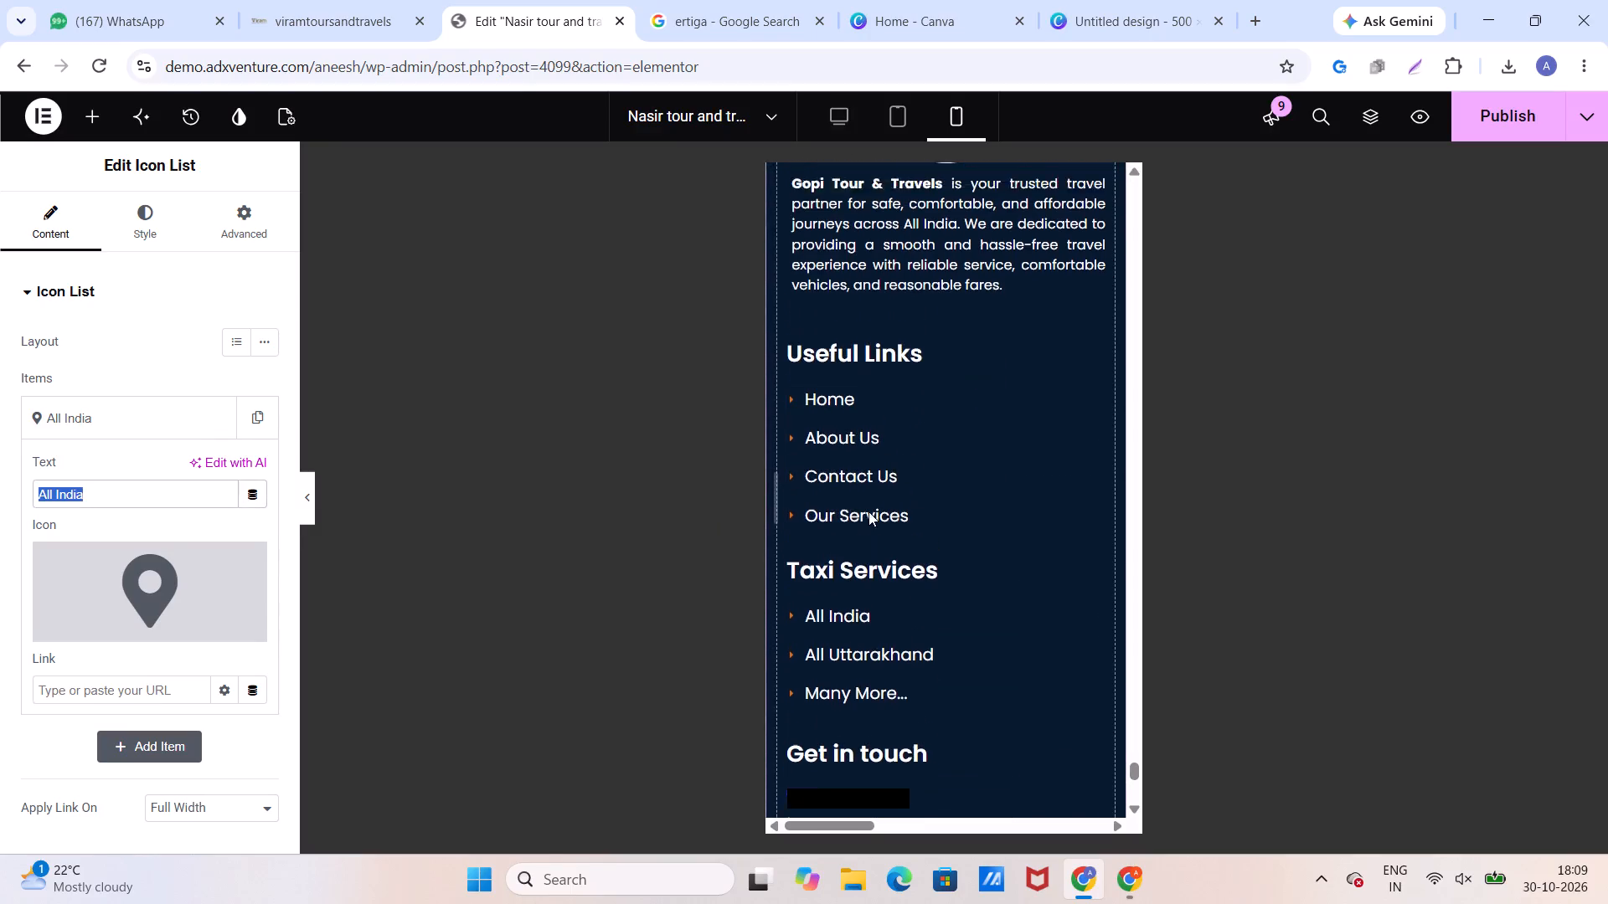
scroll(868, 511, "up", 2)
scroll(868, 511, "down", 12)
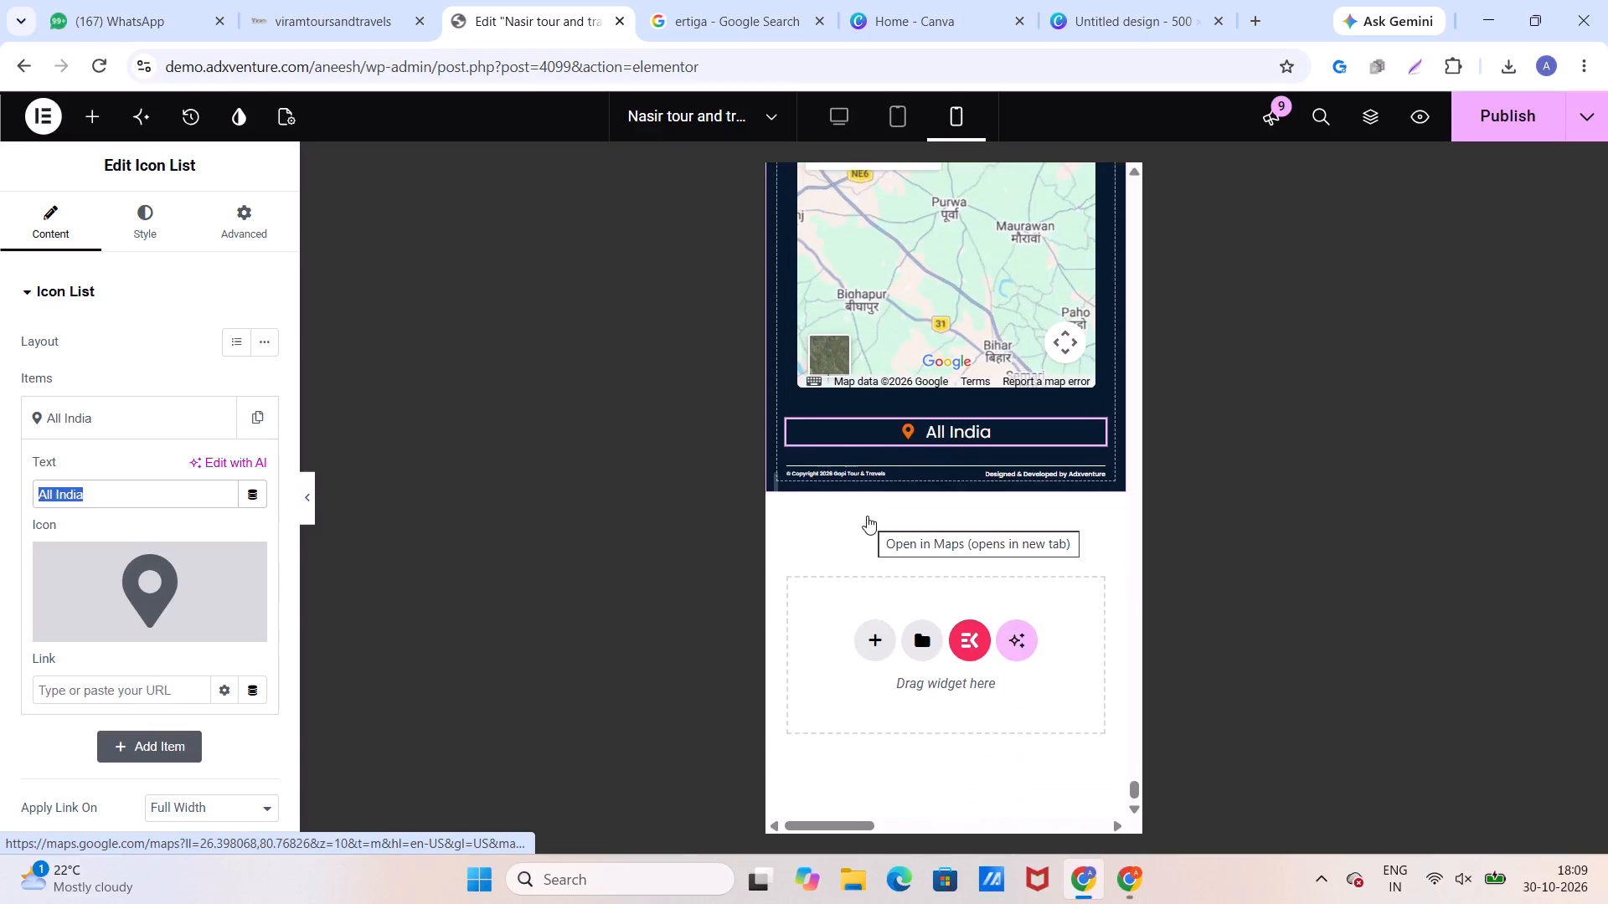
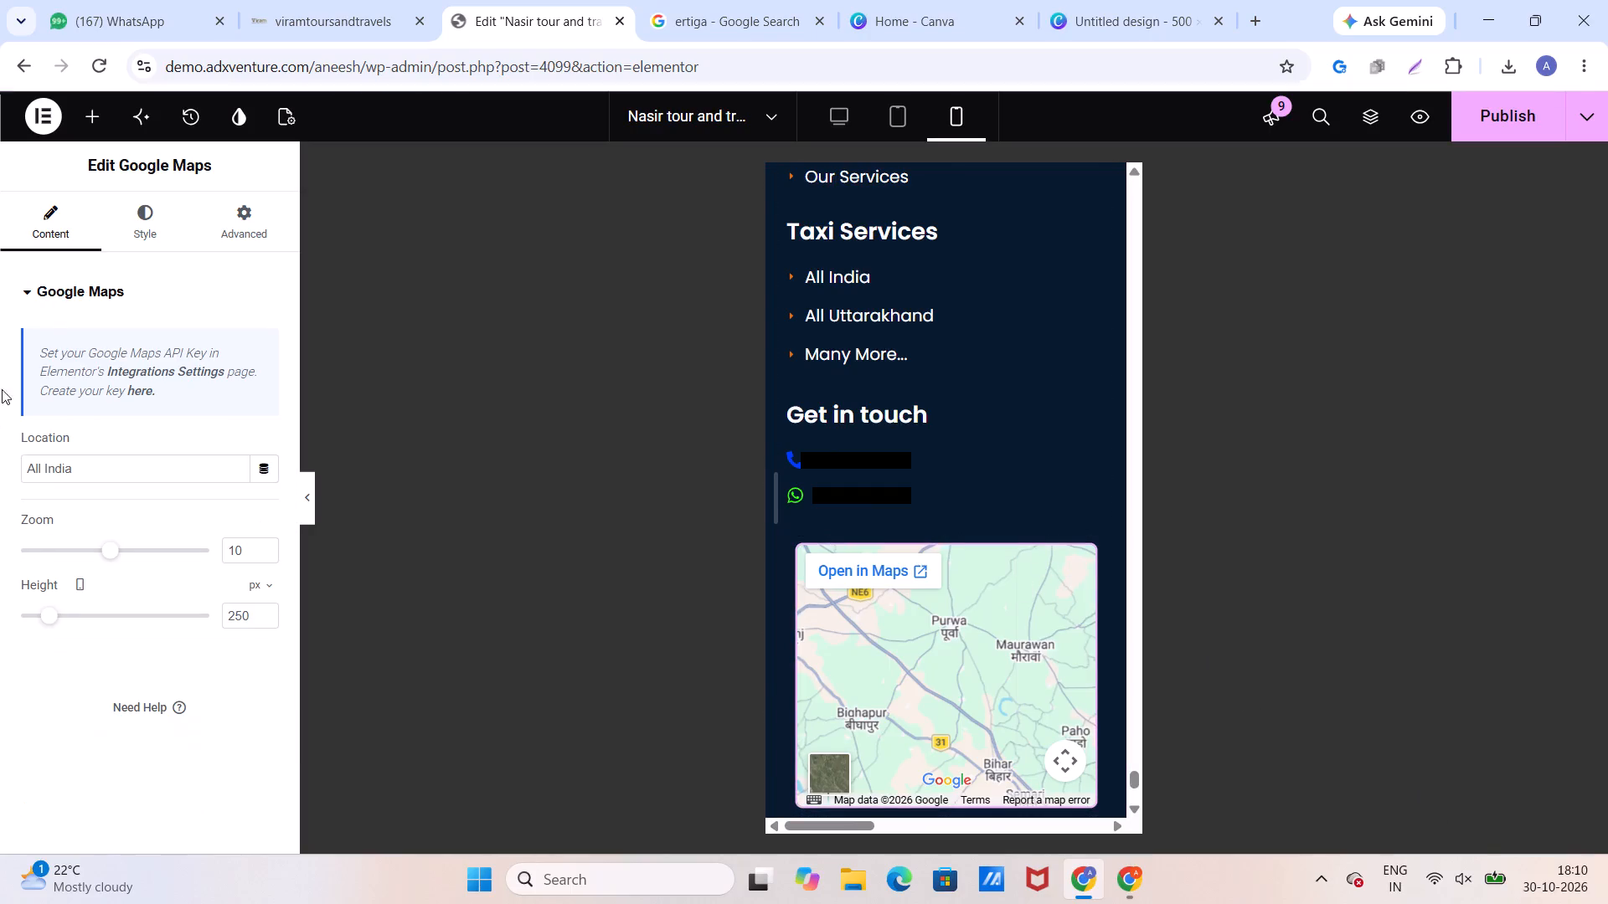
Set the location of the Google map in the mobile footer to Bengaluru.
left_click_drag(90, 457, 14, 460)
scroll(16, 460, "up", 1, "ctrl")
key("ctrl+v")
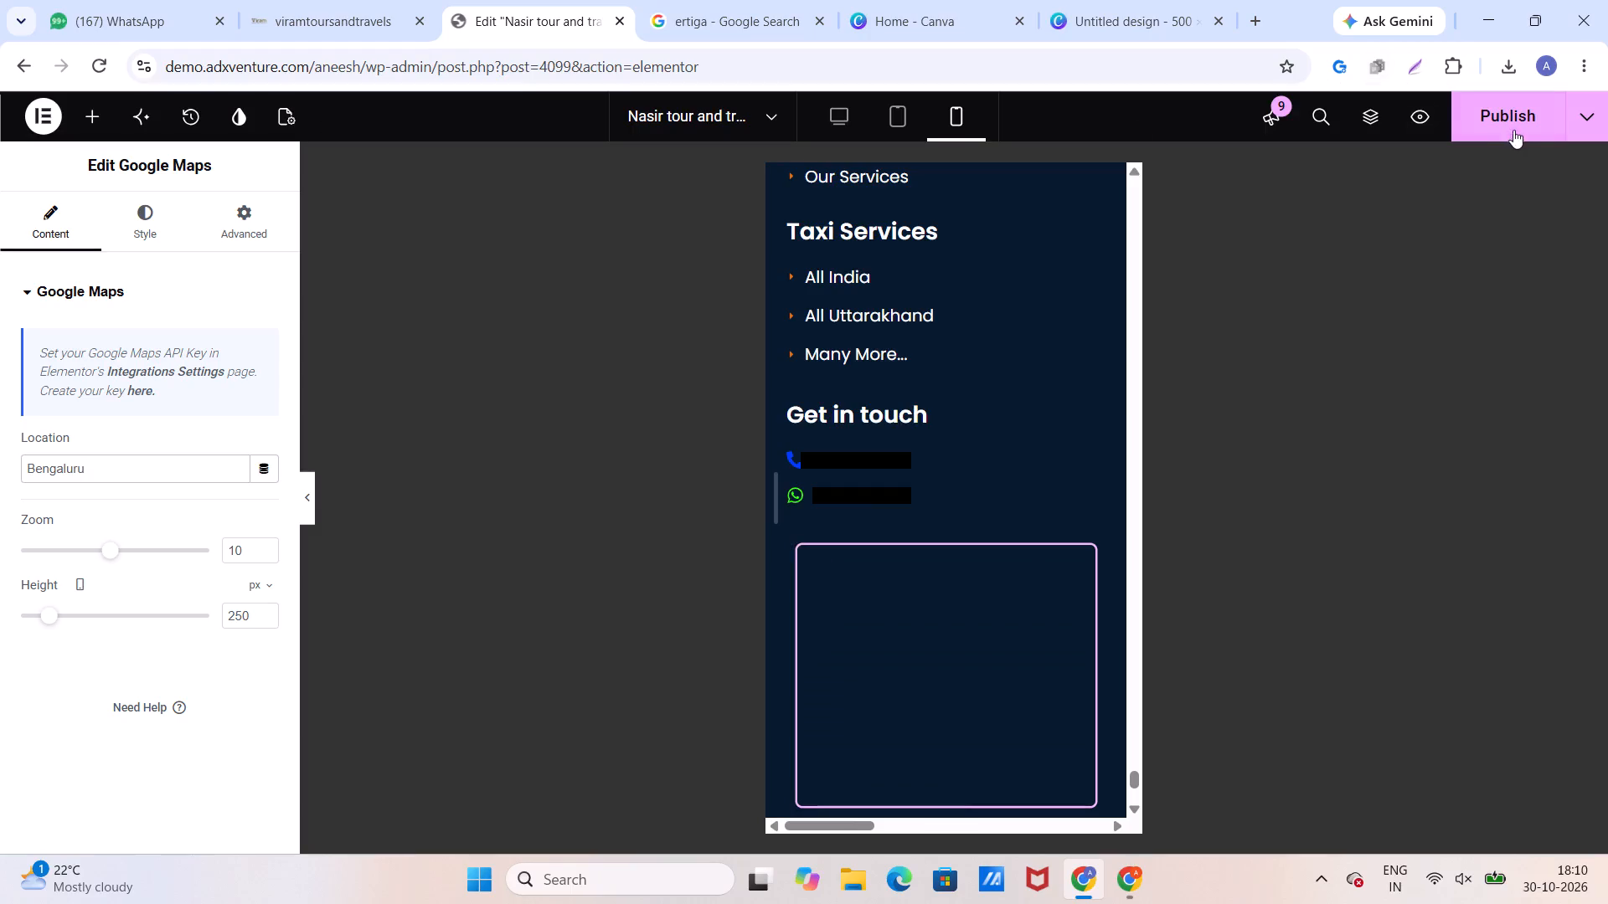
Publish the updated page.
left_click(1511, 123)
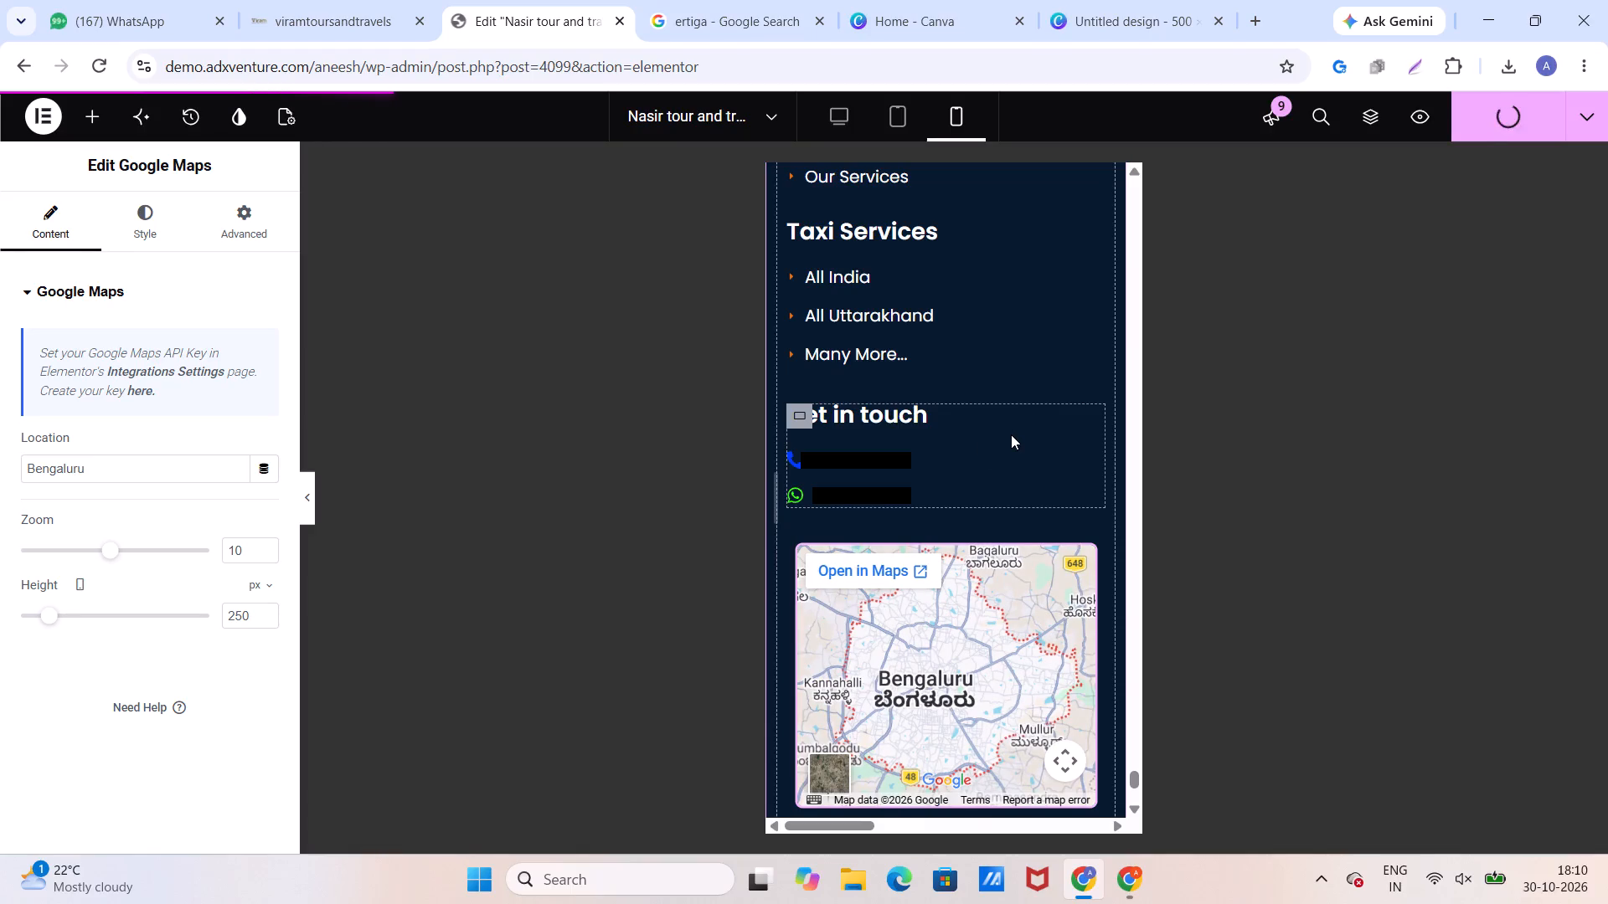
Examine the settings of the heading and the phone and WhatsApp entries in the mobile footer's Get in touch section.
left_click(945, 495)
left_click(937, 461)
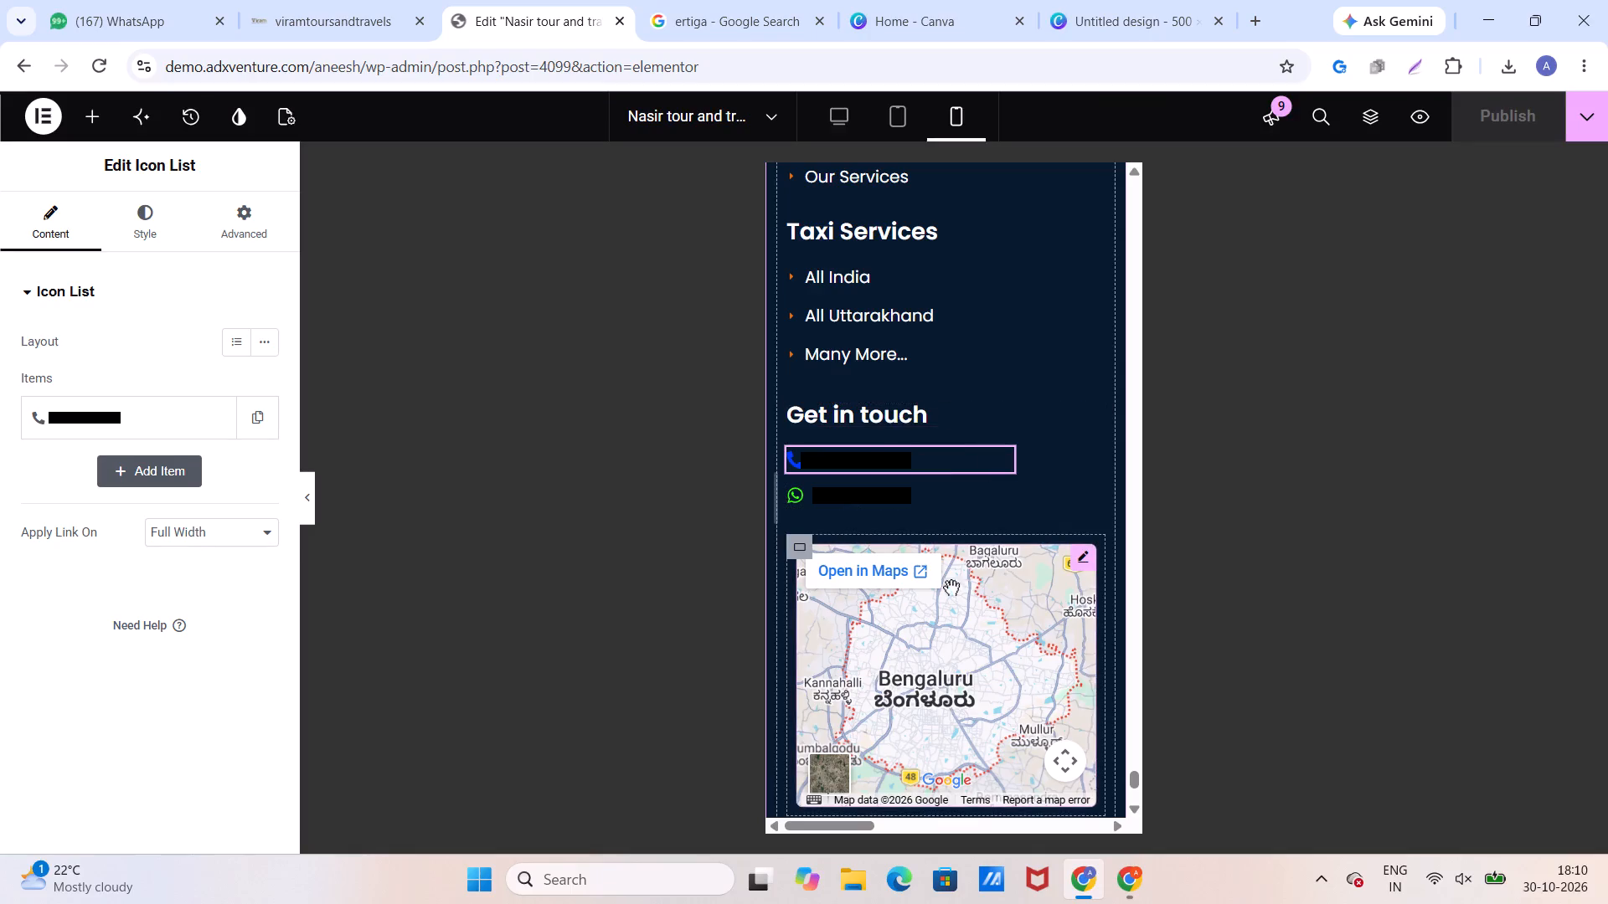
scroll(170, 578, "up", 4)
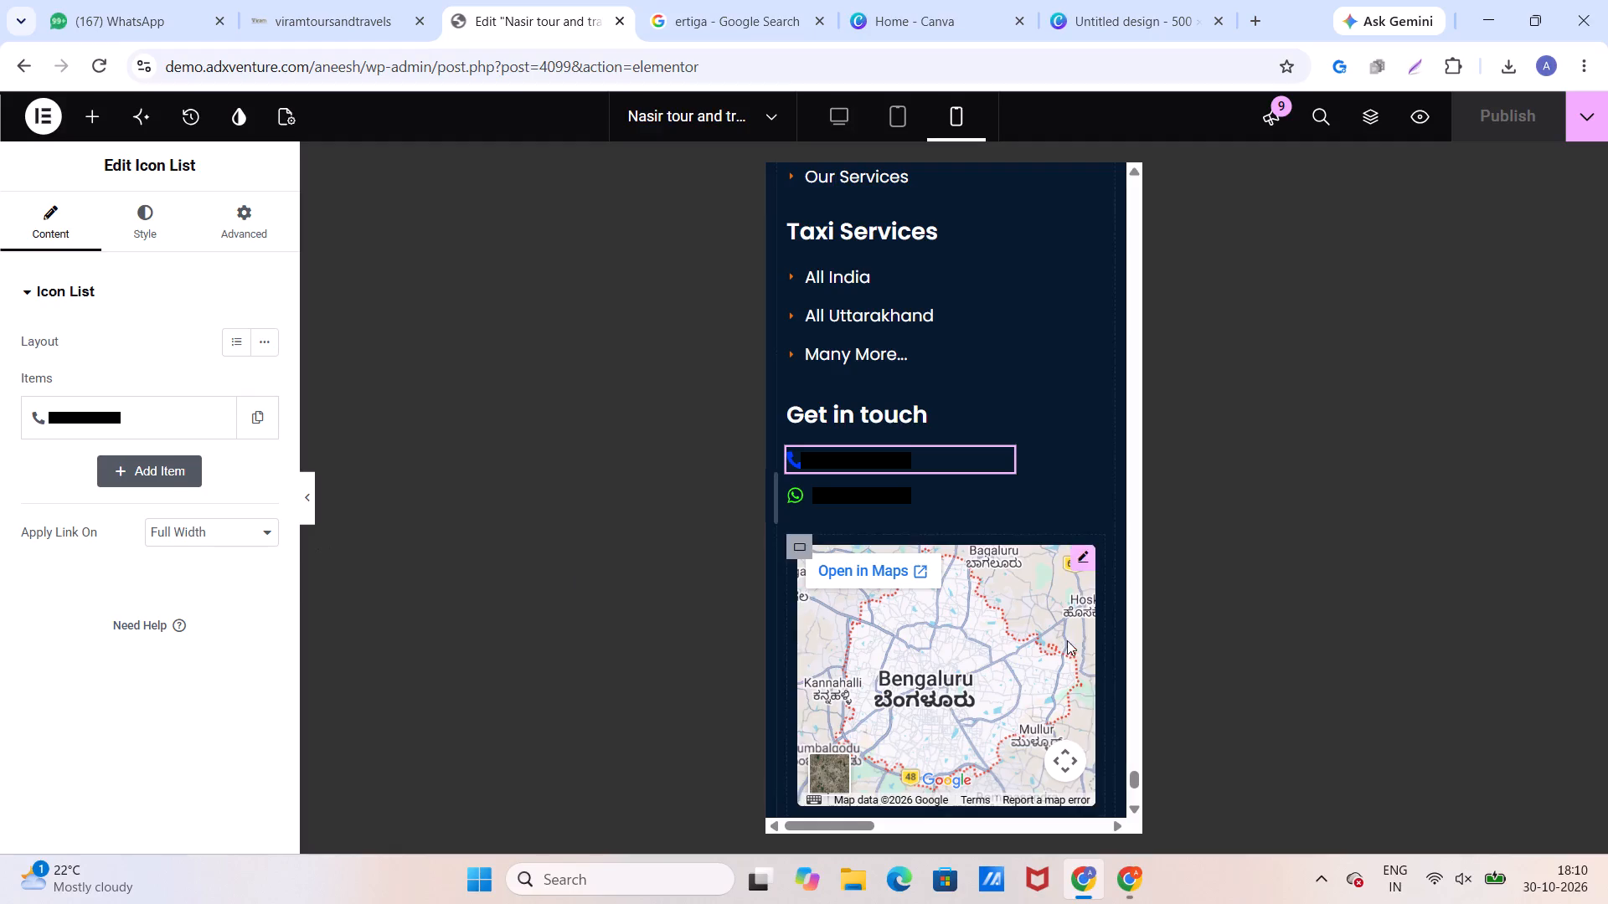
left_click(875, 418)
left_click(879, 486)
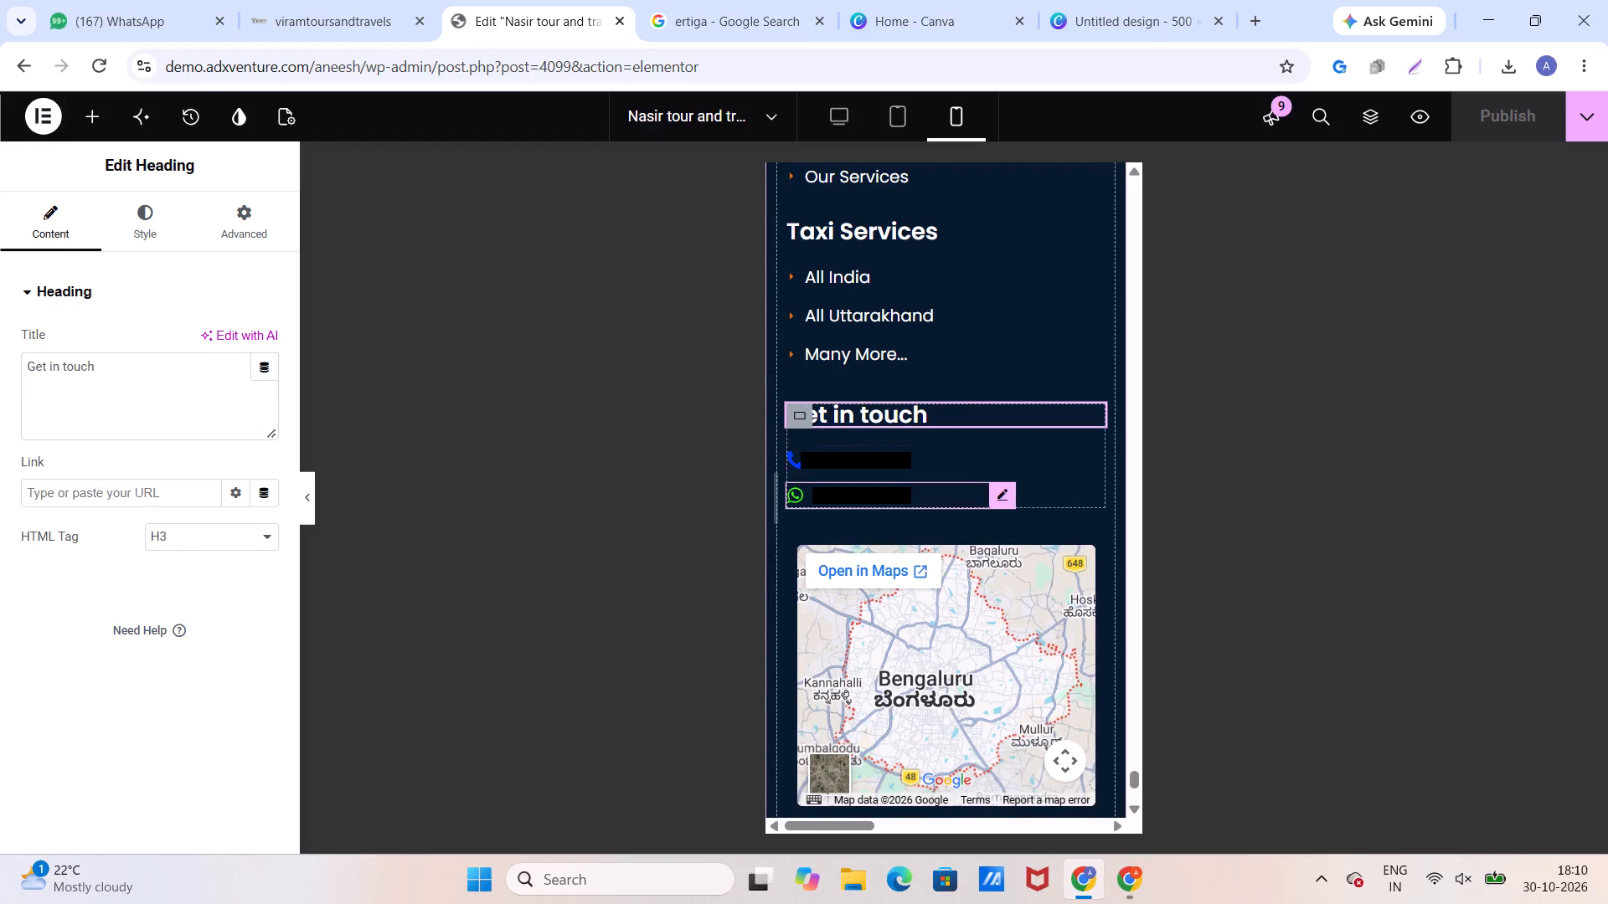
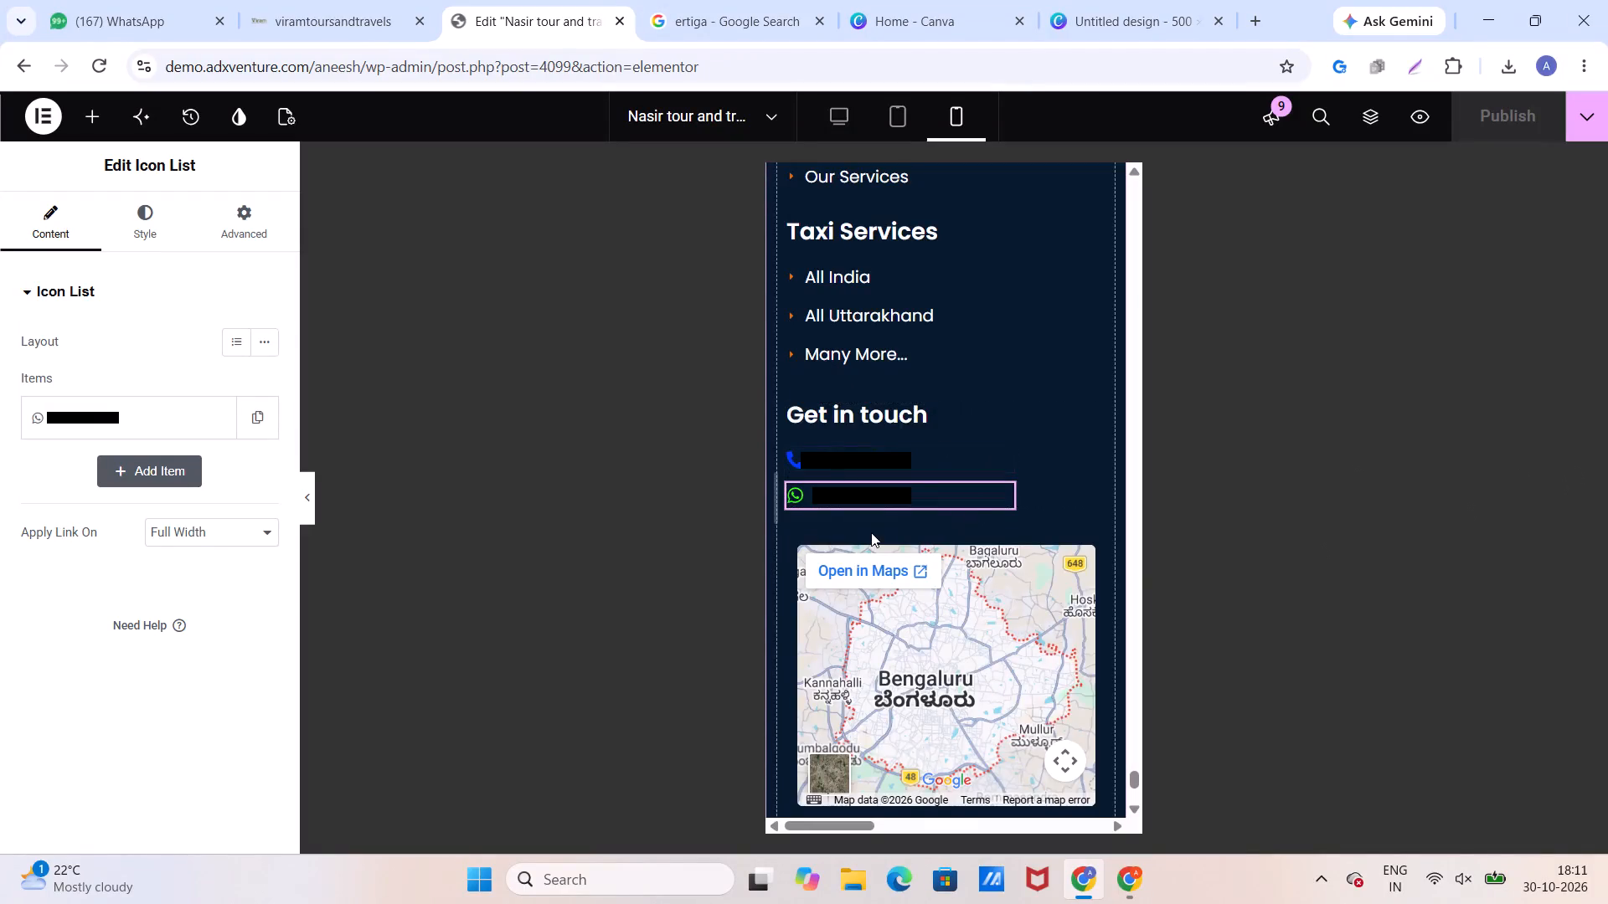
Check the lower mobile footer's links, taxi services, contact entries, map and copyright line for remaining branding changes.
scroll(871, 532, "up", 4)
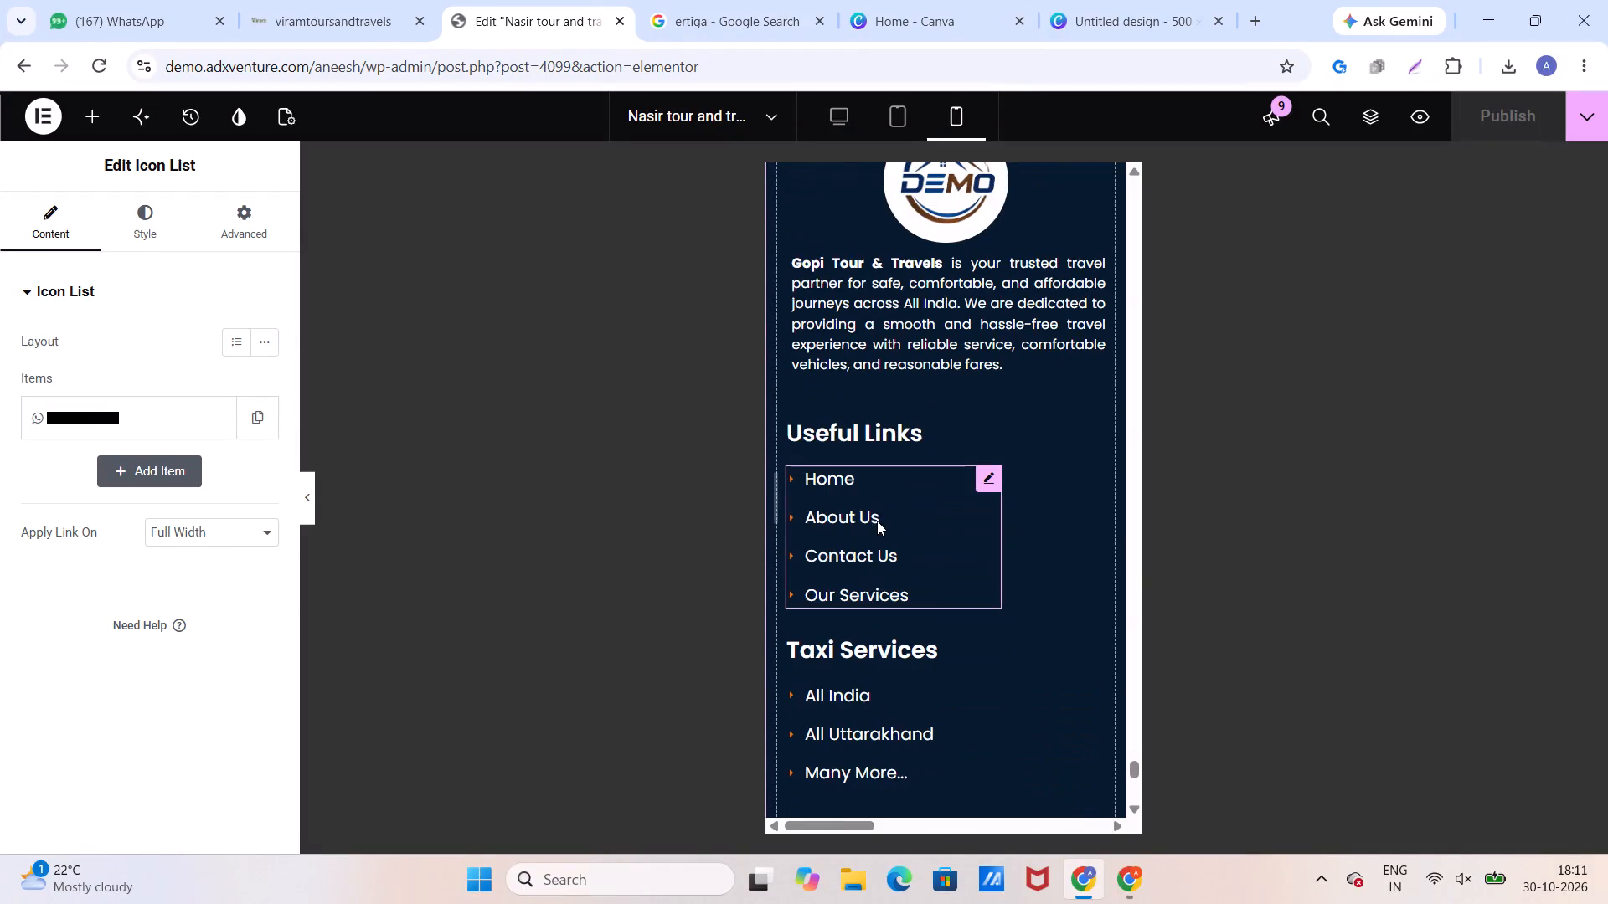
scroll(877, 521, "down", 3)
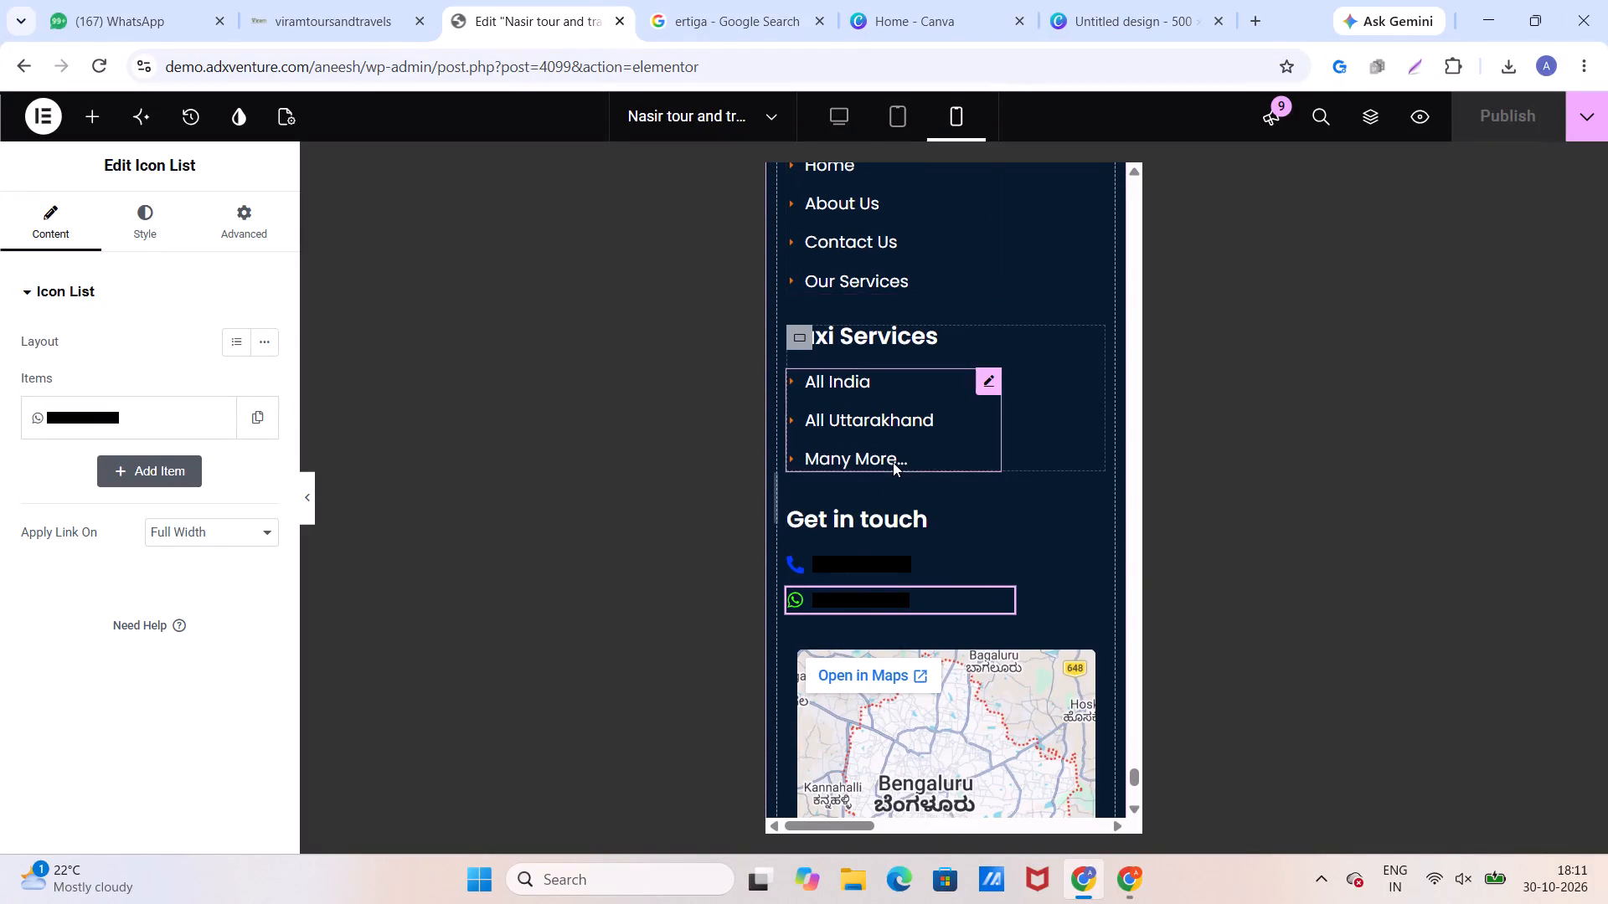
left_click(893, 462)
left_click(935, 567)
left_click(933, 600)
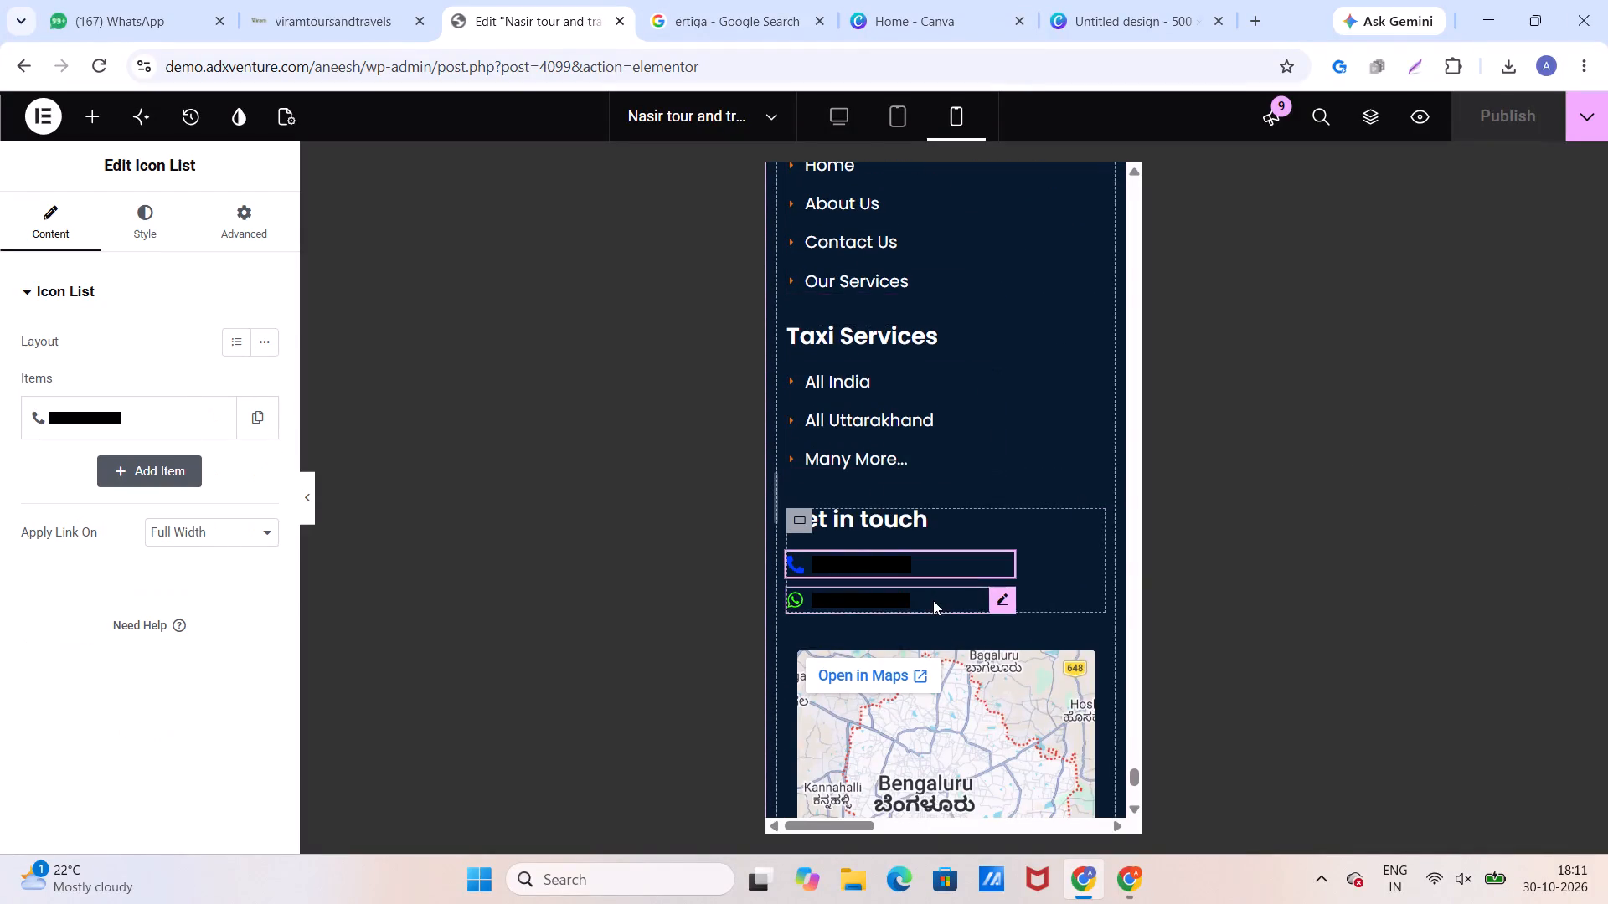
left_click(918, 528)
scroll(101, 352, "up", 4)
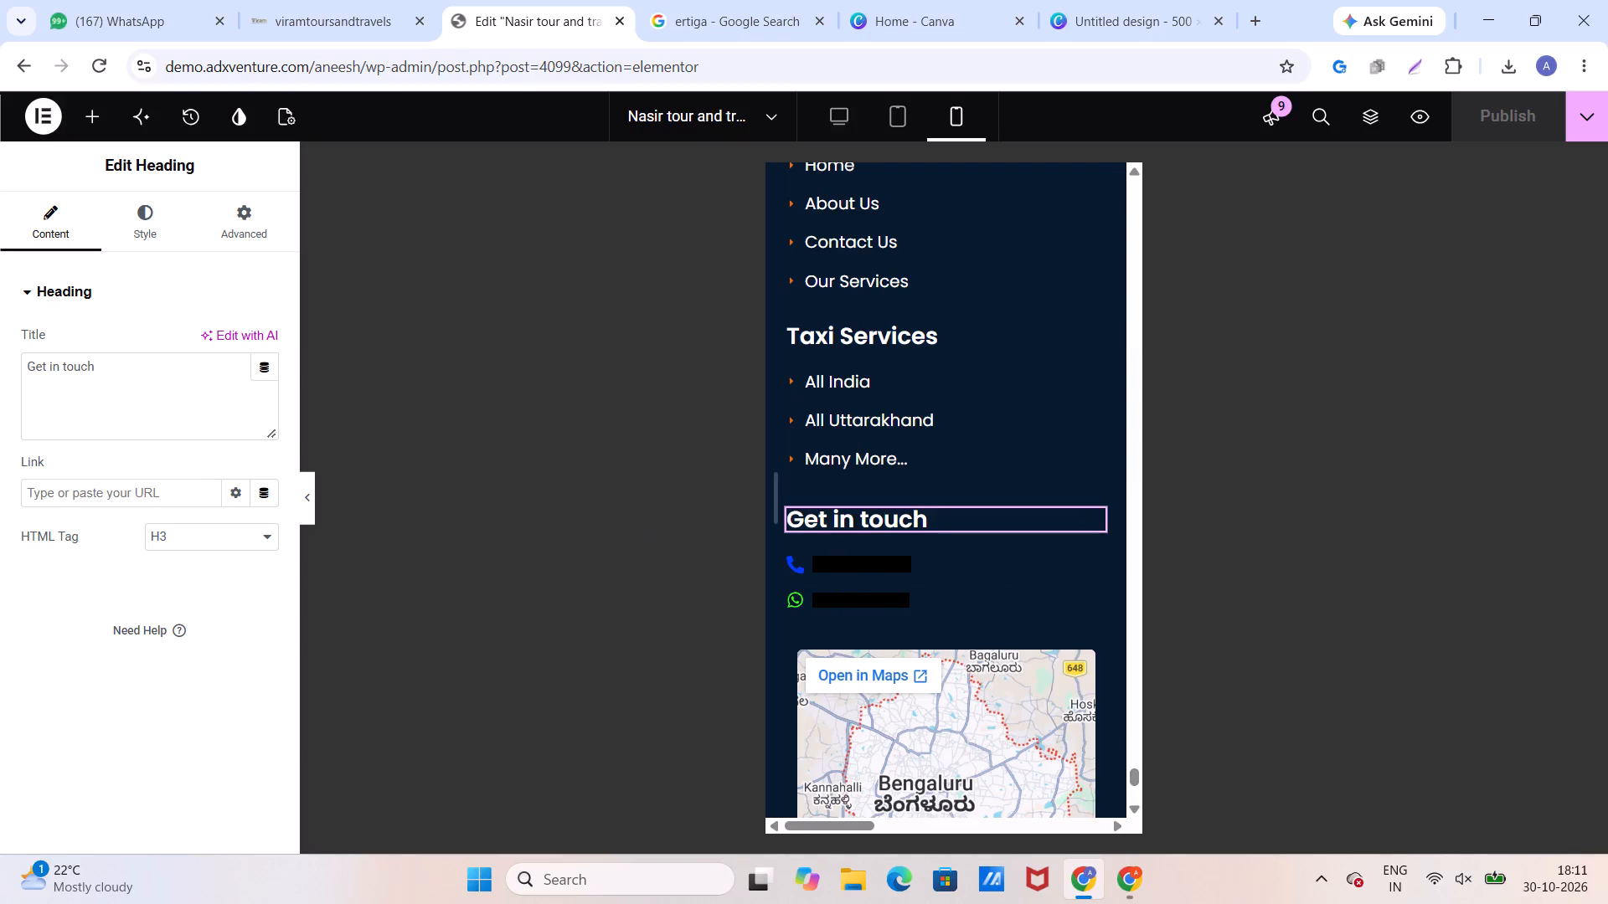
scroll(193, 429, "down", 7)
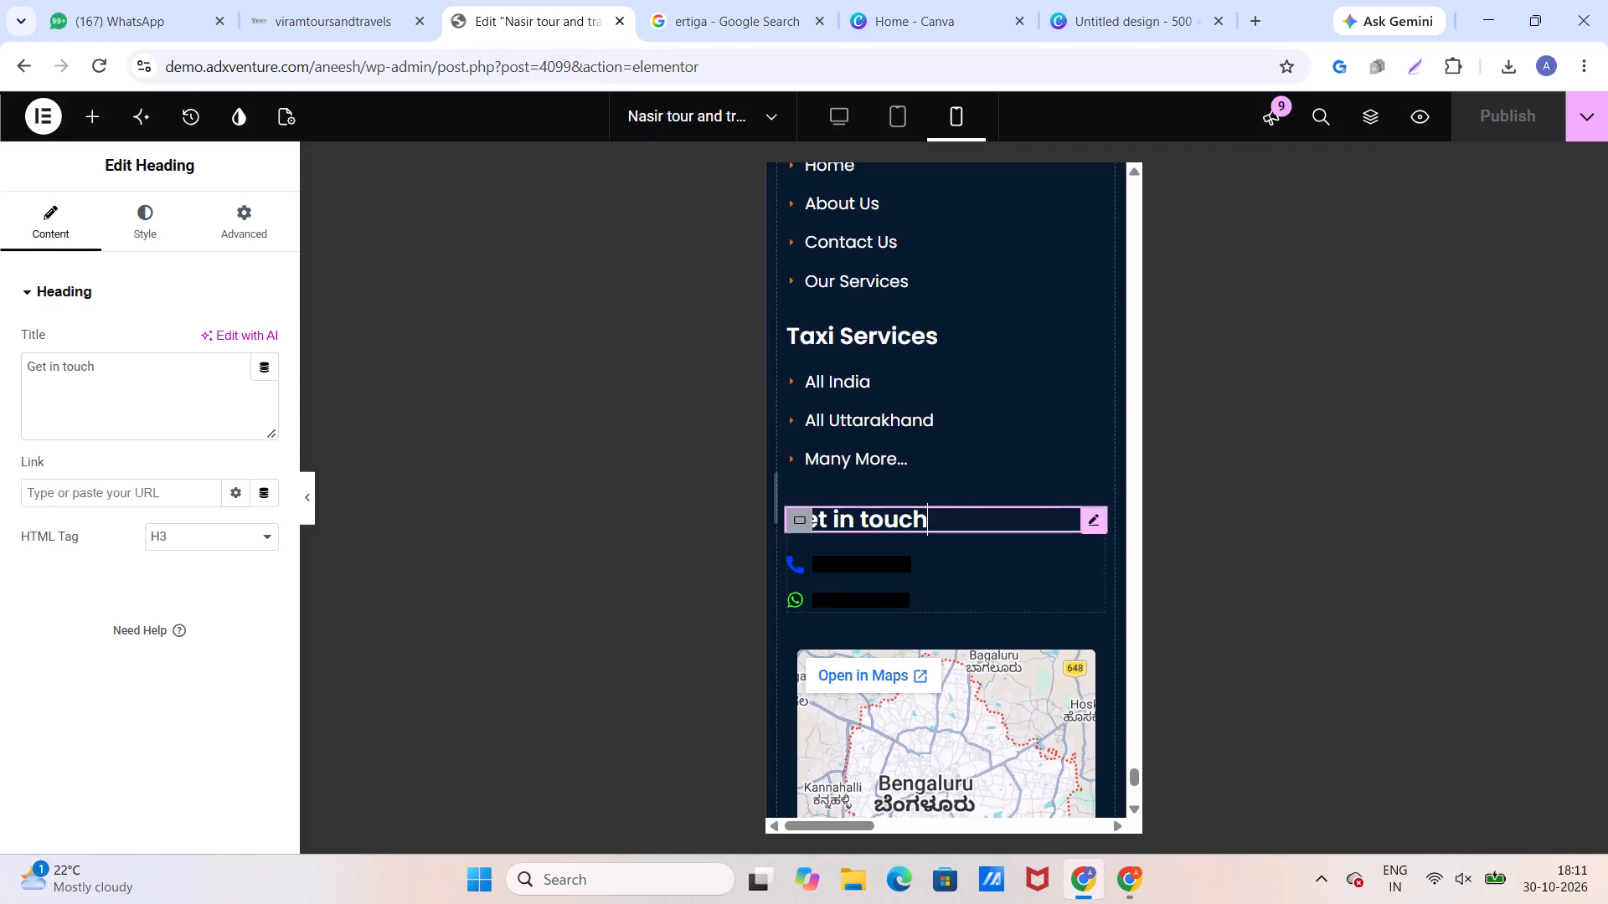
scroll(1041, 499, "up", 3)
scroll(1042, 496, "down", 7)
scroll(1042, 496, "up", 1)
scroll(1042, 496, "down", 4)
scroll(1039, 496, "up", 2)
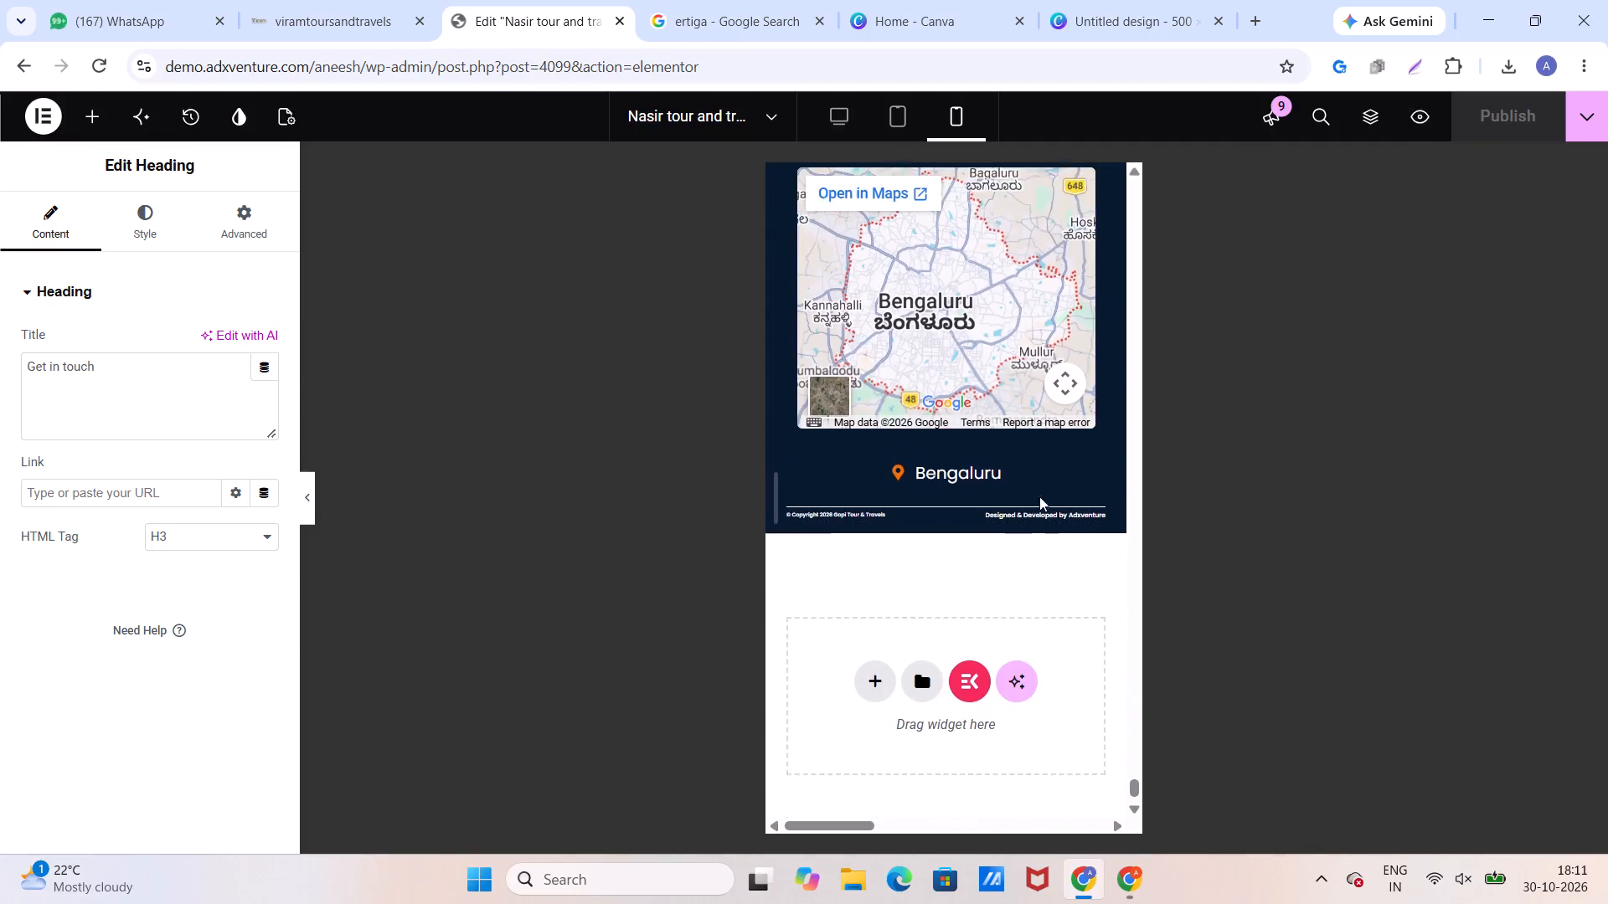
Hide the upper footer container that starts with "24 Hours Services Available" on mobile portrait.
scroll(1039, 496, "up", 12)
scroll(1039, 496, "down", 1)
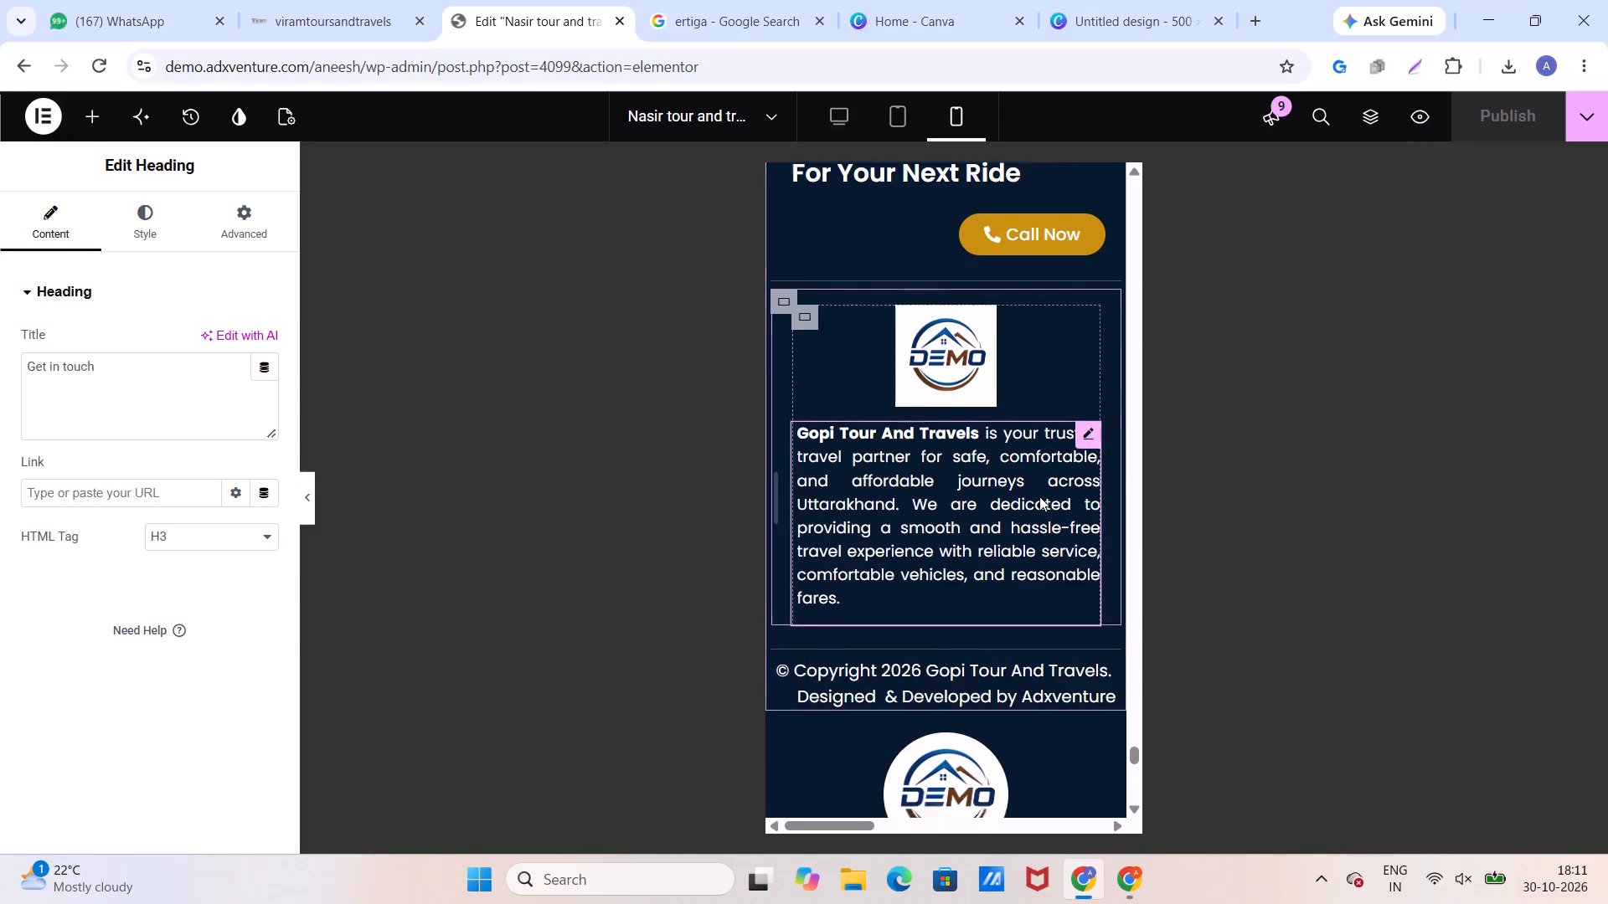
scroll(1039, 496, "up", 5)
left_click(949, 506)
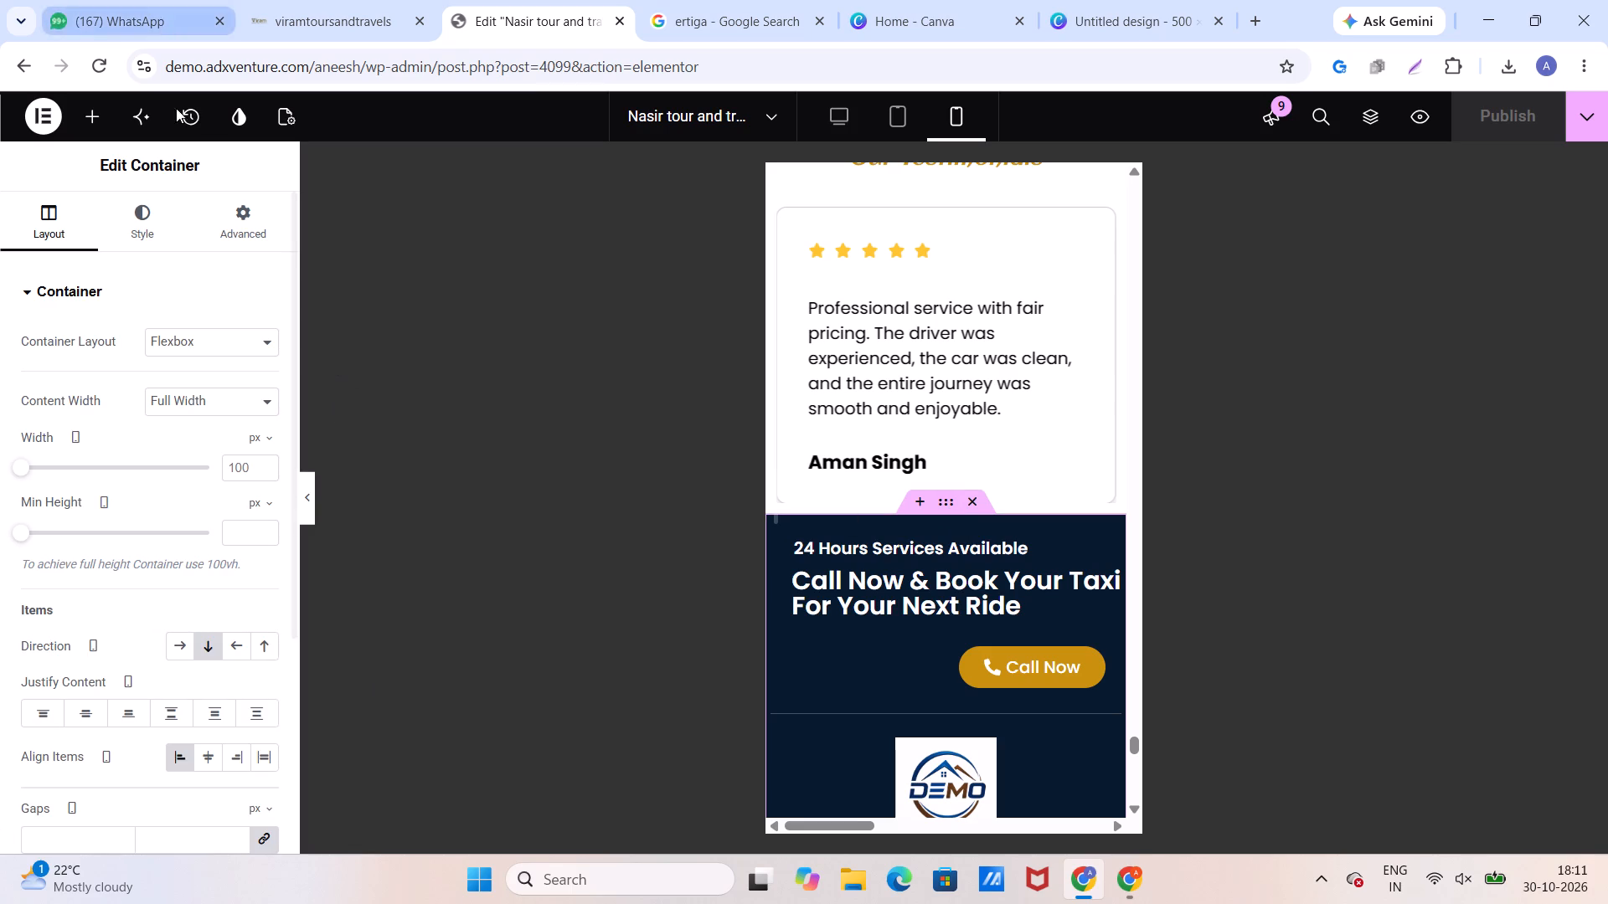
left_click(220, 219)
scroll(211, 493, "down", 3)
scroll(202, 511, "up", 1)
scroll(200, 512, "down", 3)
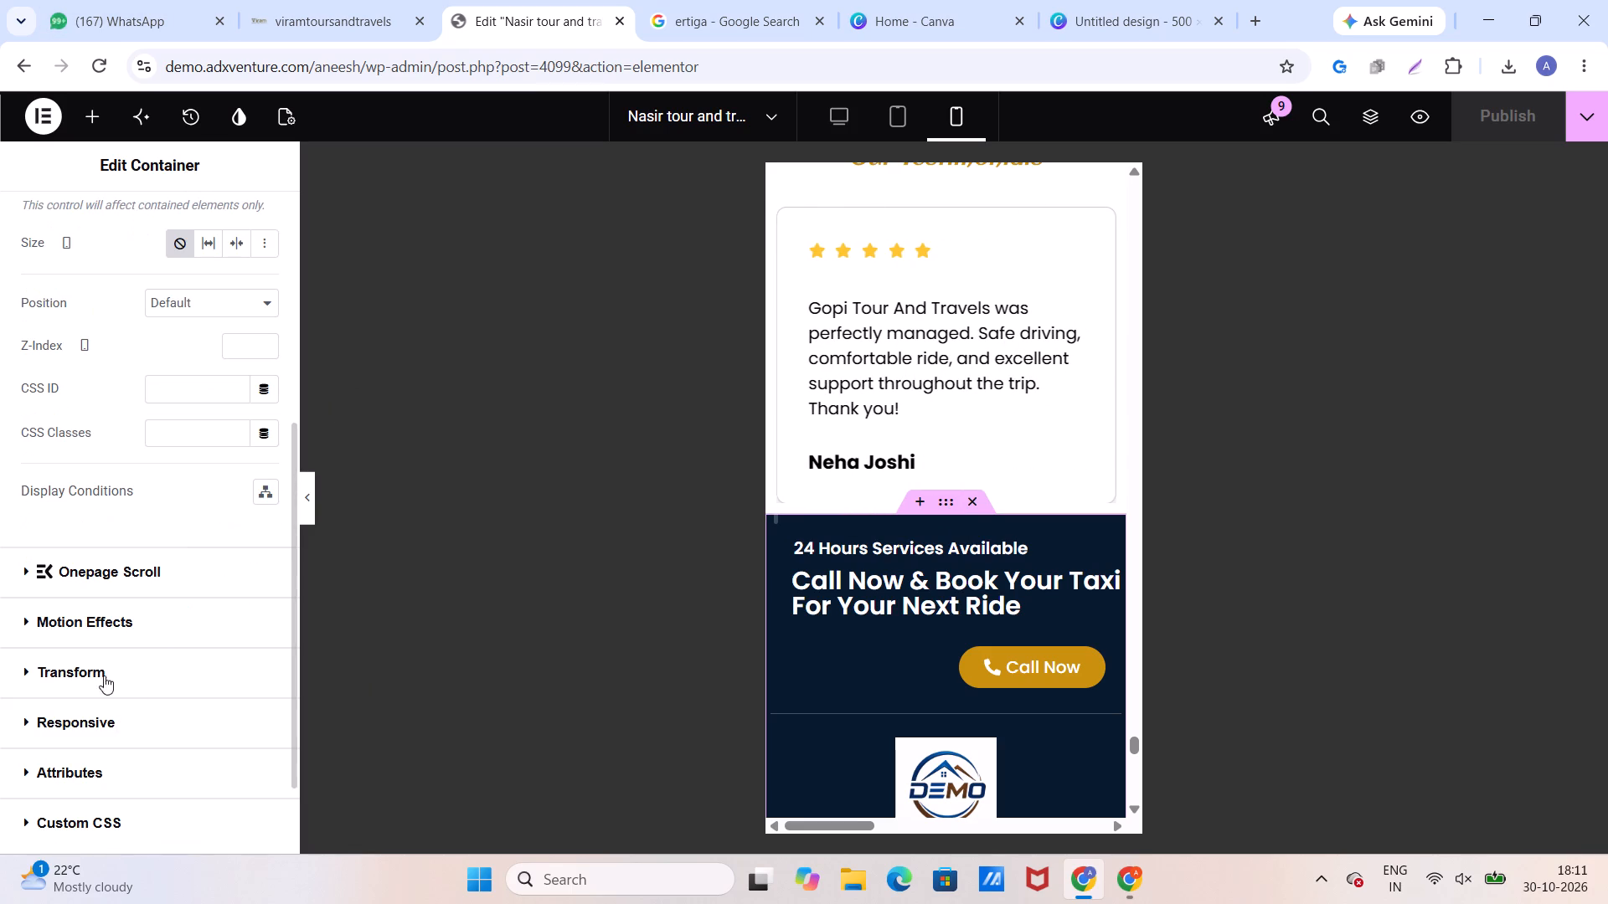
left_click(98, 624)
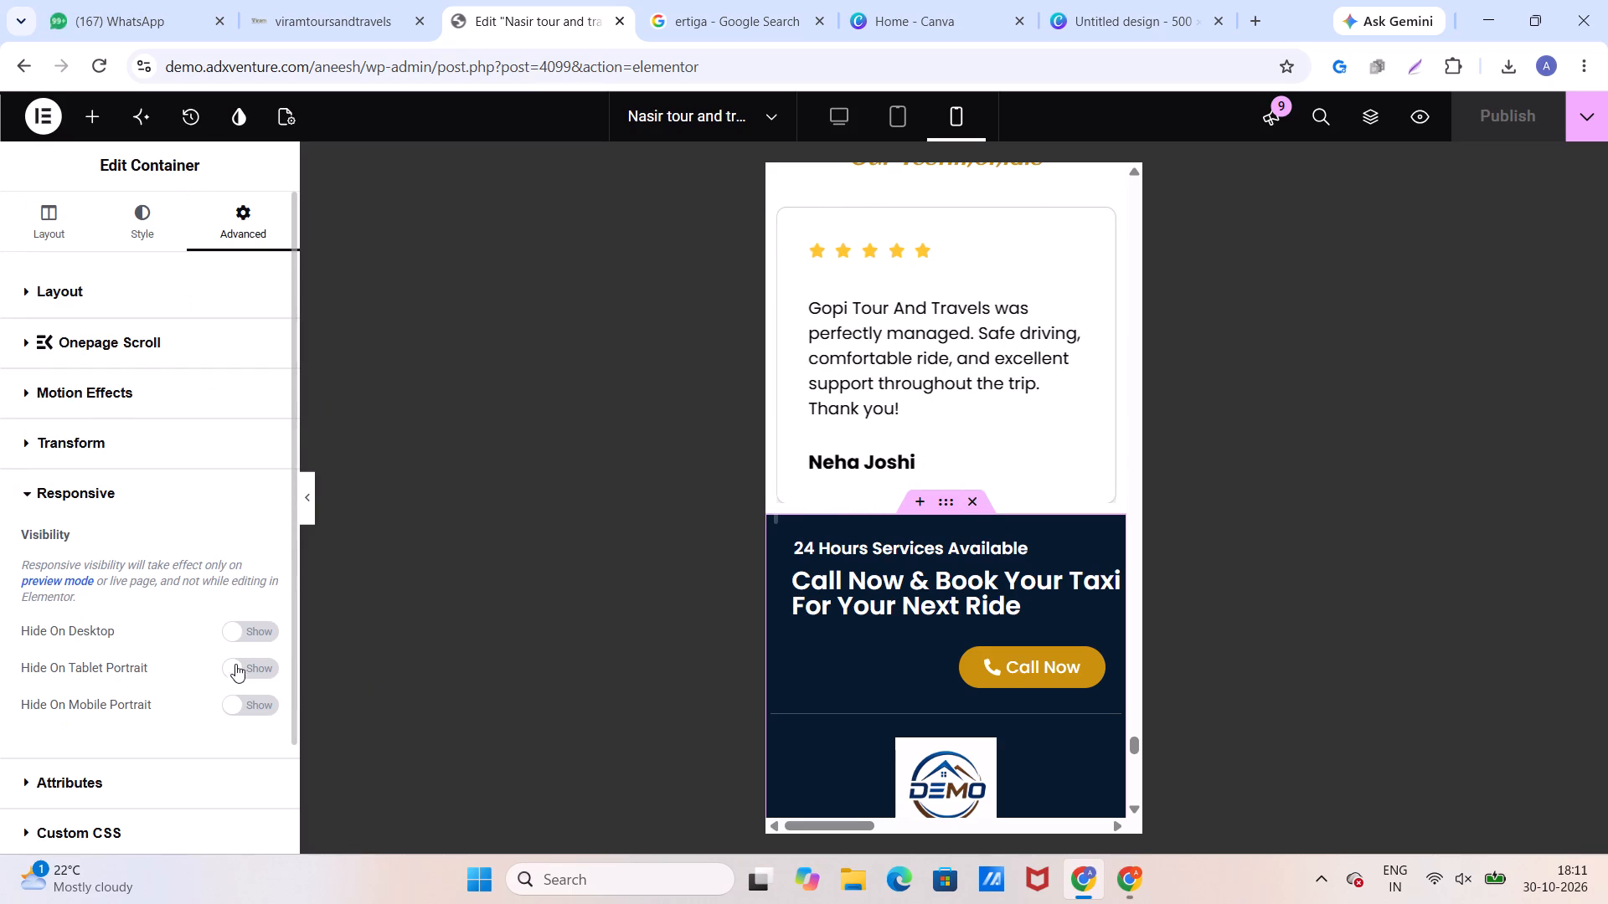
left_click(235, 700)
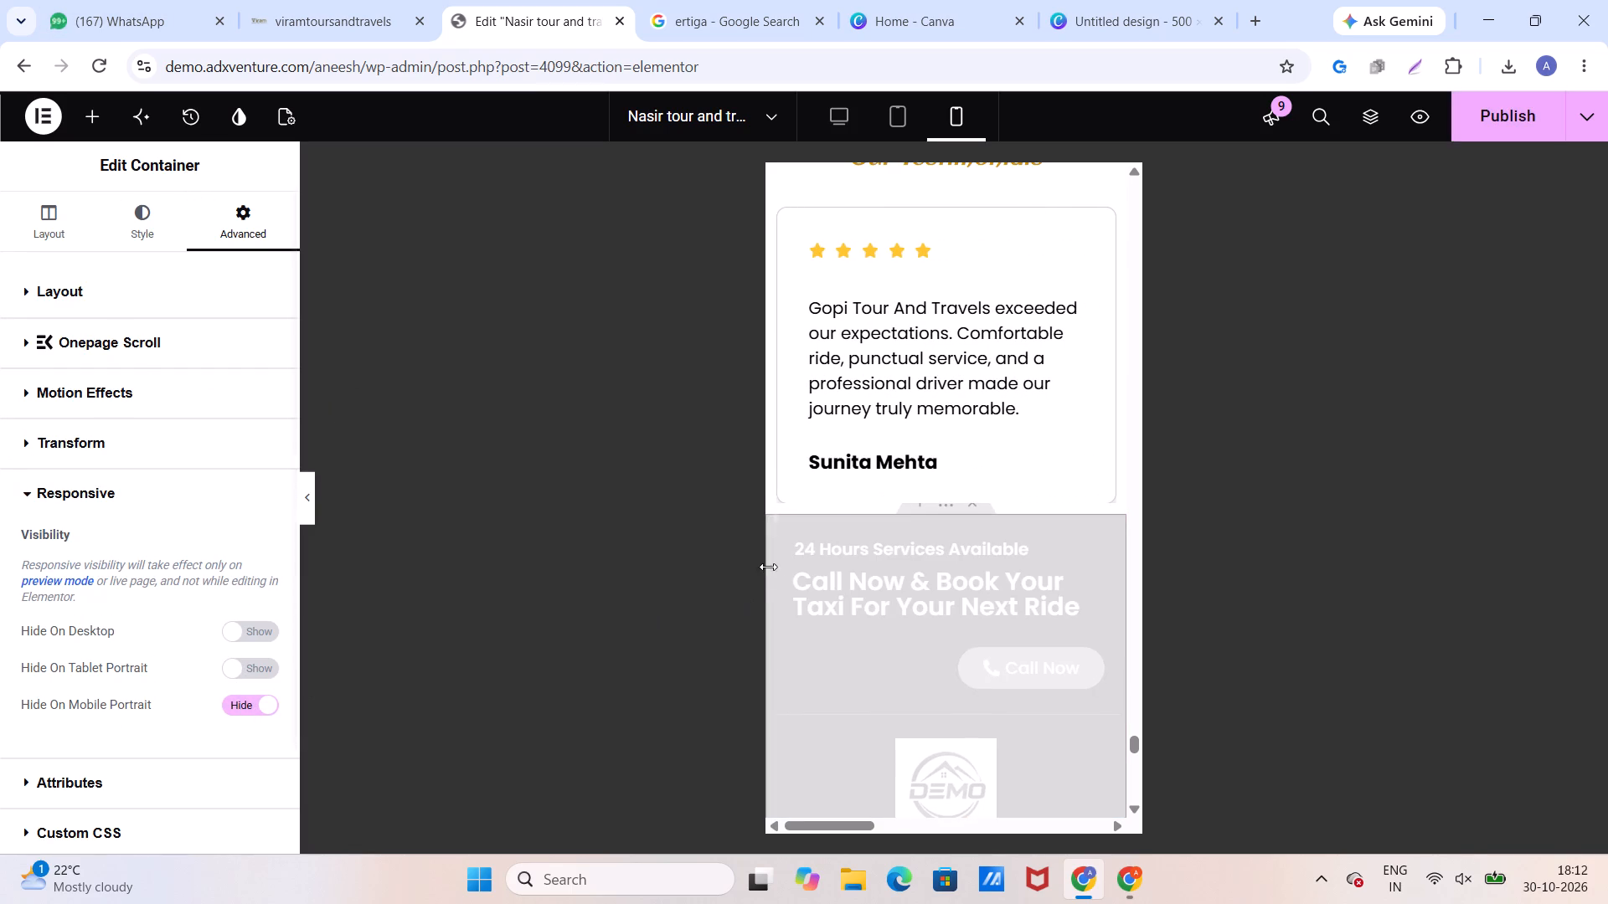
Review the lower mobile footer and publish the page changes.
scroll(762, 565, "down", 4)
scroll(887, 556, "down", 4)
scroll(887, 557, "up", 1)
scroll(887, 557, "down", 4)
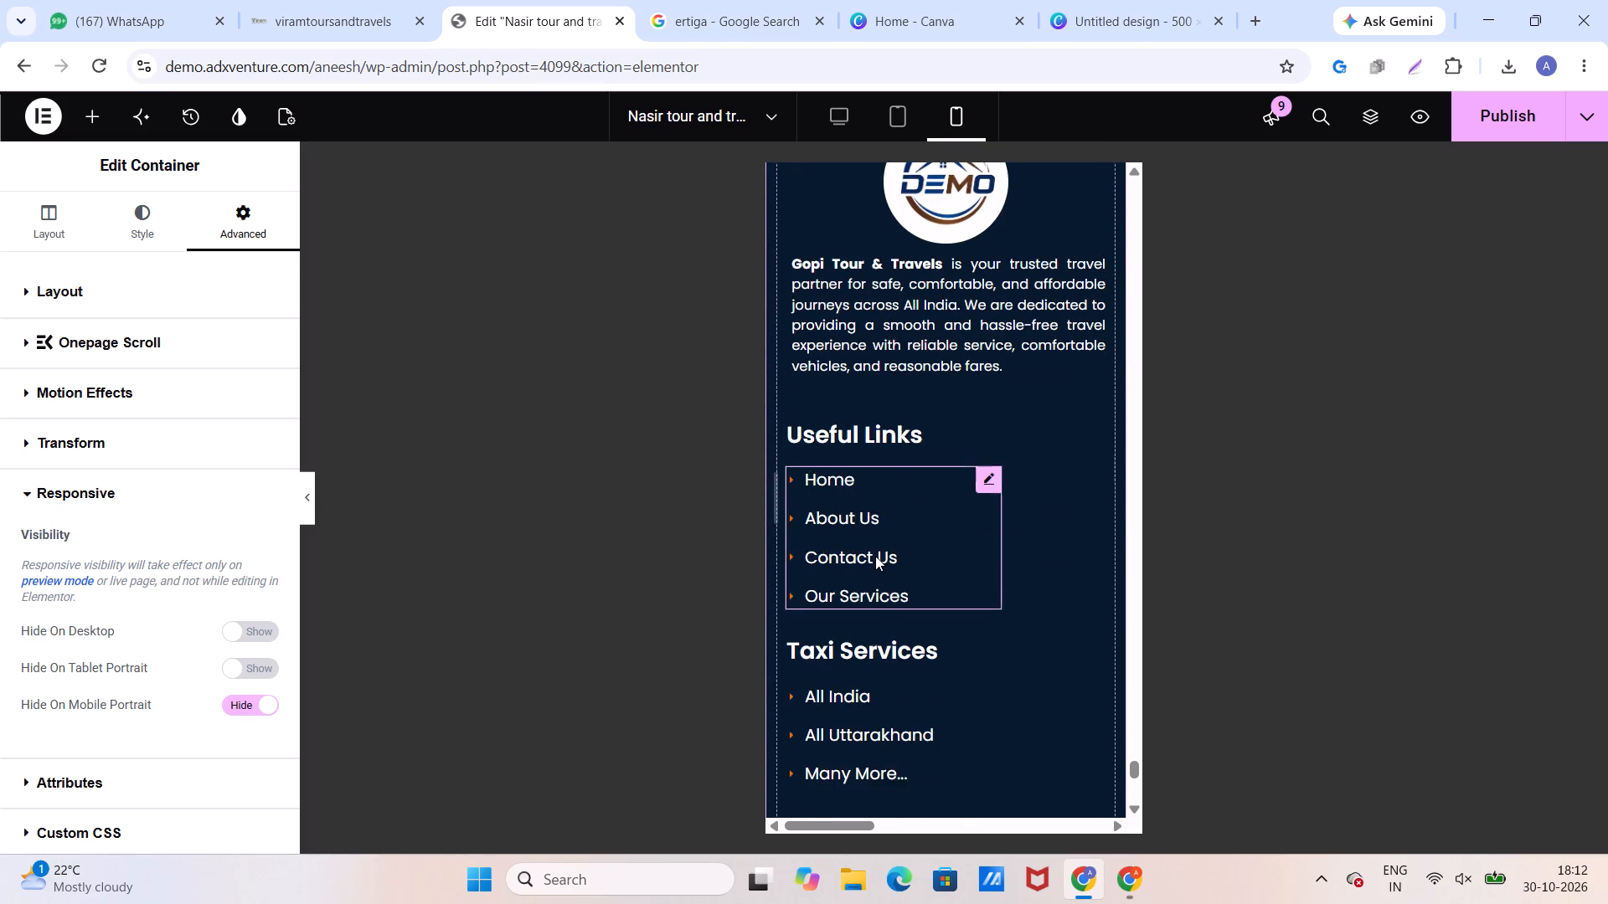
scroll(875, 555, "up", 3)
left_click(1502, 116)
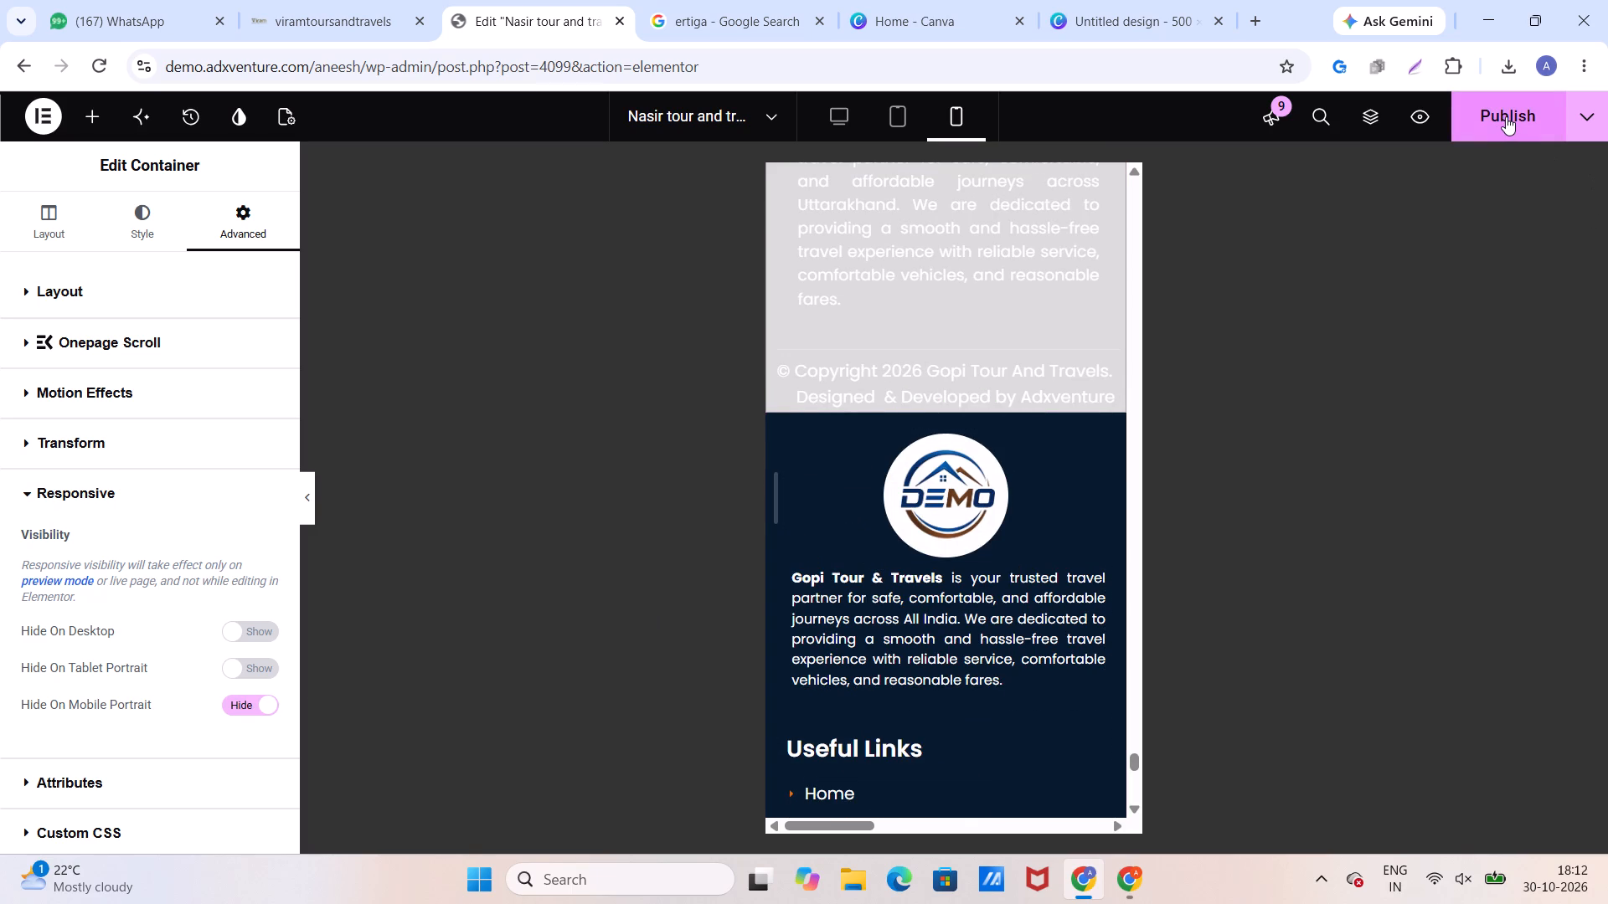
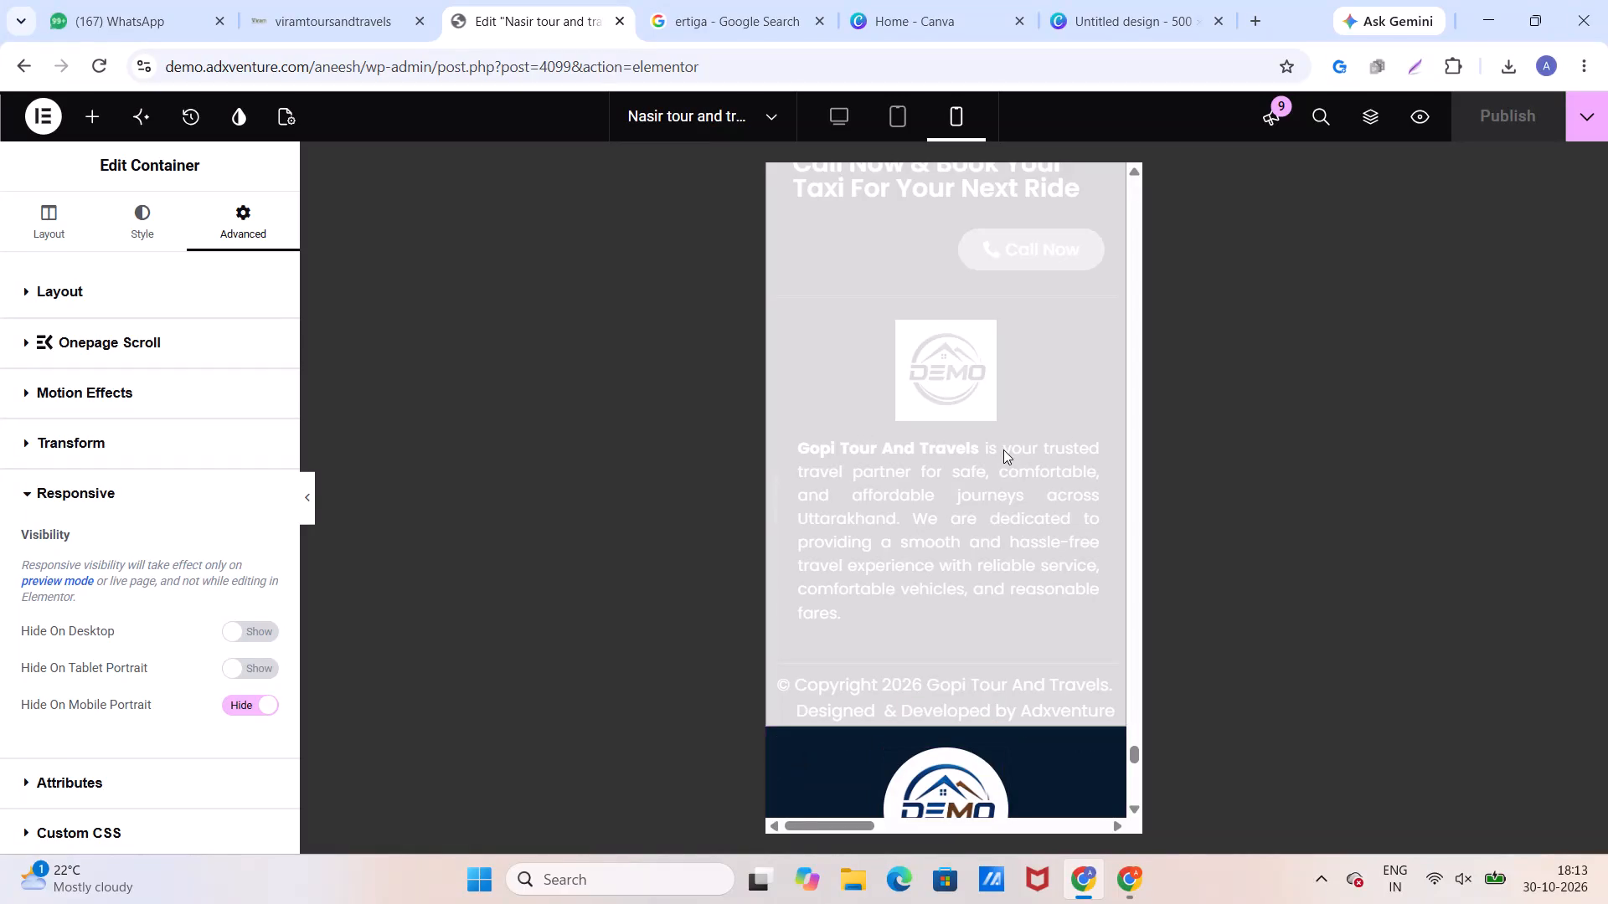
Review the mobile page's Toyota Innova Crysta card, "Ready to Ride?" call-to-action and testimonials section above the footer.
scroll(998, 453, "up", 13)
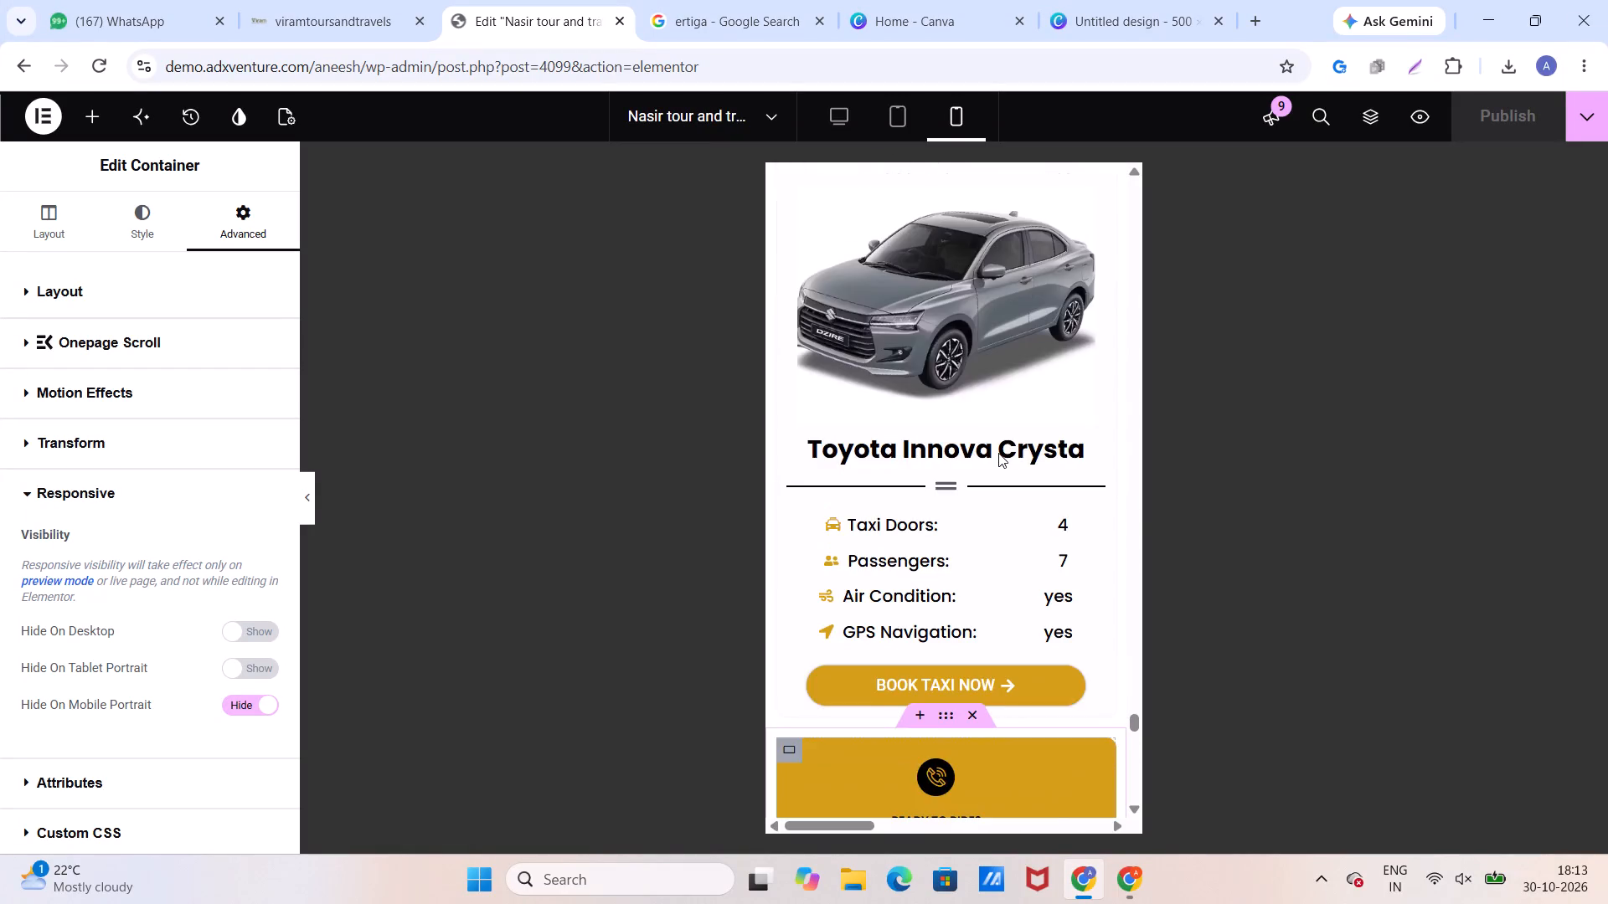
scroll(998, 453, "up", 9)
scroll(994, 458, "down", 12)
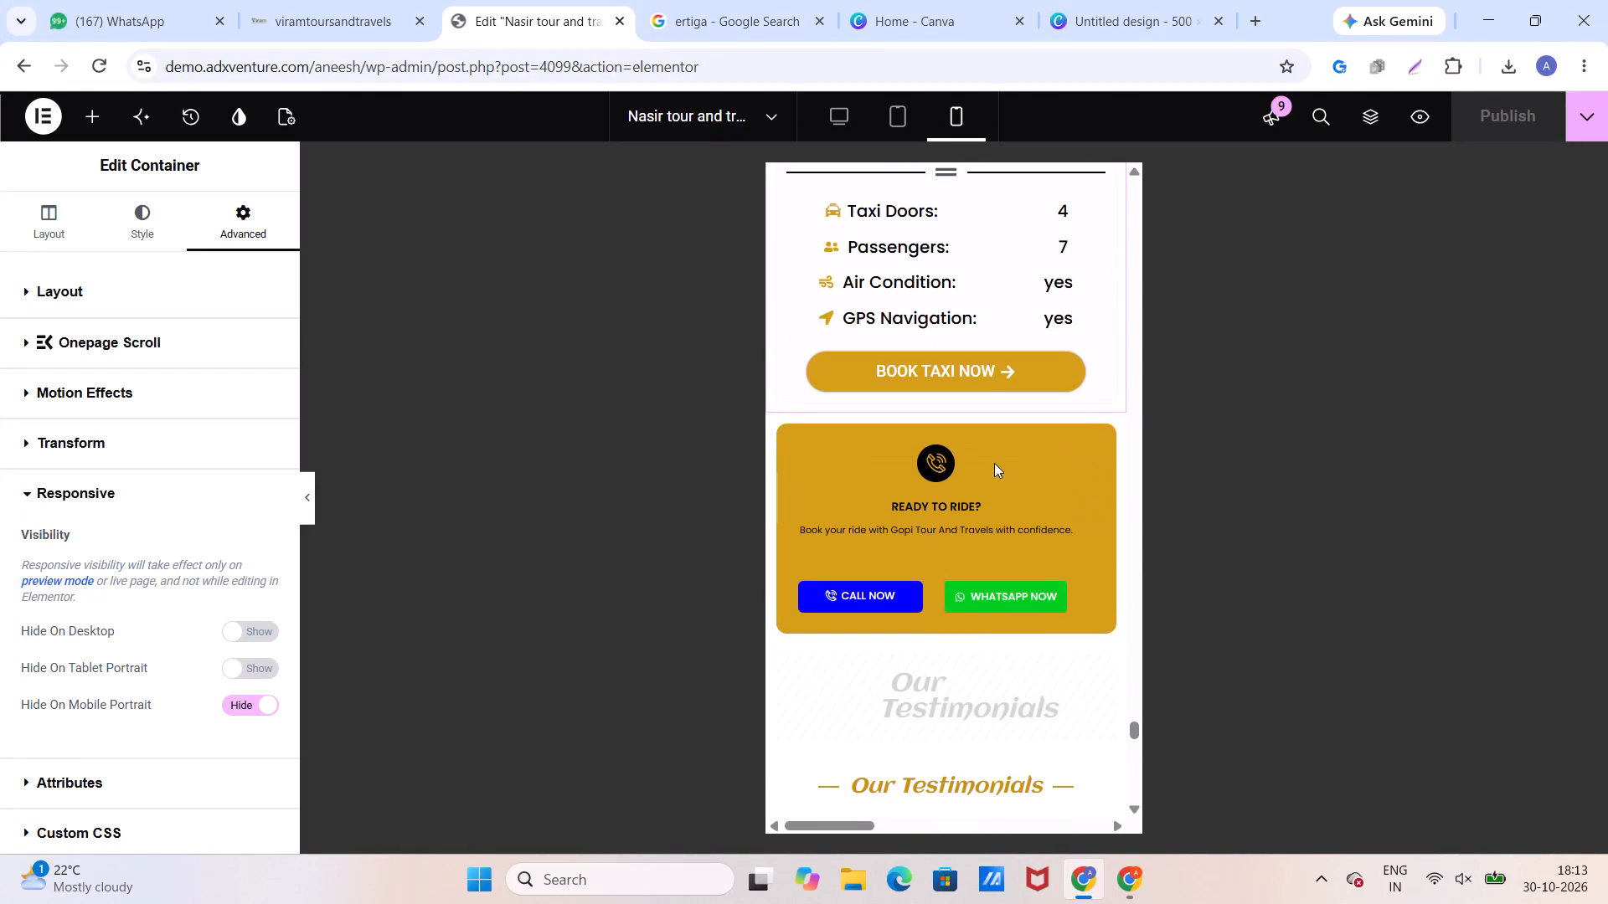
scroll(994, 464, "down", 3)
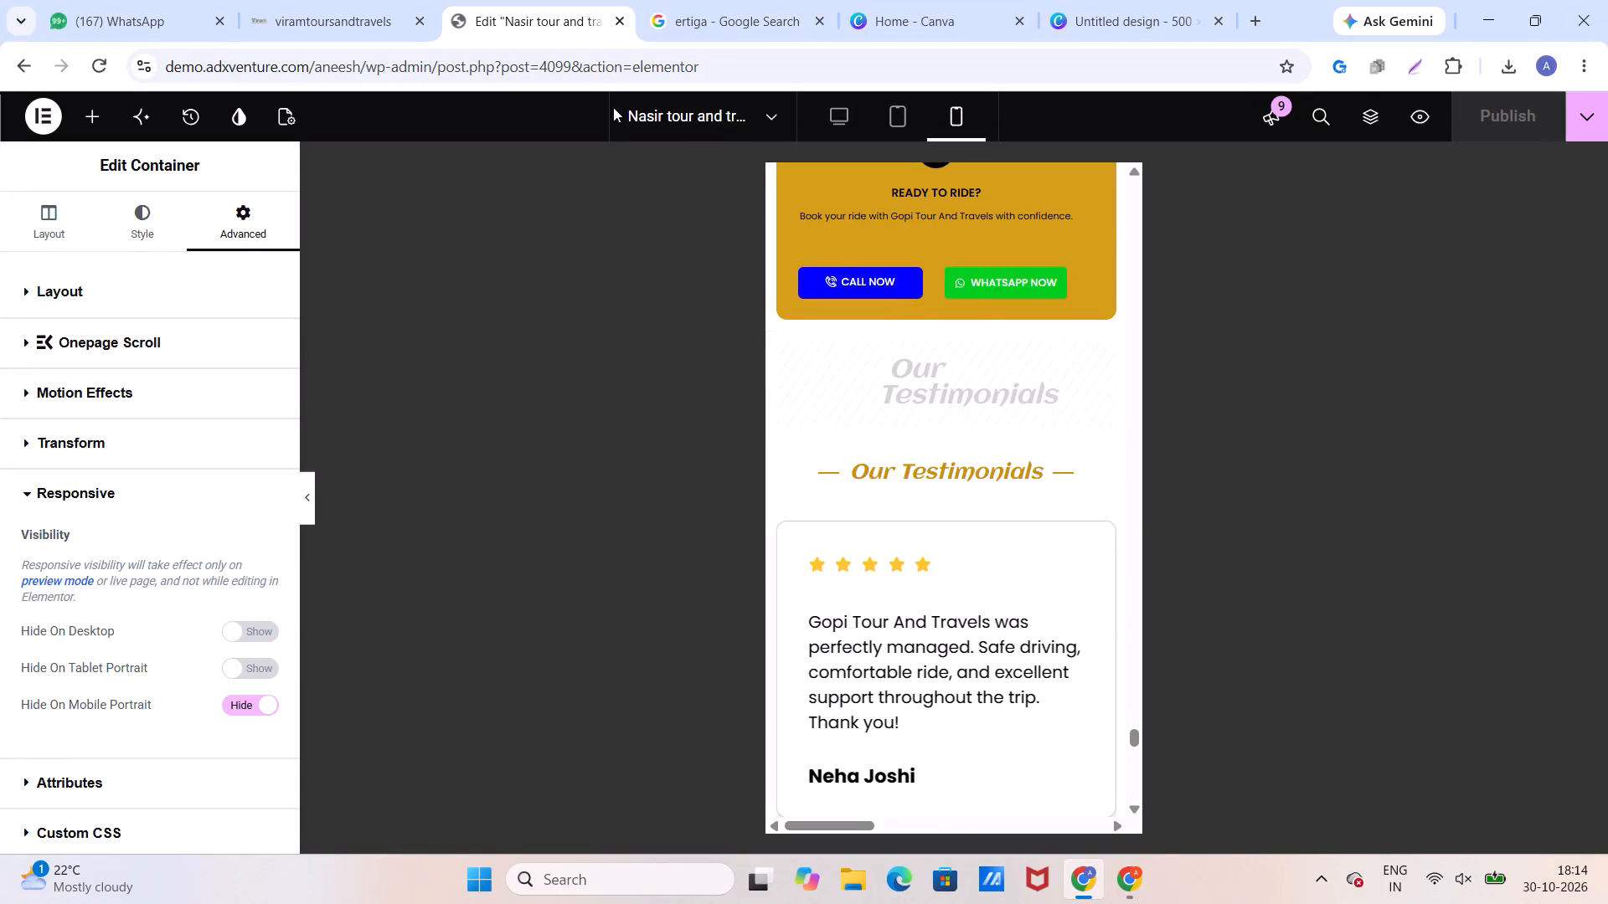
Retitle the last taxi card above the "Ready to Ride?" banner as Maruti Dzire and publish the page.
scroll(975, 447, "up", 6)
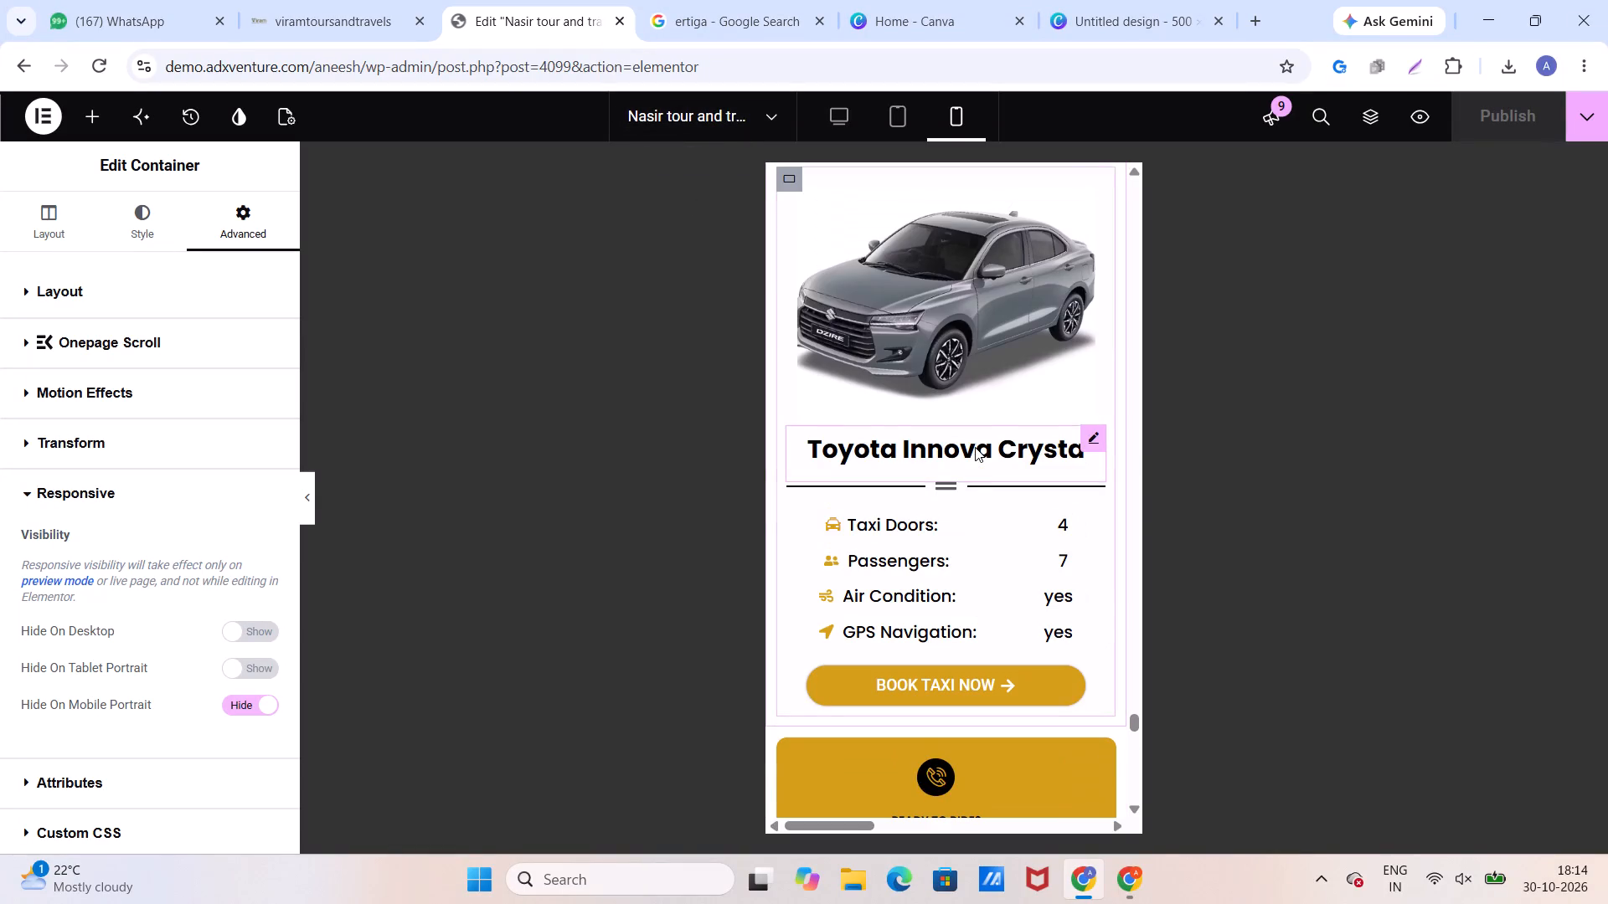
scroll(975, 447, "up", 1)
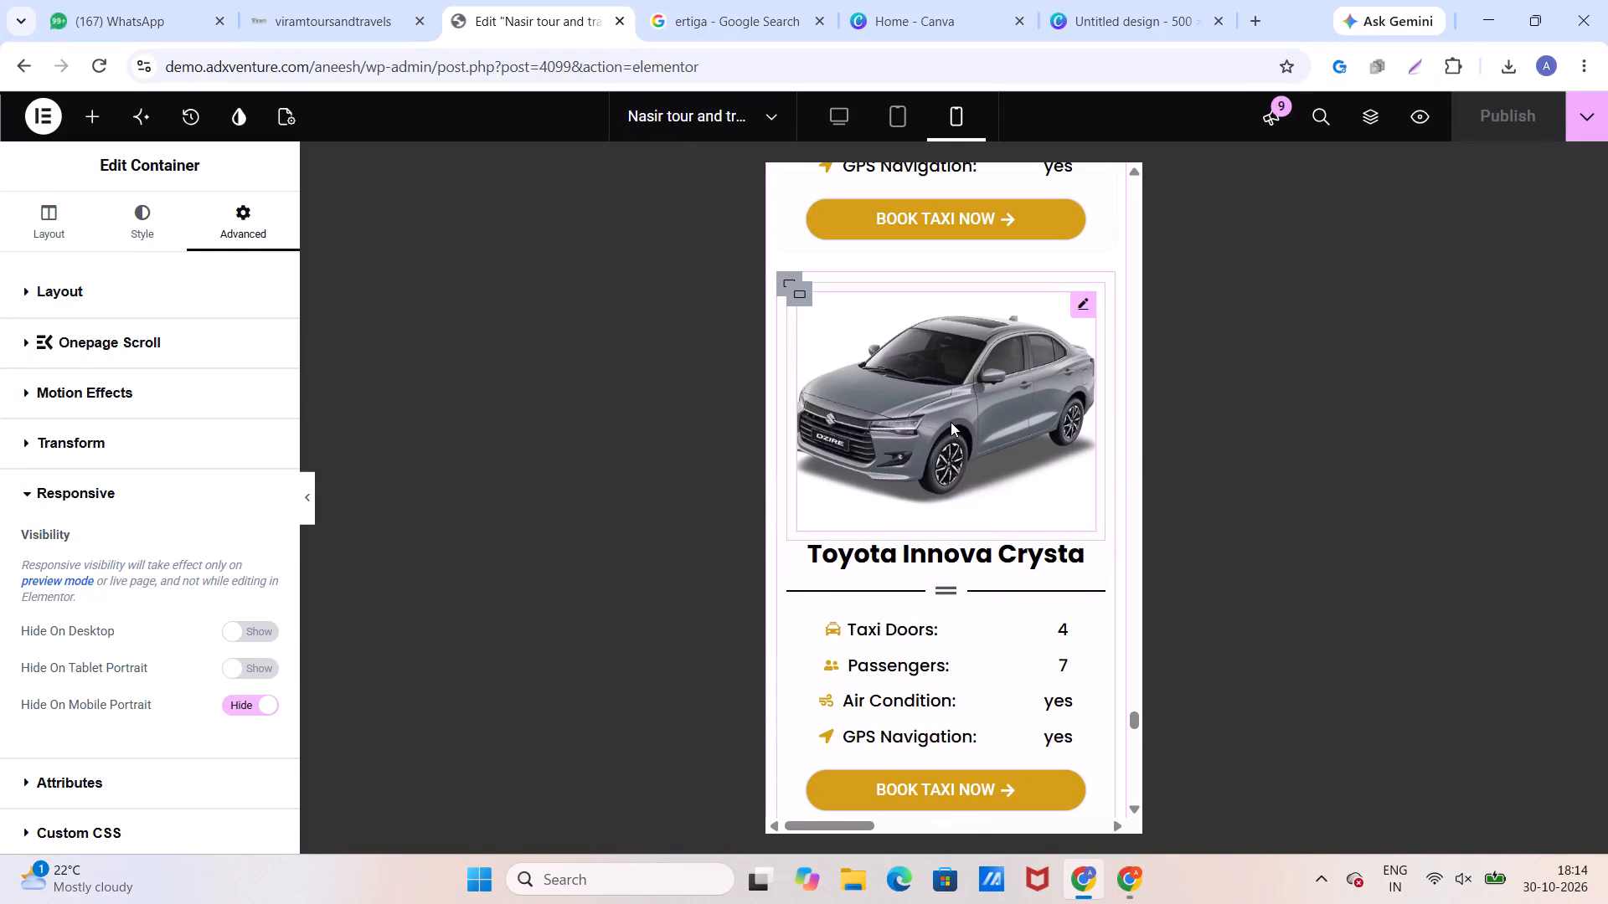
left_click(951, 422)
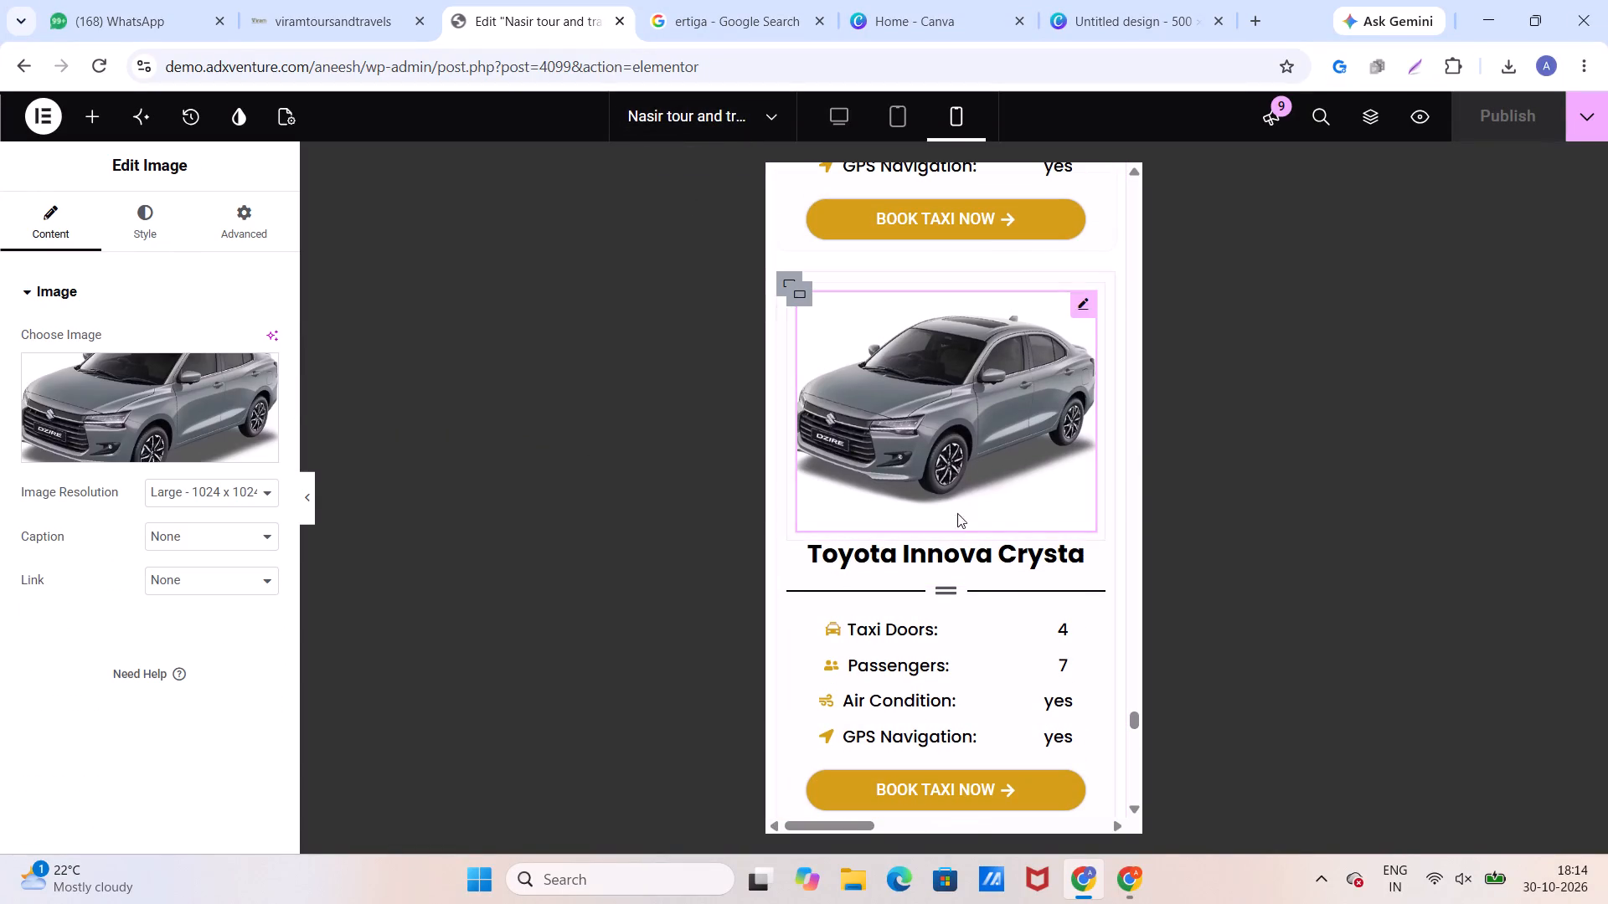
left_click(914, 554)
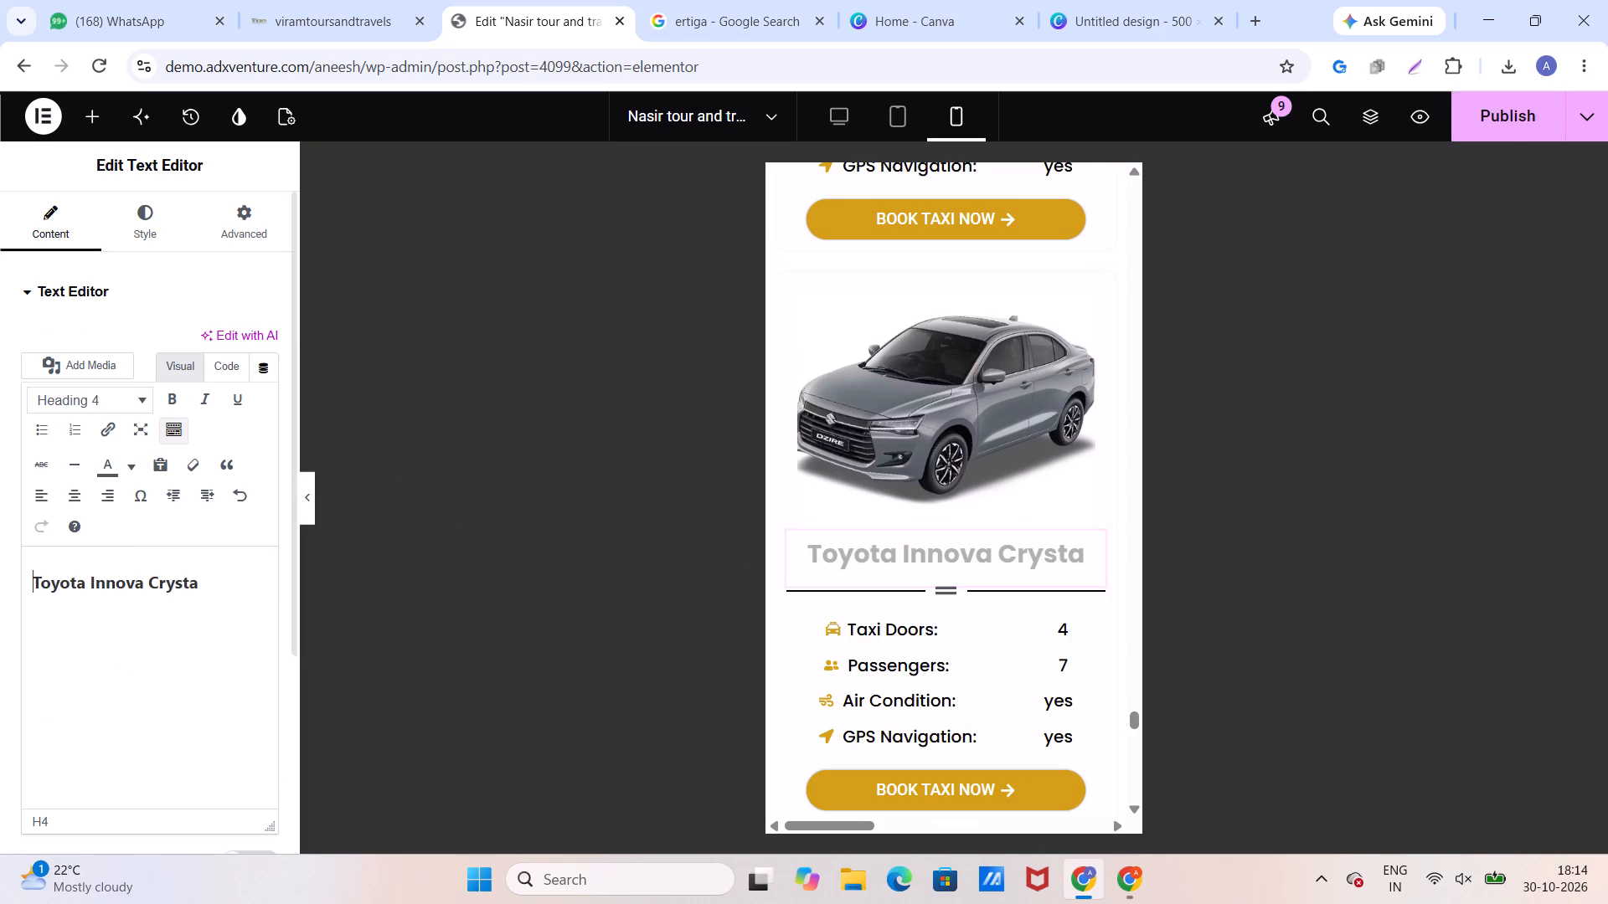
left_click_drag(217, 583, 14, 586)
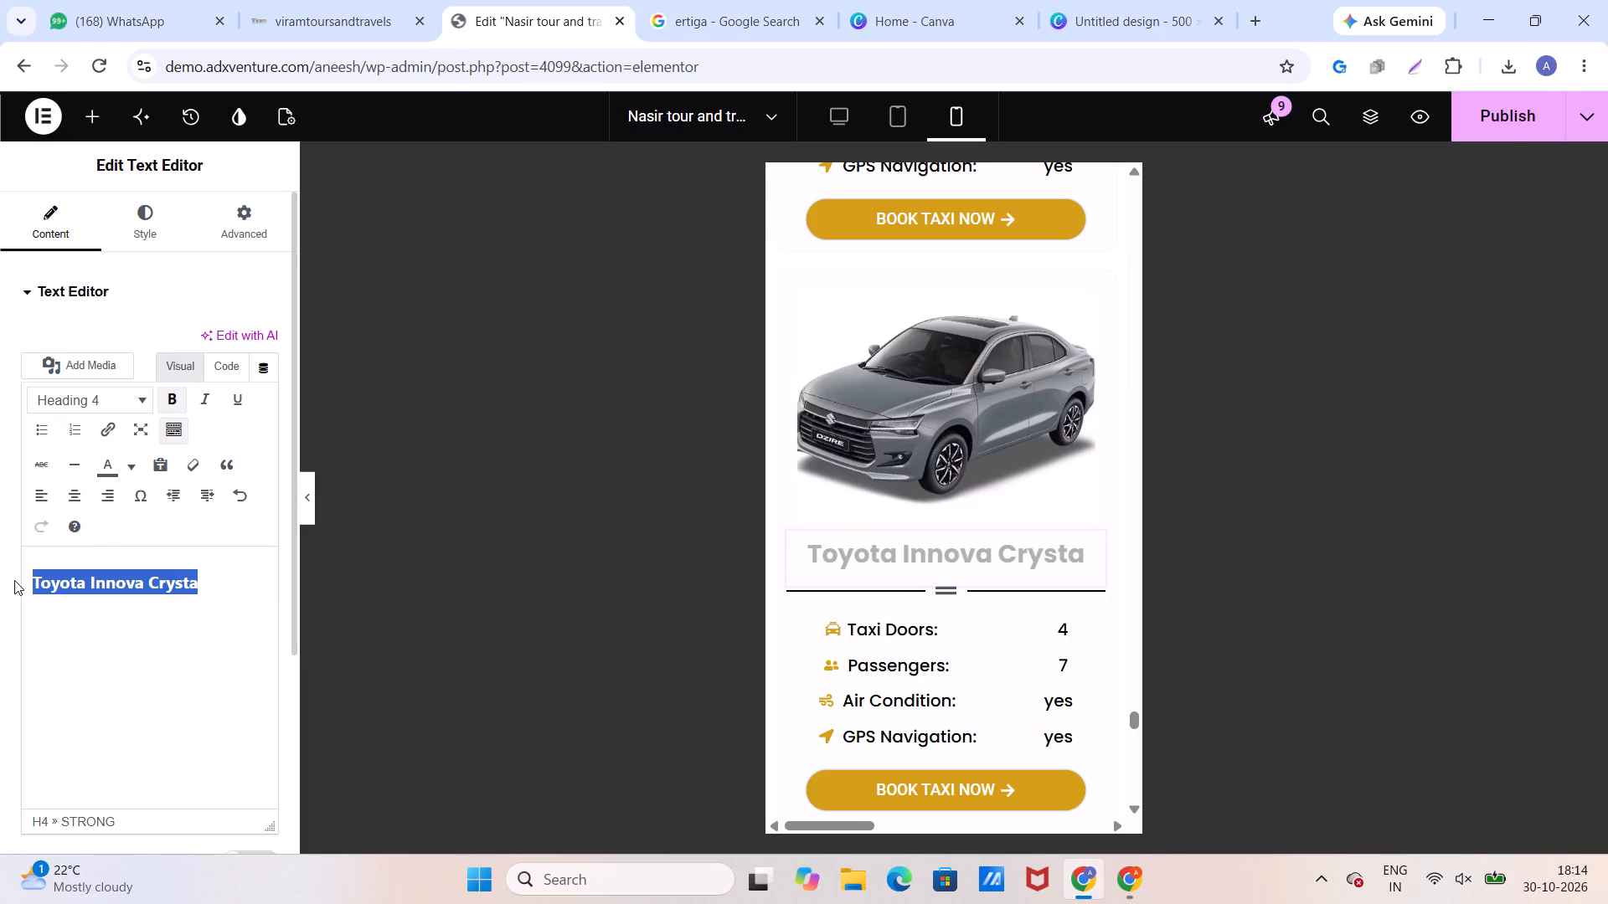
type("Dzi")
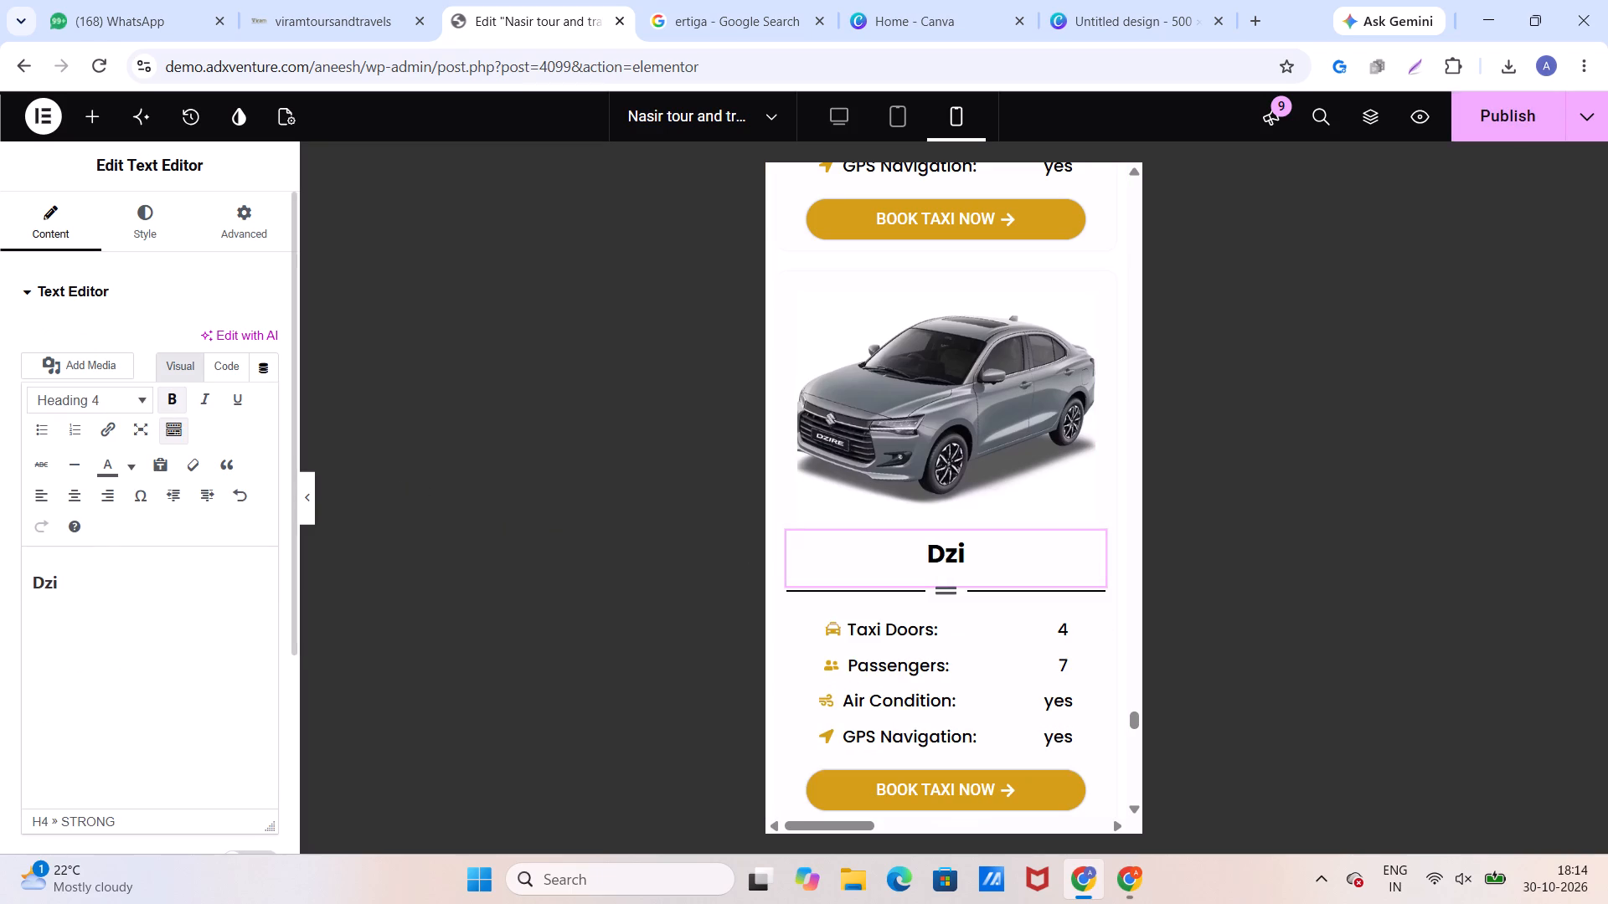
key("BackSpace")
key("BackSpace")
key("BackSpace")
key("BackSpace")
type("Maruti Dzire")
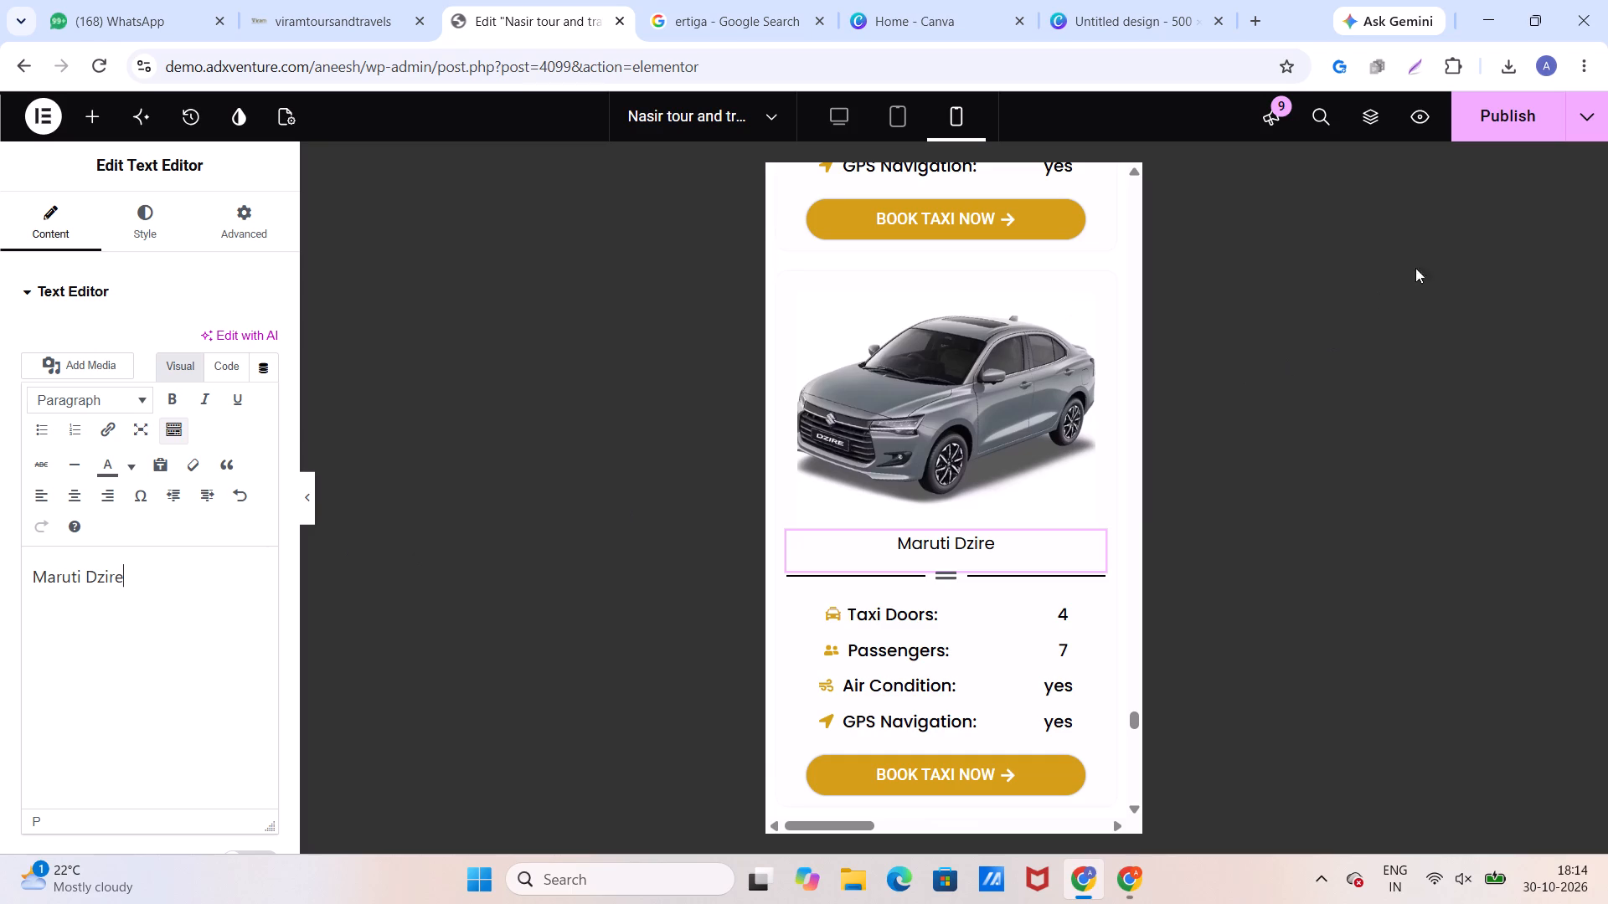
left_click(1528, 132)
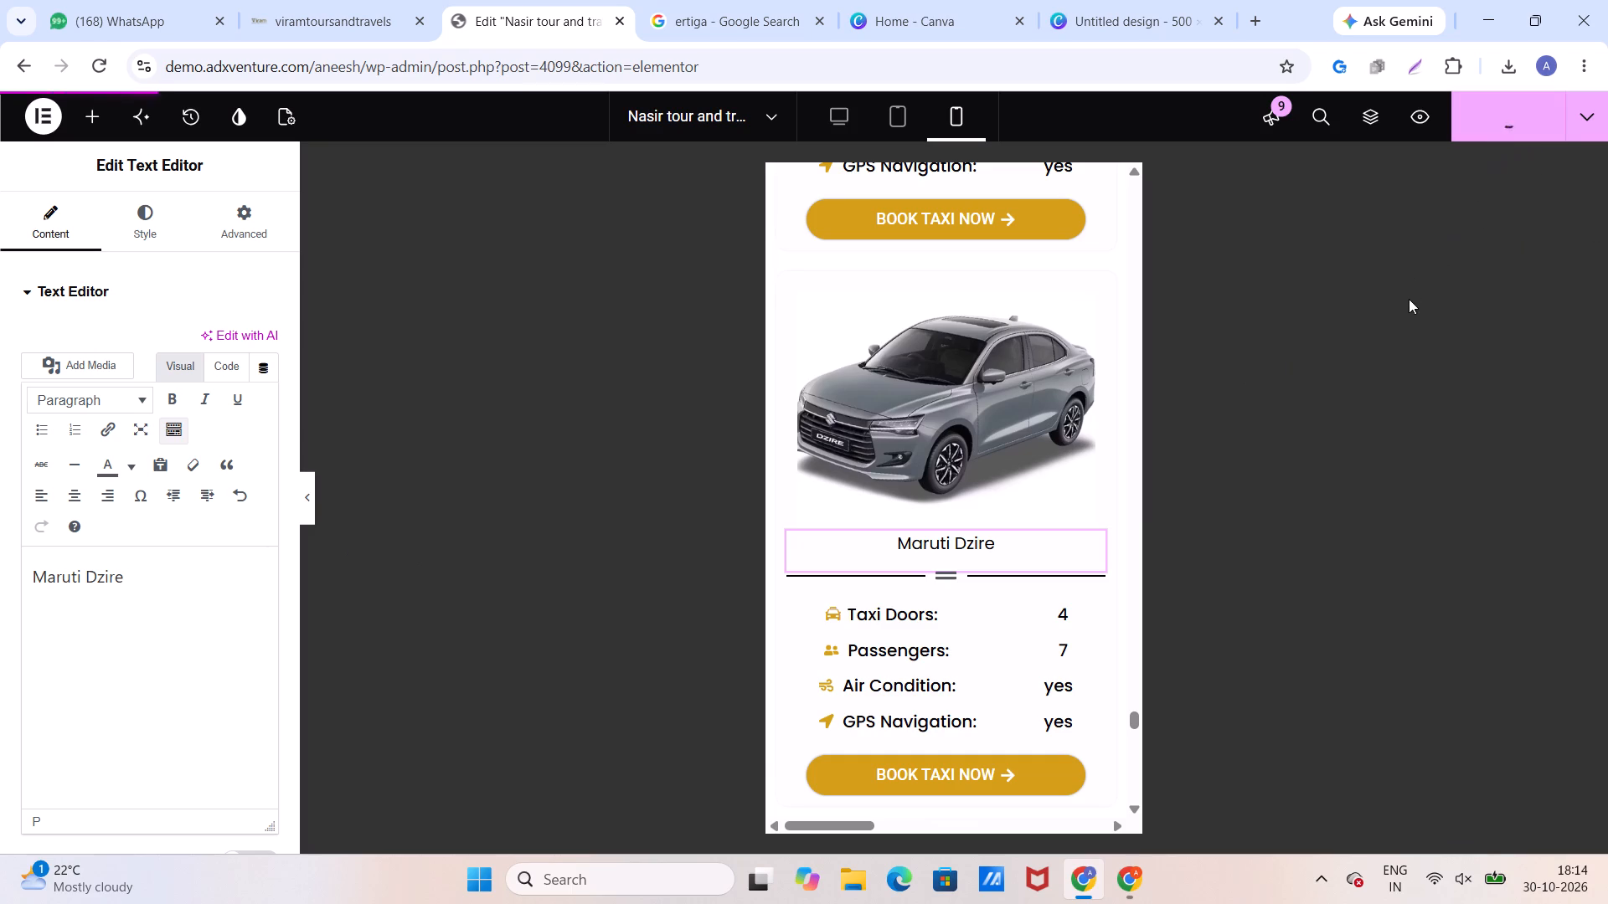
Open the Taxi Doors item in the Maruti Suzuki Ertiga card's icon list and go to the end of its text.
scroll(1033, 551, "up", 4)
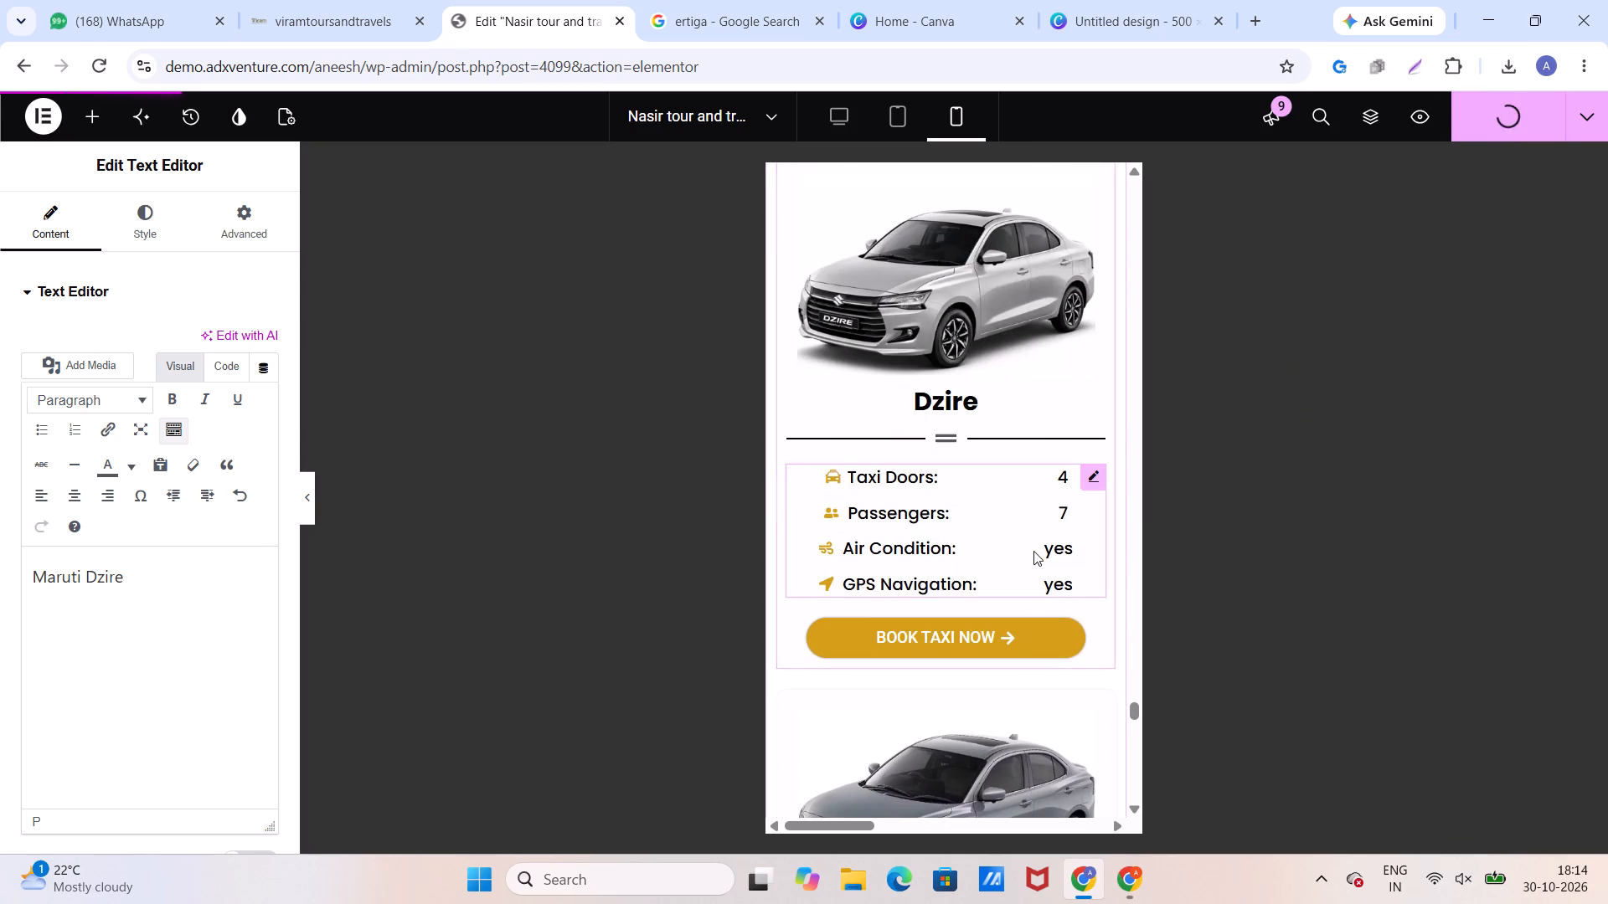
scroll(1033, 551, "up", 5)
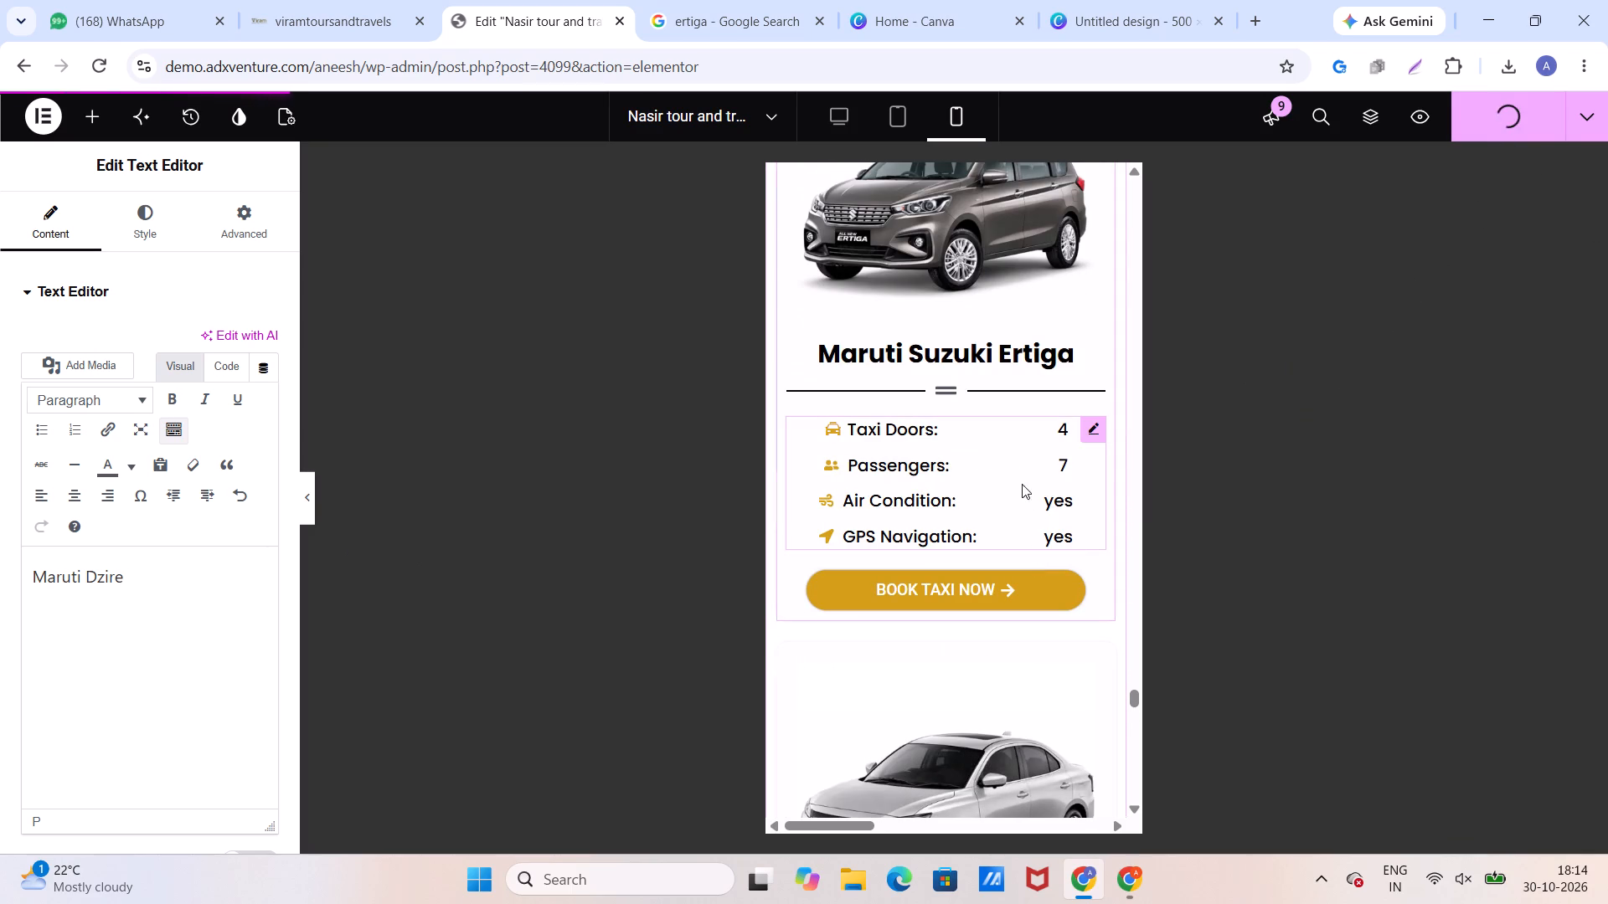
left_click(1013, 465)
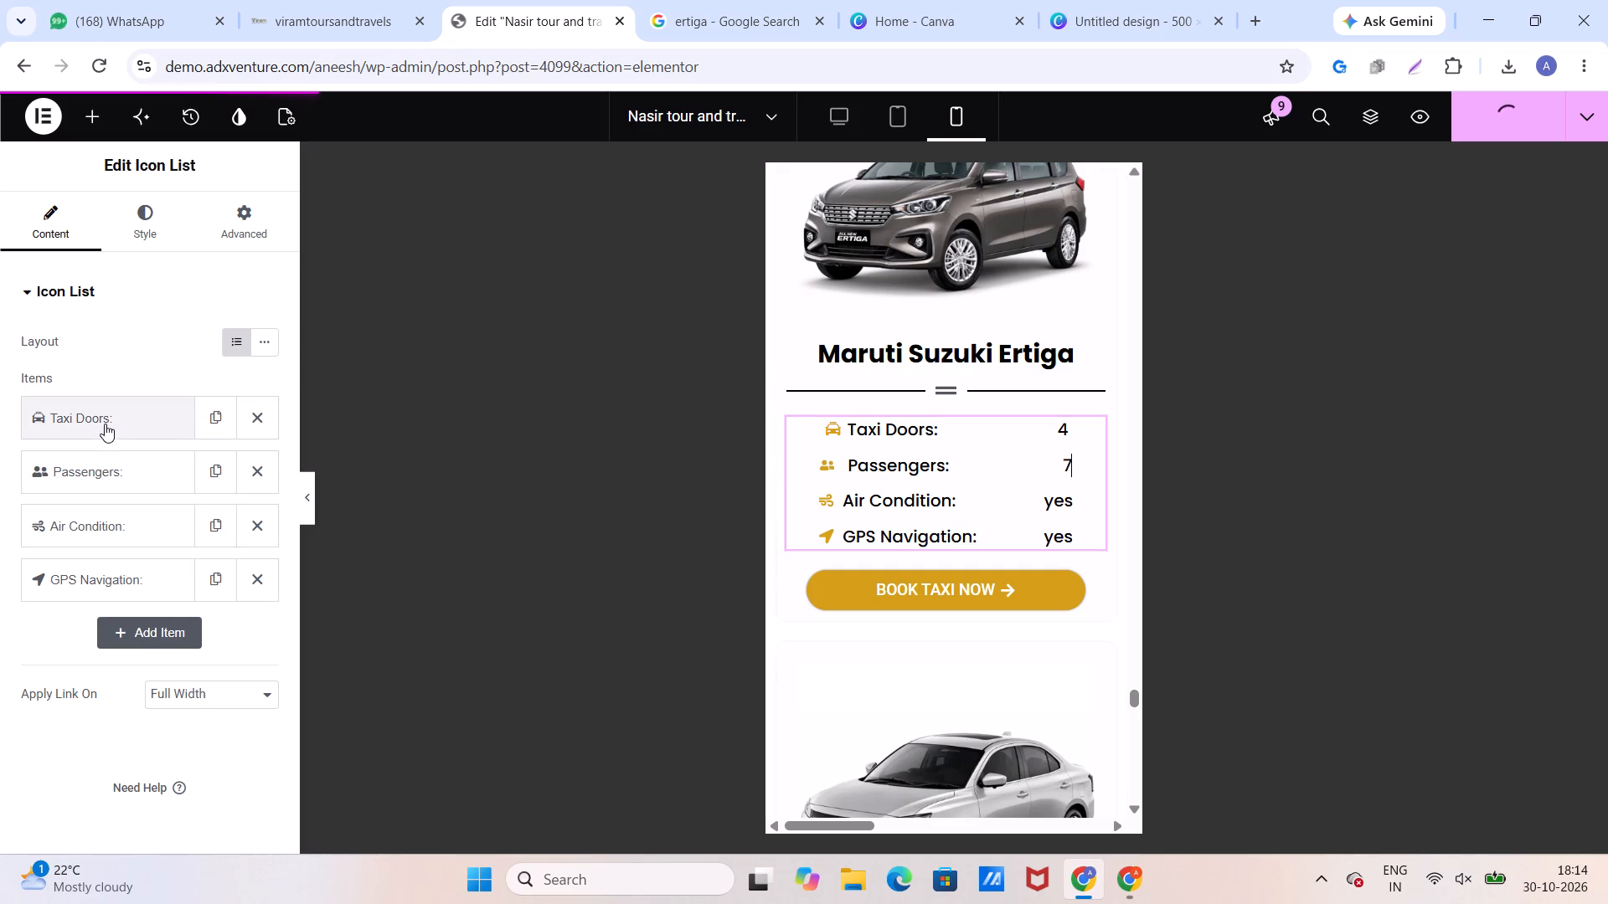
left_click(105, 424)
left_click(205, 498)
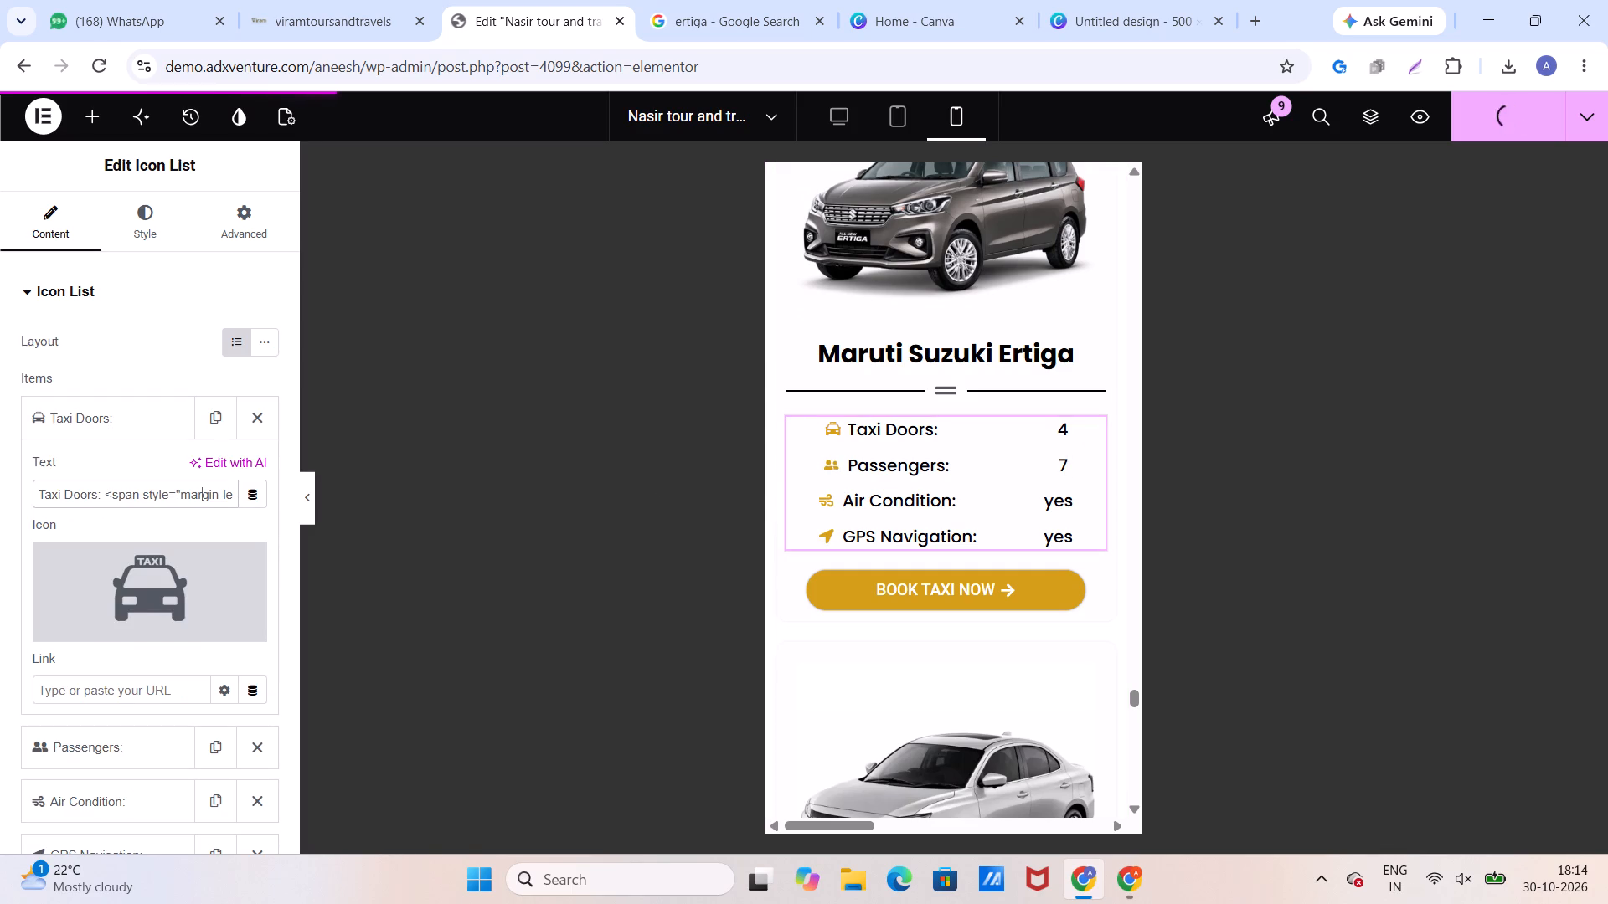
key("Right")
key("Right")
key("Right")
key("Right")
key("Right")
key("Right")
key("Right")
key("Right")
key("Right")
key("Right")
key("Right")
key("Right")
key("Right")
key("Right")
key("Right")
key("Right")
key("Right")
key("Right")
key("Right")
key("Right")
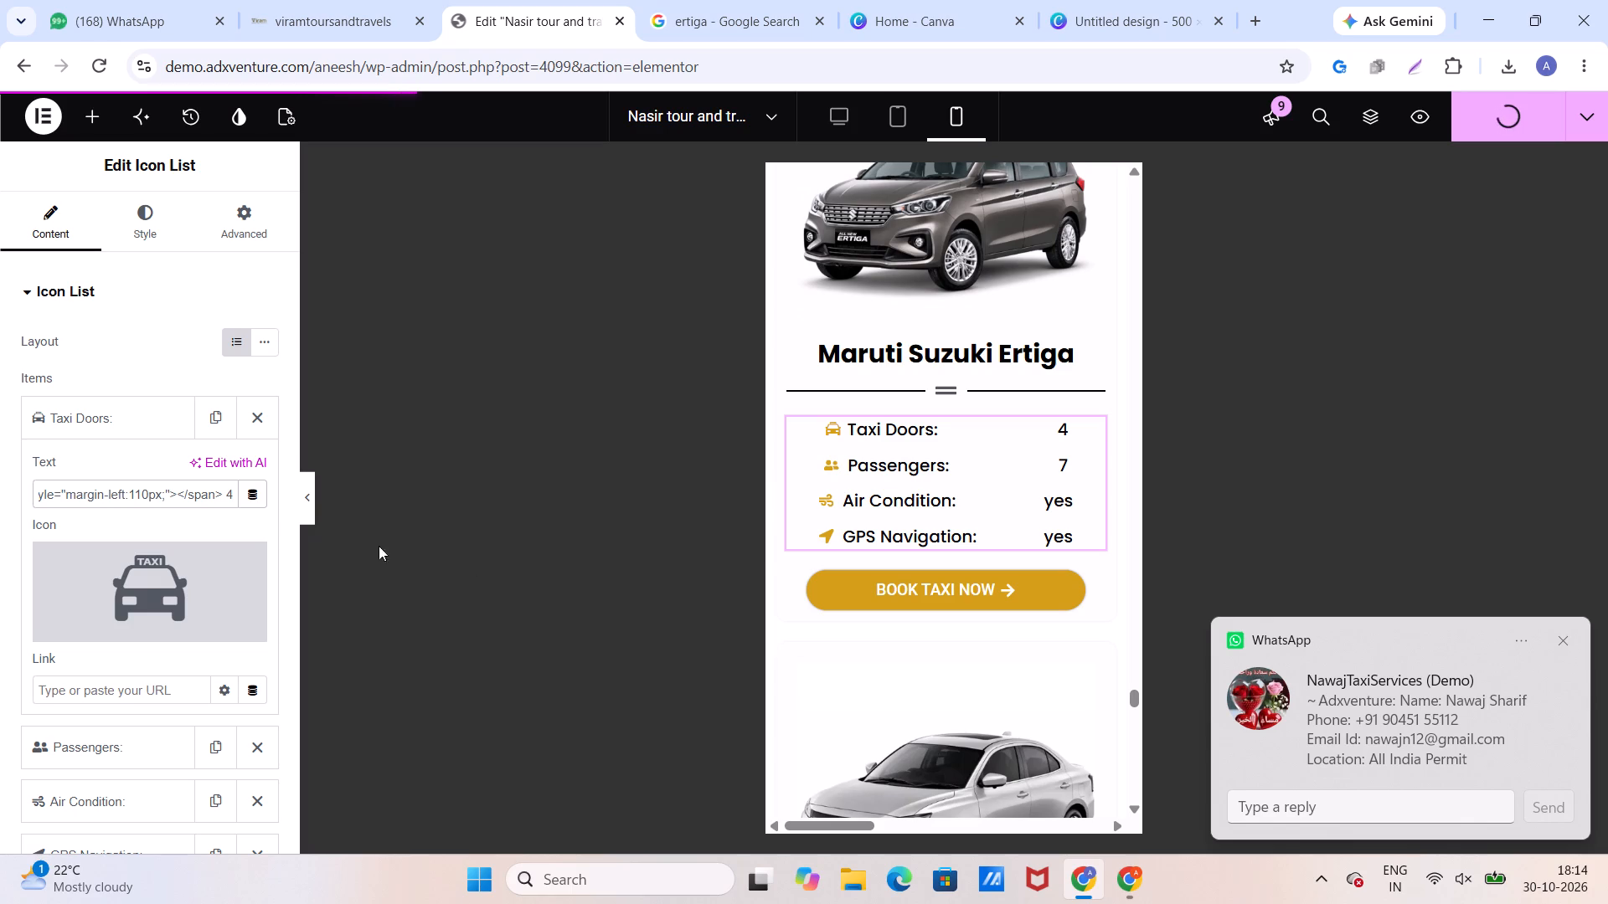
Set the Passengers value in the Maruti Suzuki Ertiga card's icon list to 5.
left_click(163, 740)
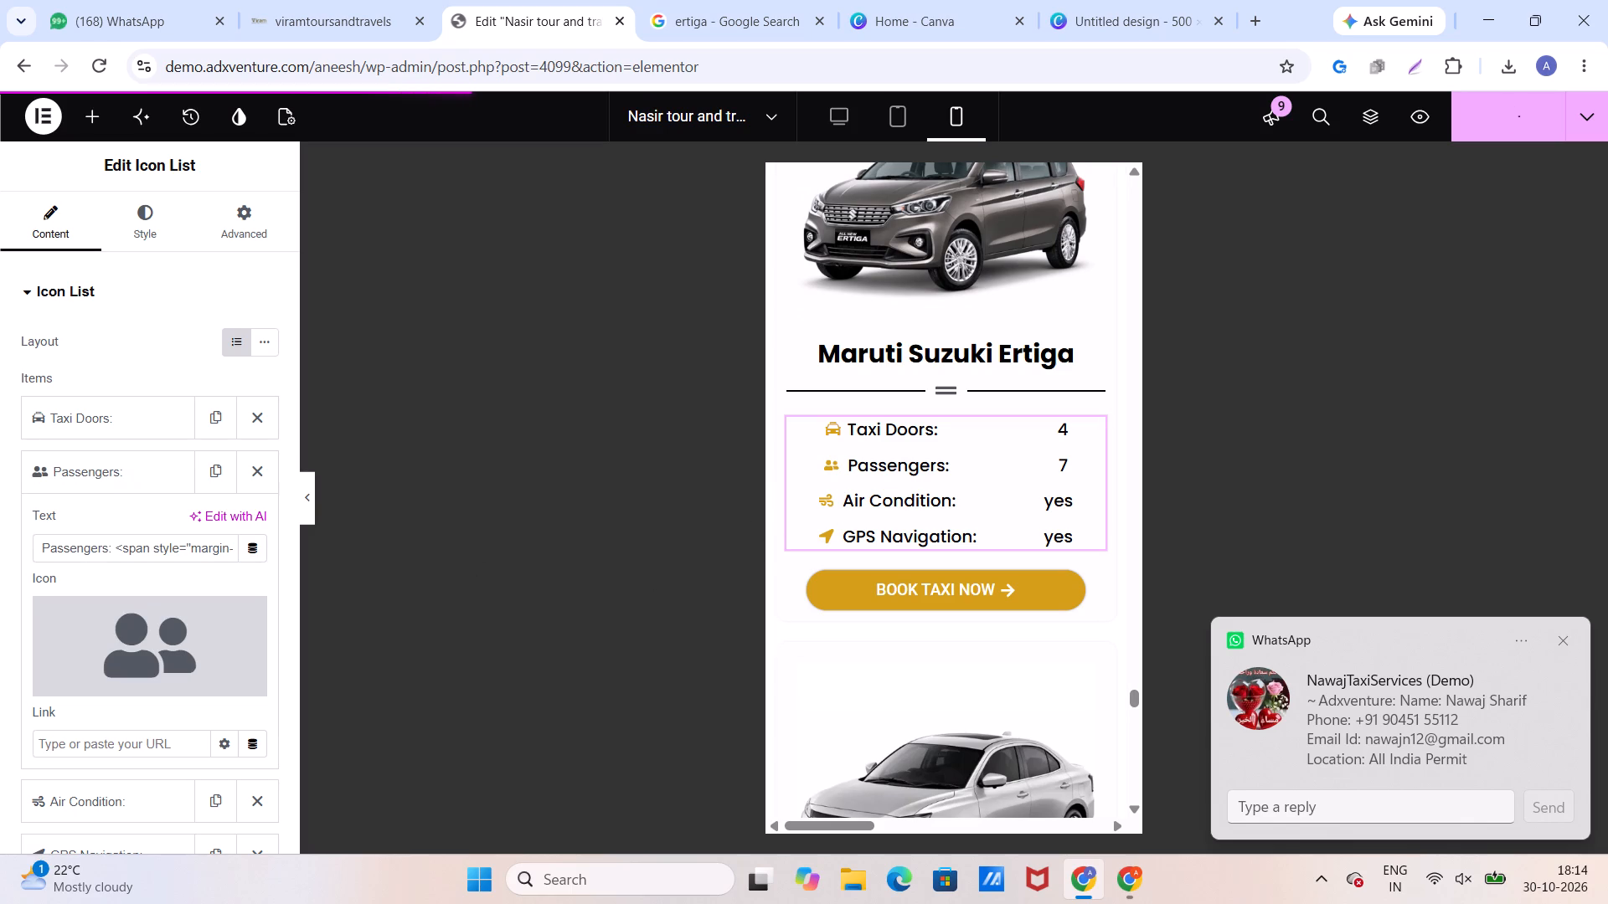
left_click(207, 553)
key("Right")
key("Right")
key("Right")
key("Right")
key("Right")
key("Right")
key("Right")
key("Right")
key("Right")
key("Right")
key("Right")
key("Right")
key("Right")
key("Right")
key("Right")
key("Right")
key("Right")
key("Right")
key("Right")
key("Right")
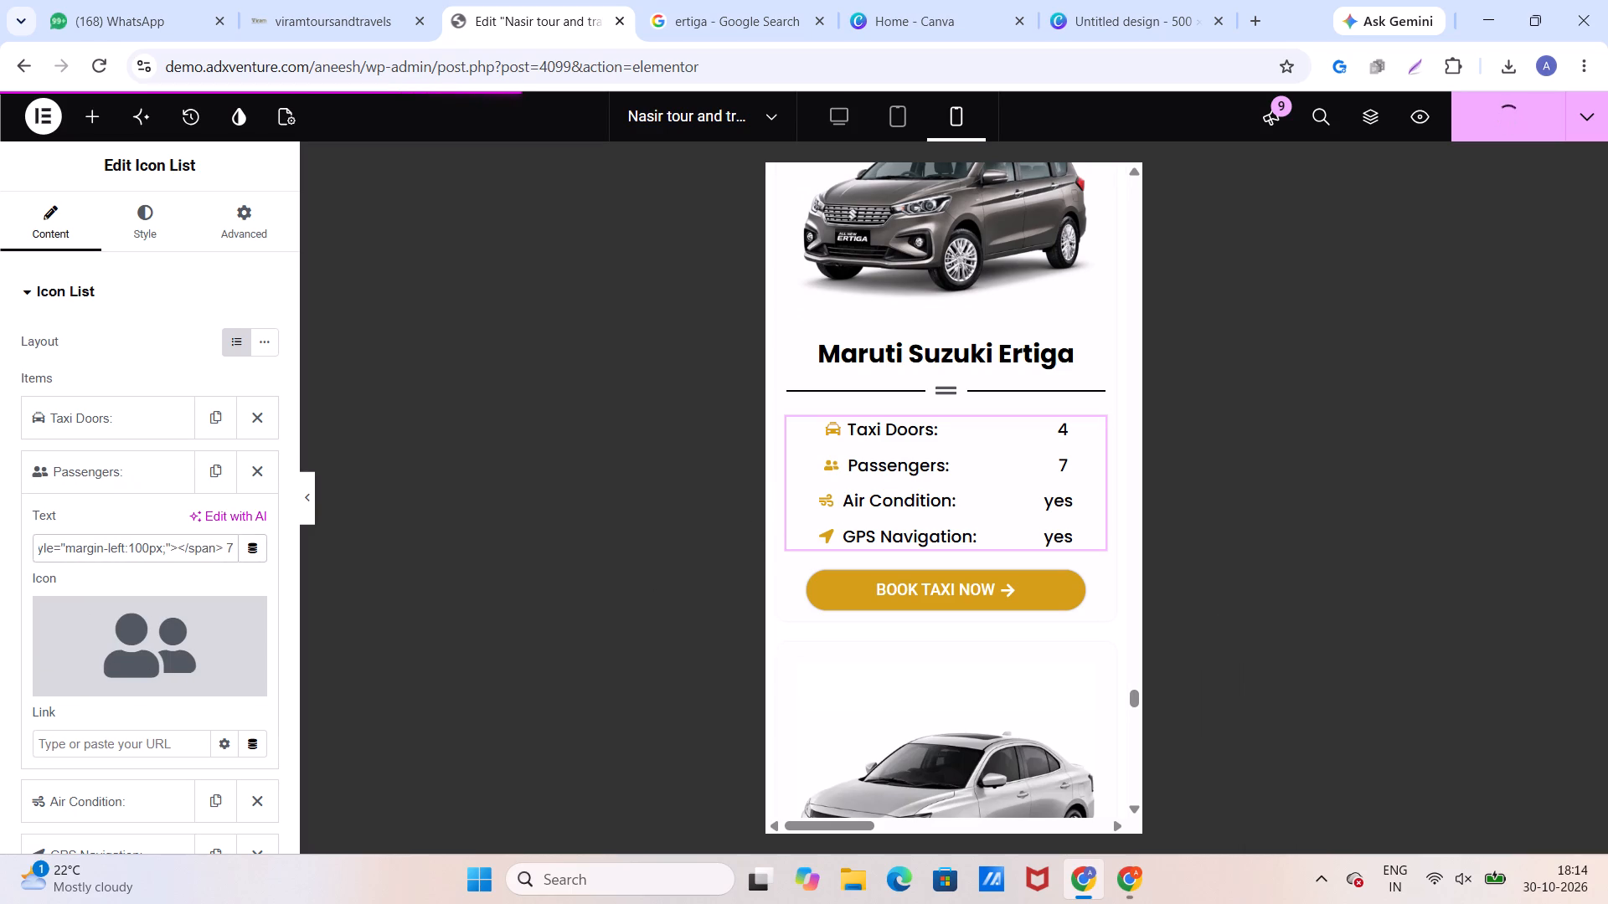
key("BackSpace")
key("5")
Set the Passengers value to 6 in the icon list of the card titled Dzire, below the Ertiga card.
scroll(937, 487, "down", 5)
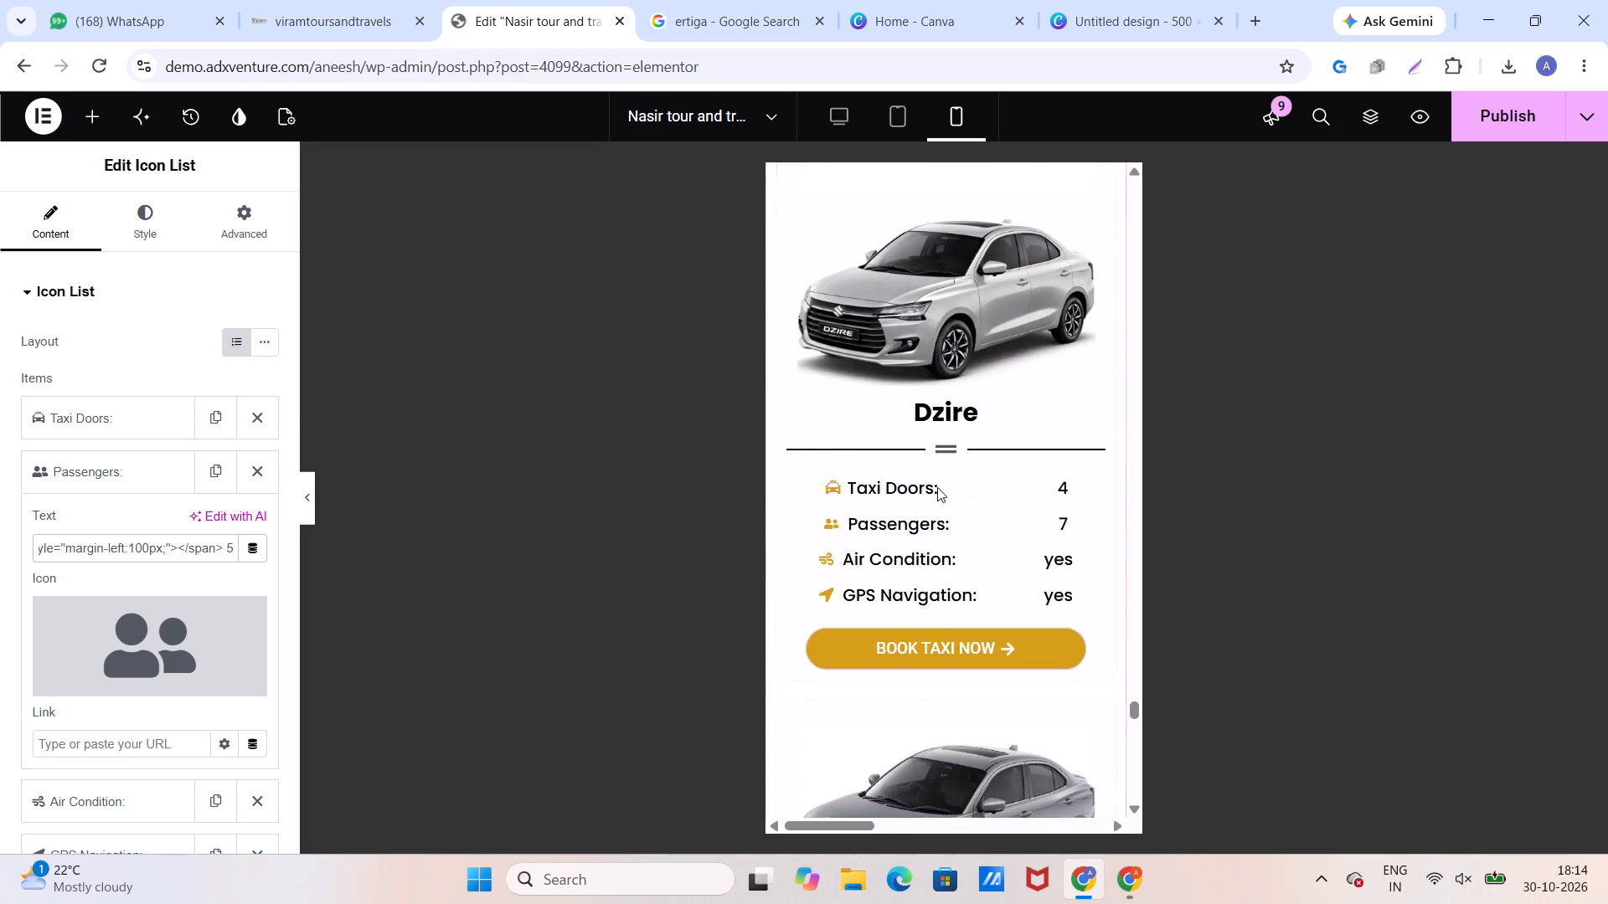
scroll(938, 487, "down", 2)
scroll(941, 476, "up", 1)
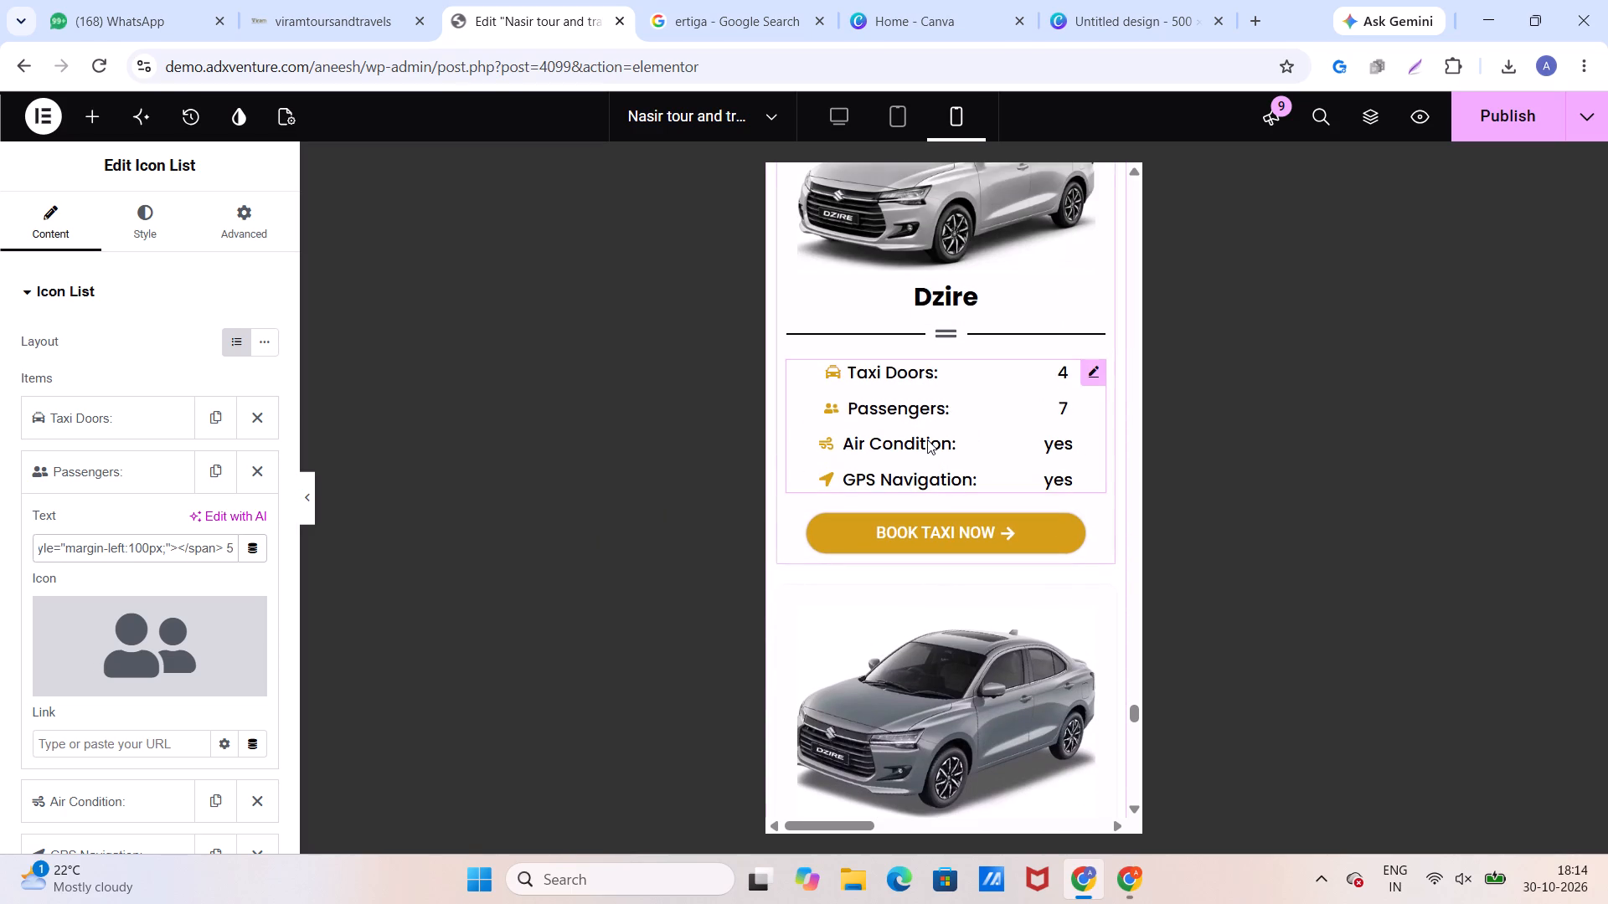
left_click(920, 439)
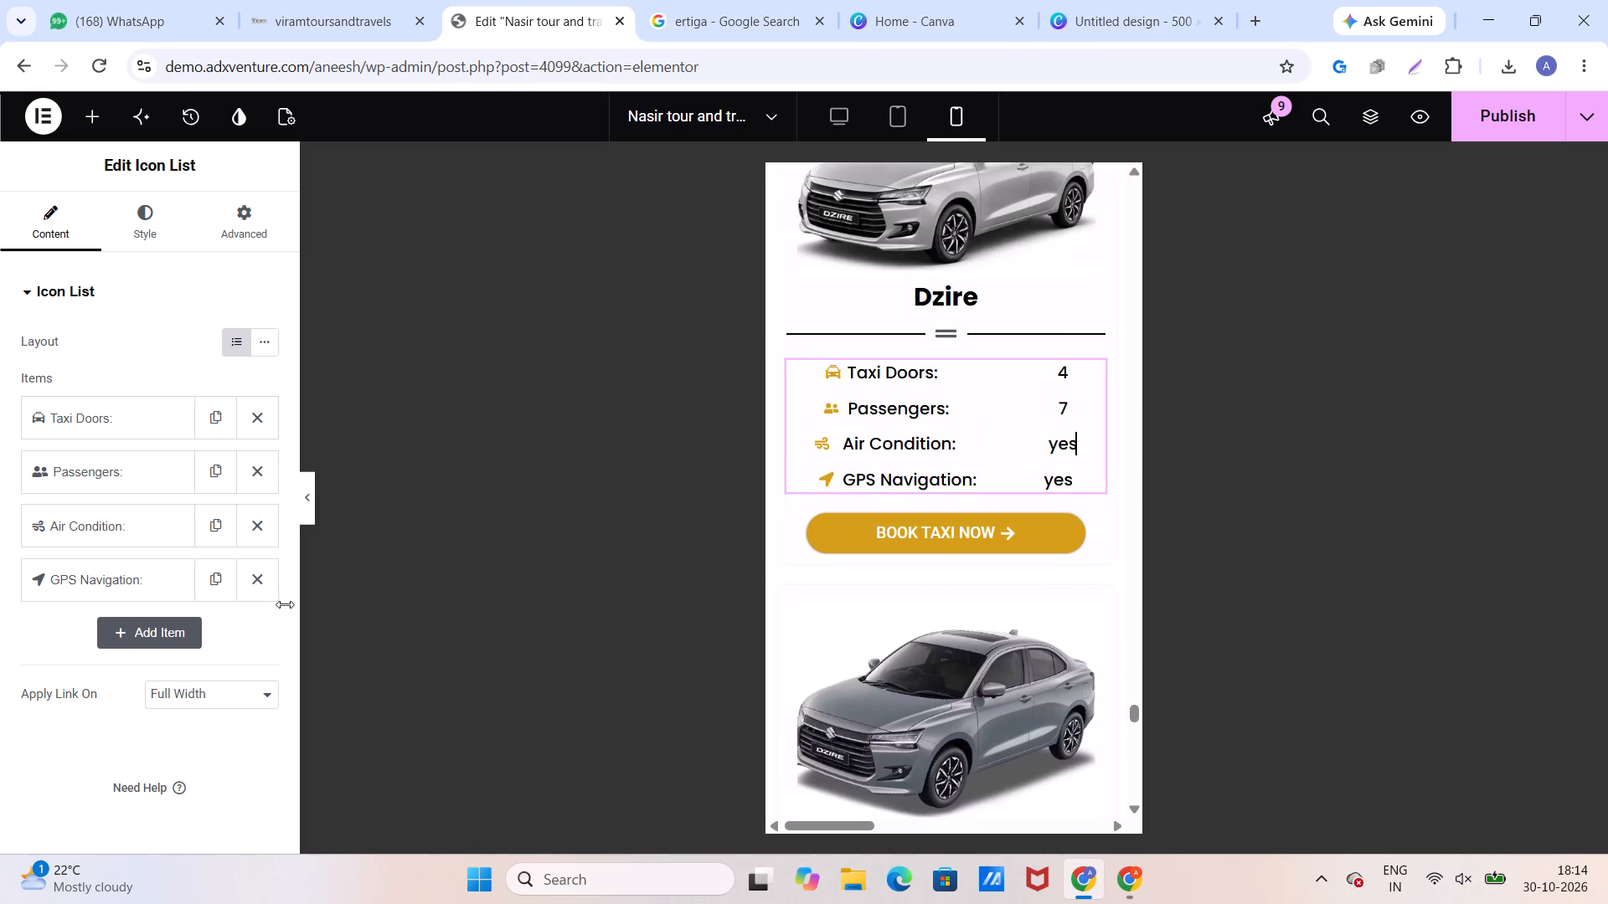
left_click(111, 481)
left_click(212, 547)
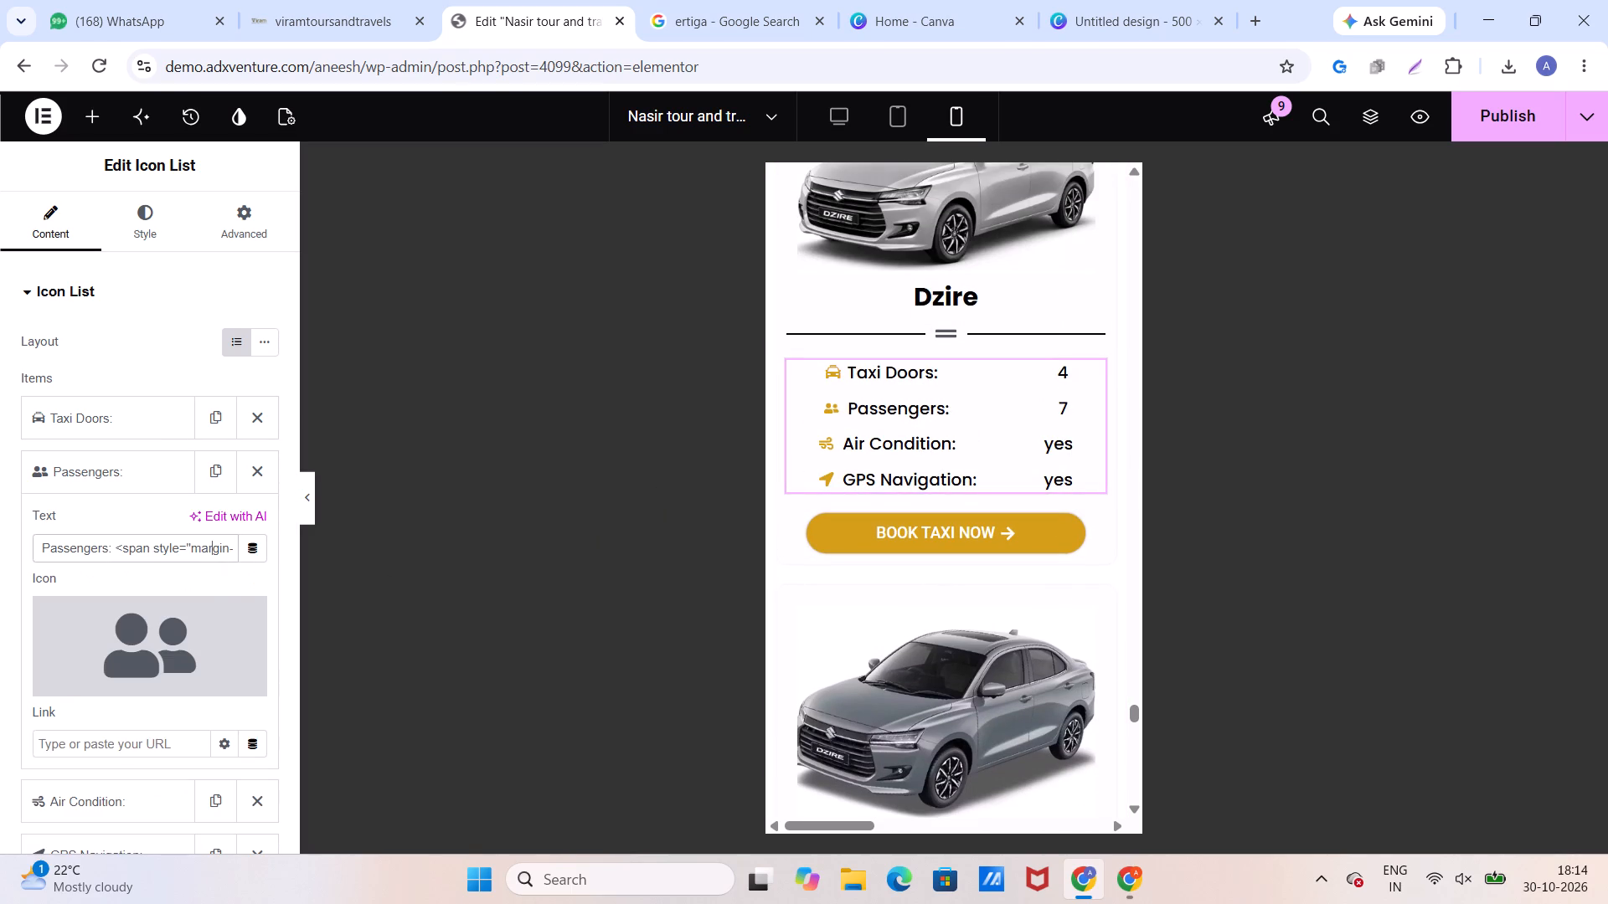
key("Right")
key("Right")
key("Right")
key("Right")
key("Right")
key("Right")
key("Right")
key("Right")
key("Right")
key("Right")
key("Right")
key("Right")
key("Right")
key("Right")
key("Right")
key("Right")
key("Right")
key("Right")
key("Right")
key("Right")
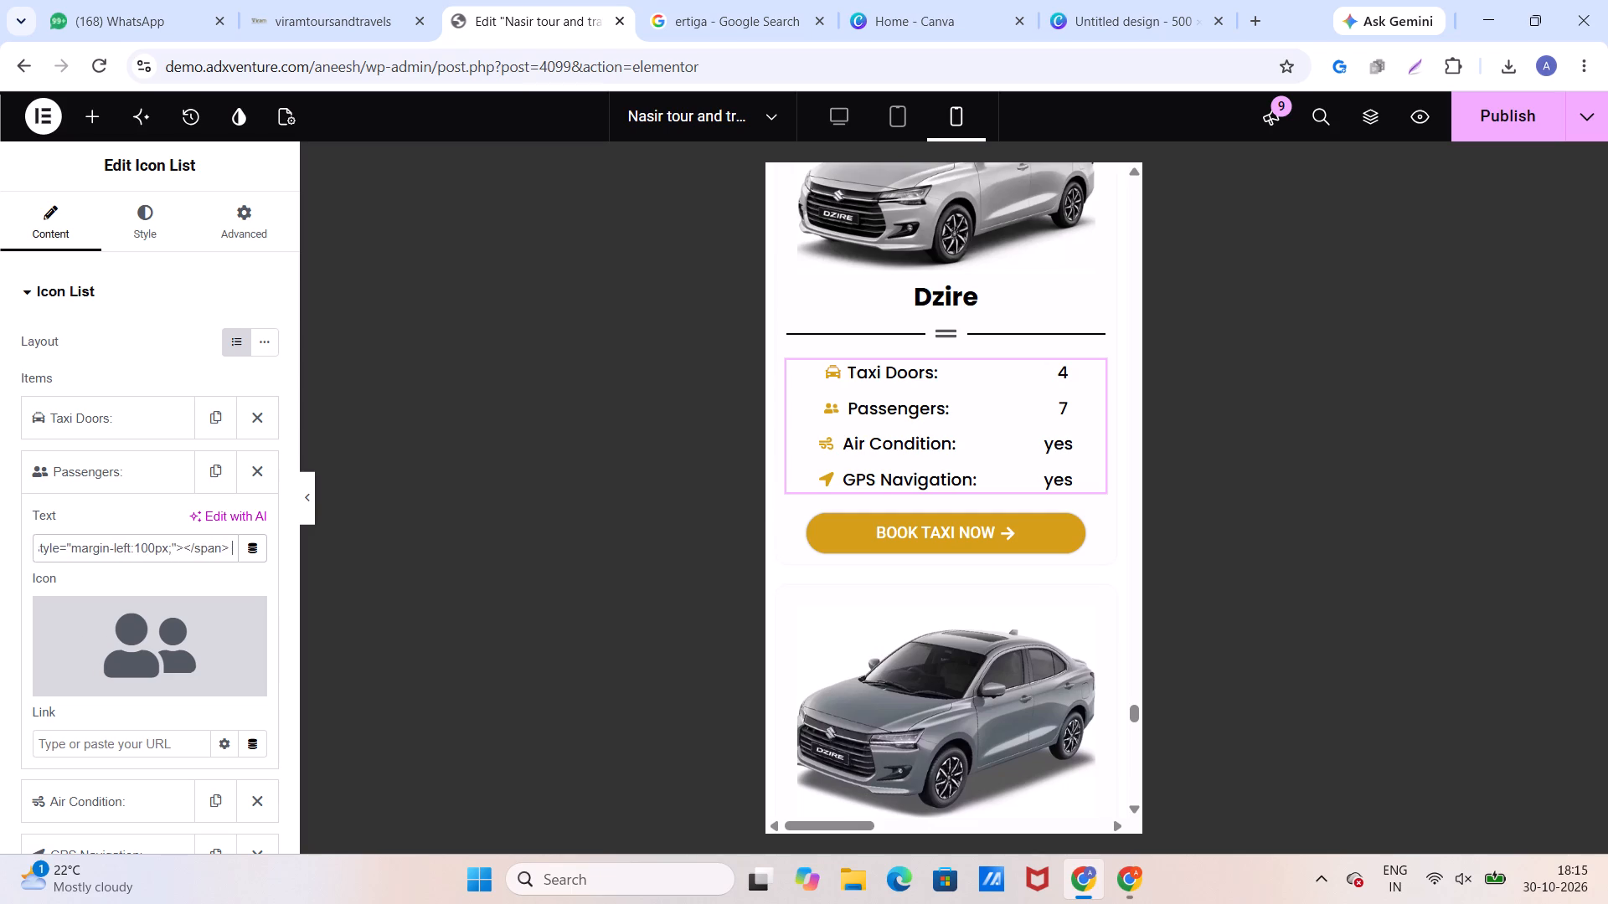
key("BackSpace")
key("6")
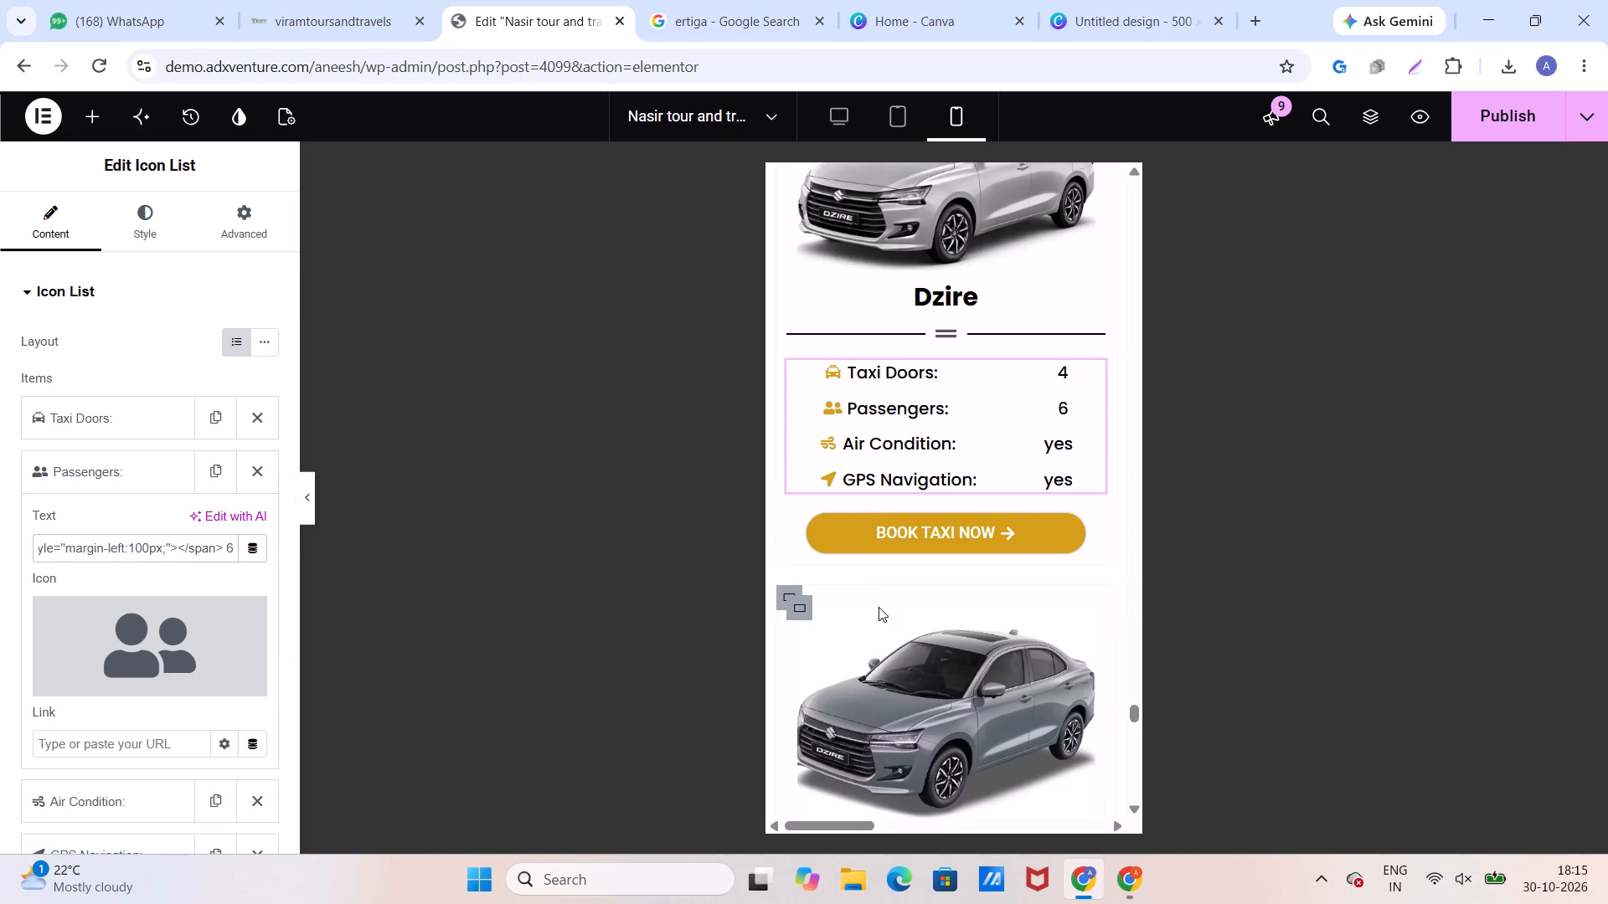
Set the passenger count to 6 on the Maruti Dzire taxi card and publish the page.
scroll(929, 608, "down", 3)
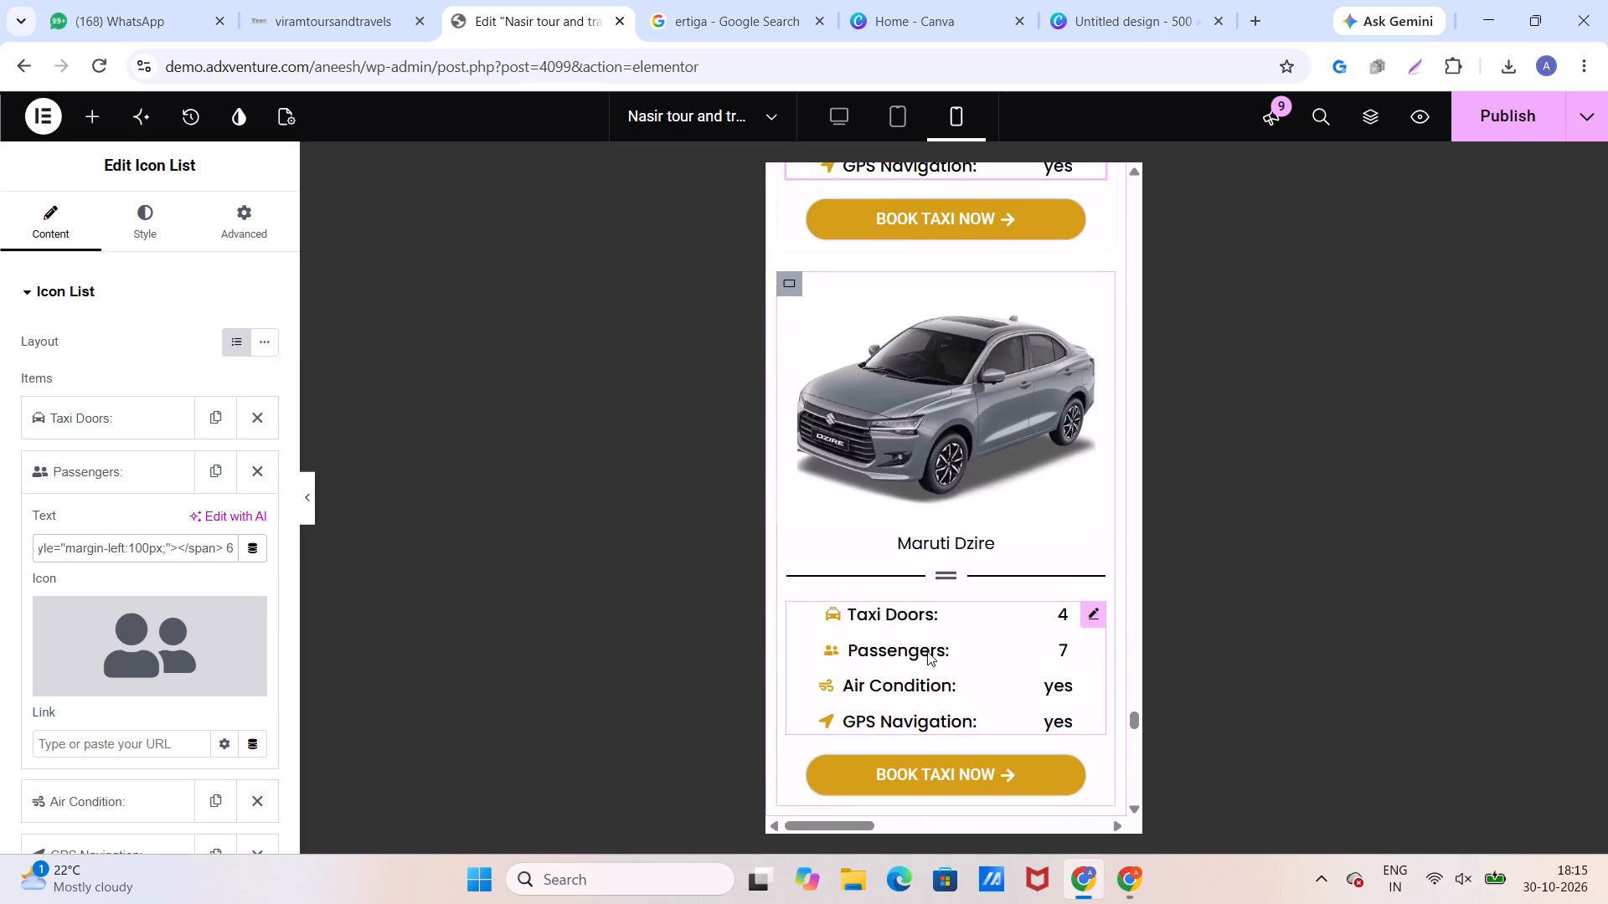
left_click(927, 651)
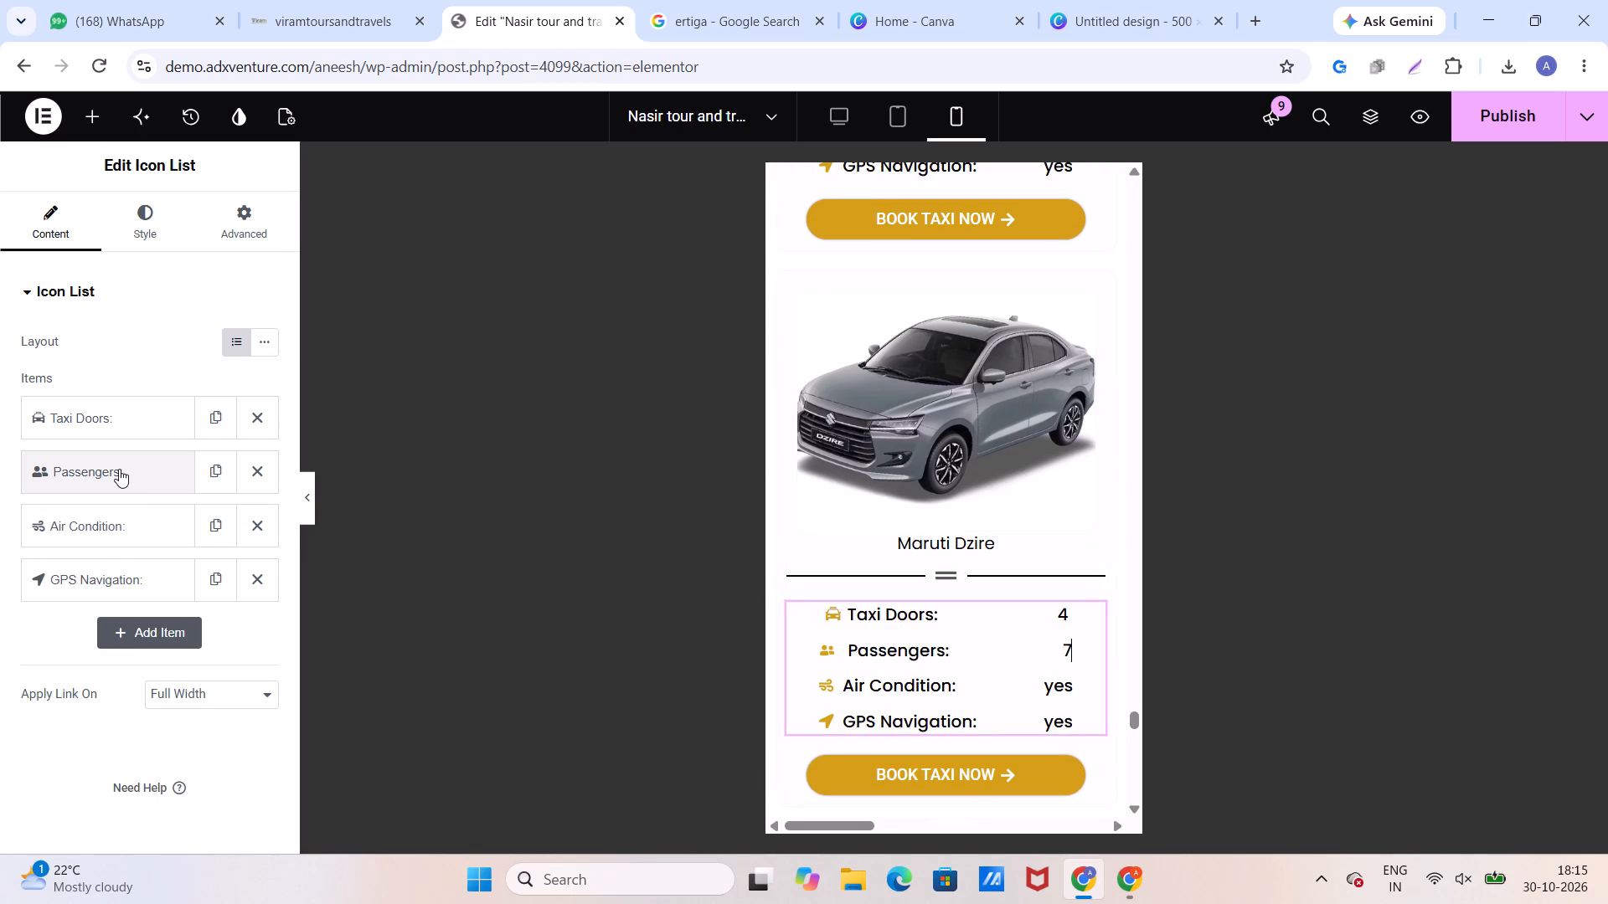
left_click(119, 469)
left_click(171, 542)
key("Right")
key("Right")
key("Right")
key("Right")
key("Right")
key("Right")
key("Right")
key("Right")
key("Right")
key("Right")
key("Right")
key("Right")
key("Right")
key("Right")
key("Right")
key("Right")
key("Right")
key("Right")
key("Right")
key("Right")
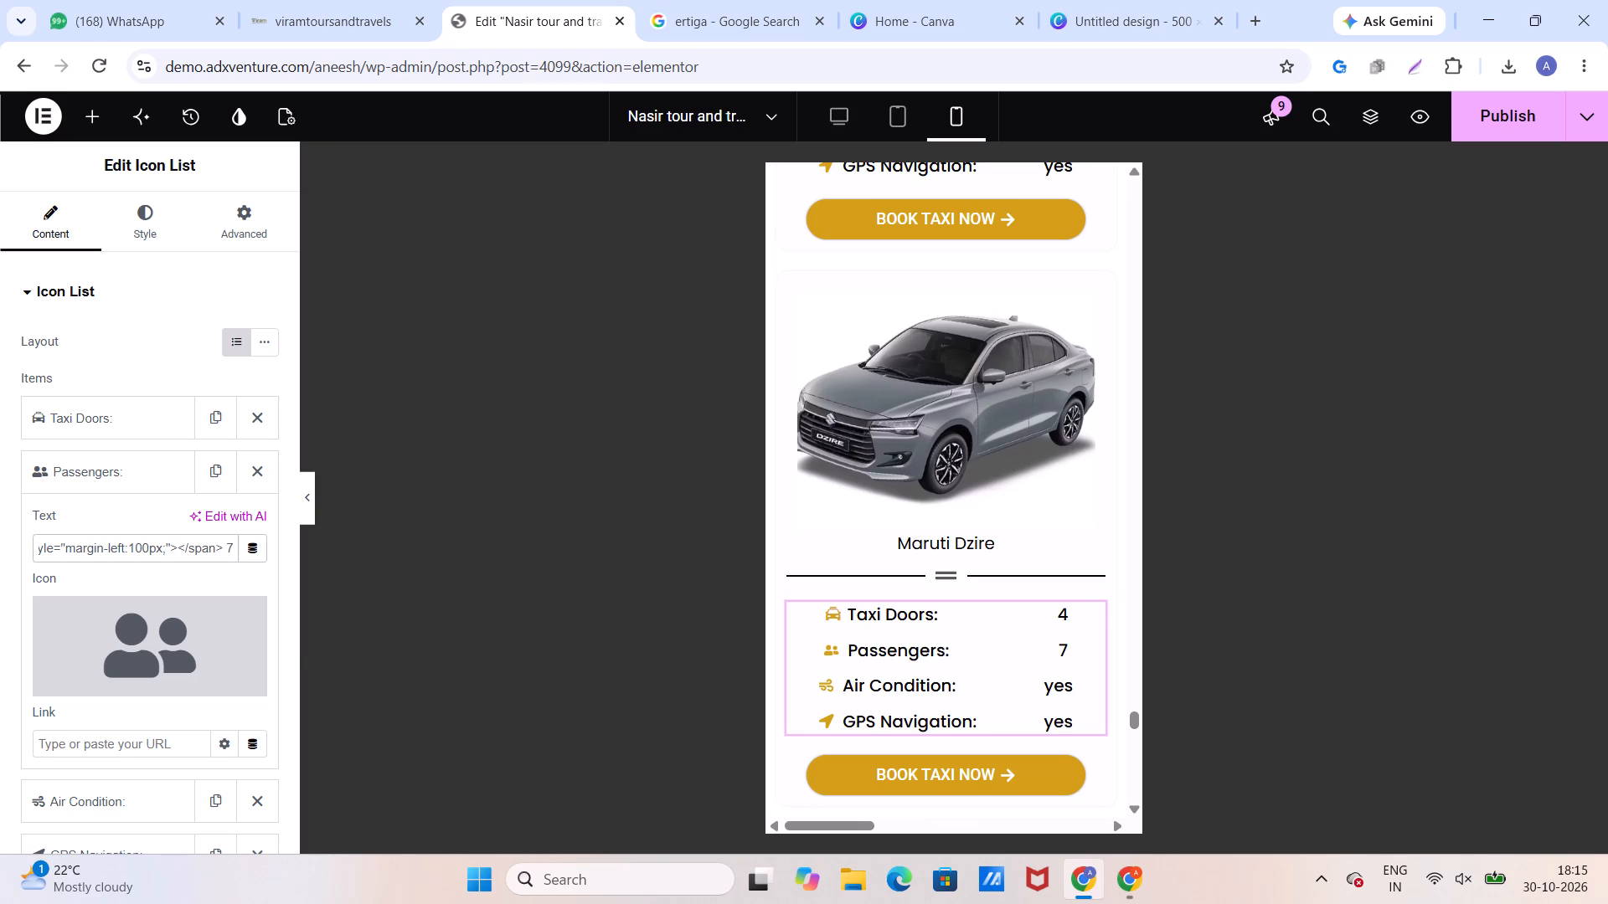
key("BackSpace")
key("6")
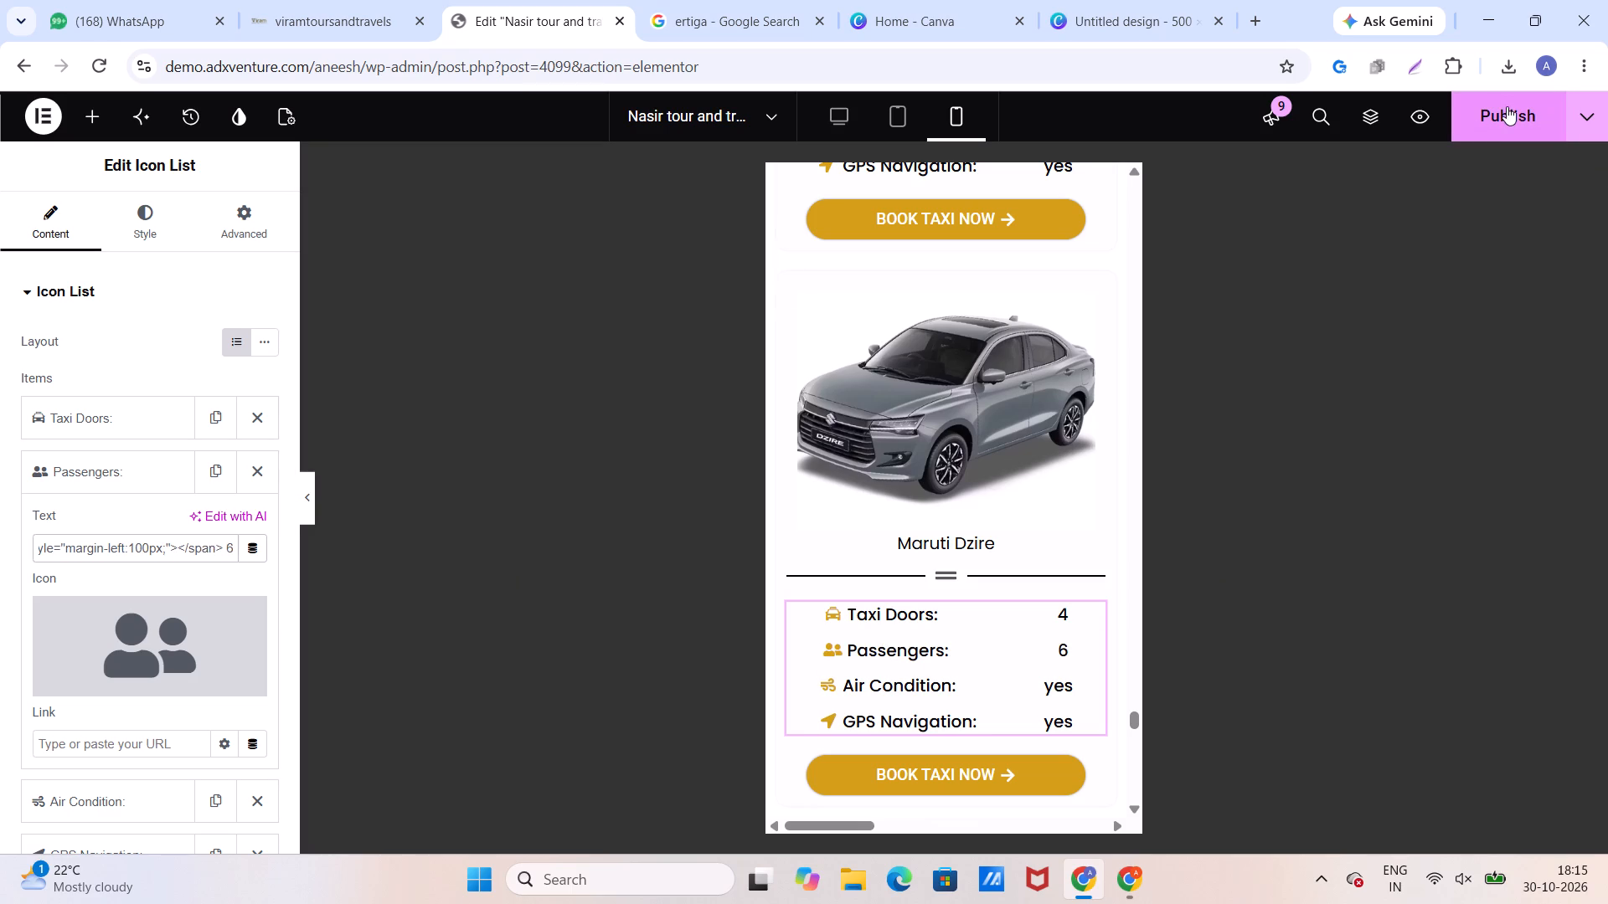
left_click(1507, 106)
Review the mobile page from the taxi cards up through the destinations to the header, hero section and booking form.
scroll(956, 447, "up", 20)
scroll(956, 447, "up", 10)
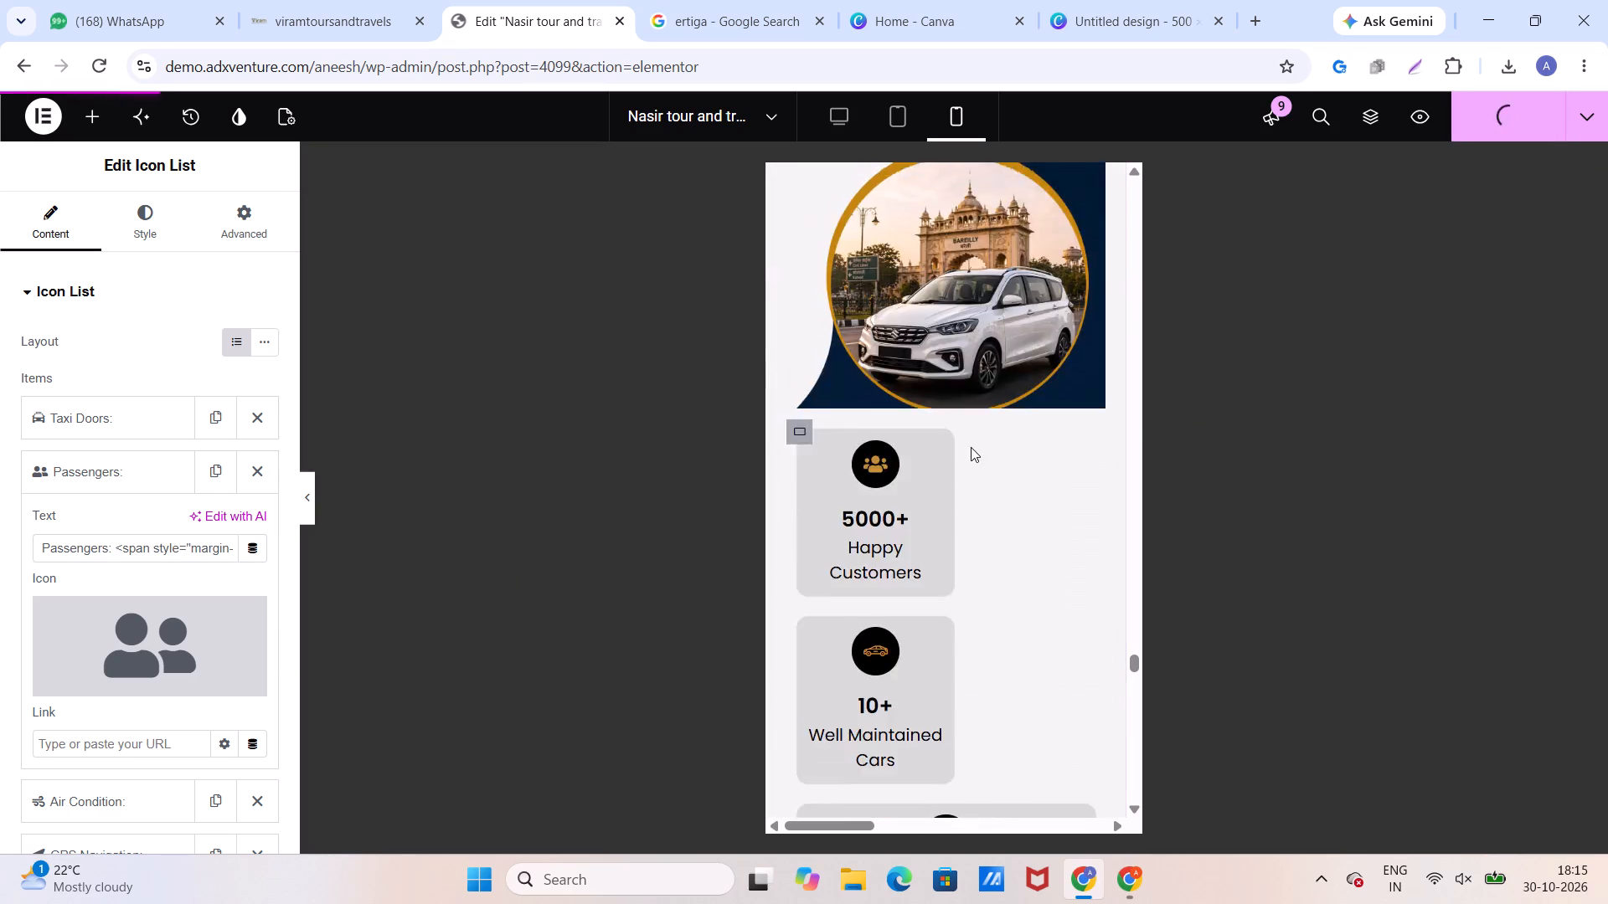
scroll(971, 447, "up", 20)
scroll(971, 447, "up", 20)
scroll(971, 447, "up", 8)
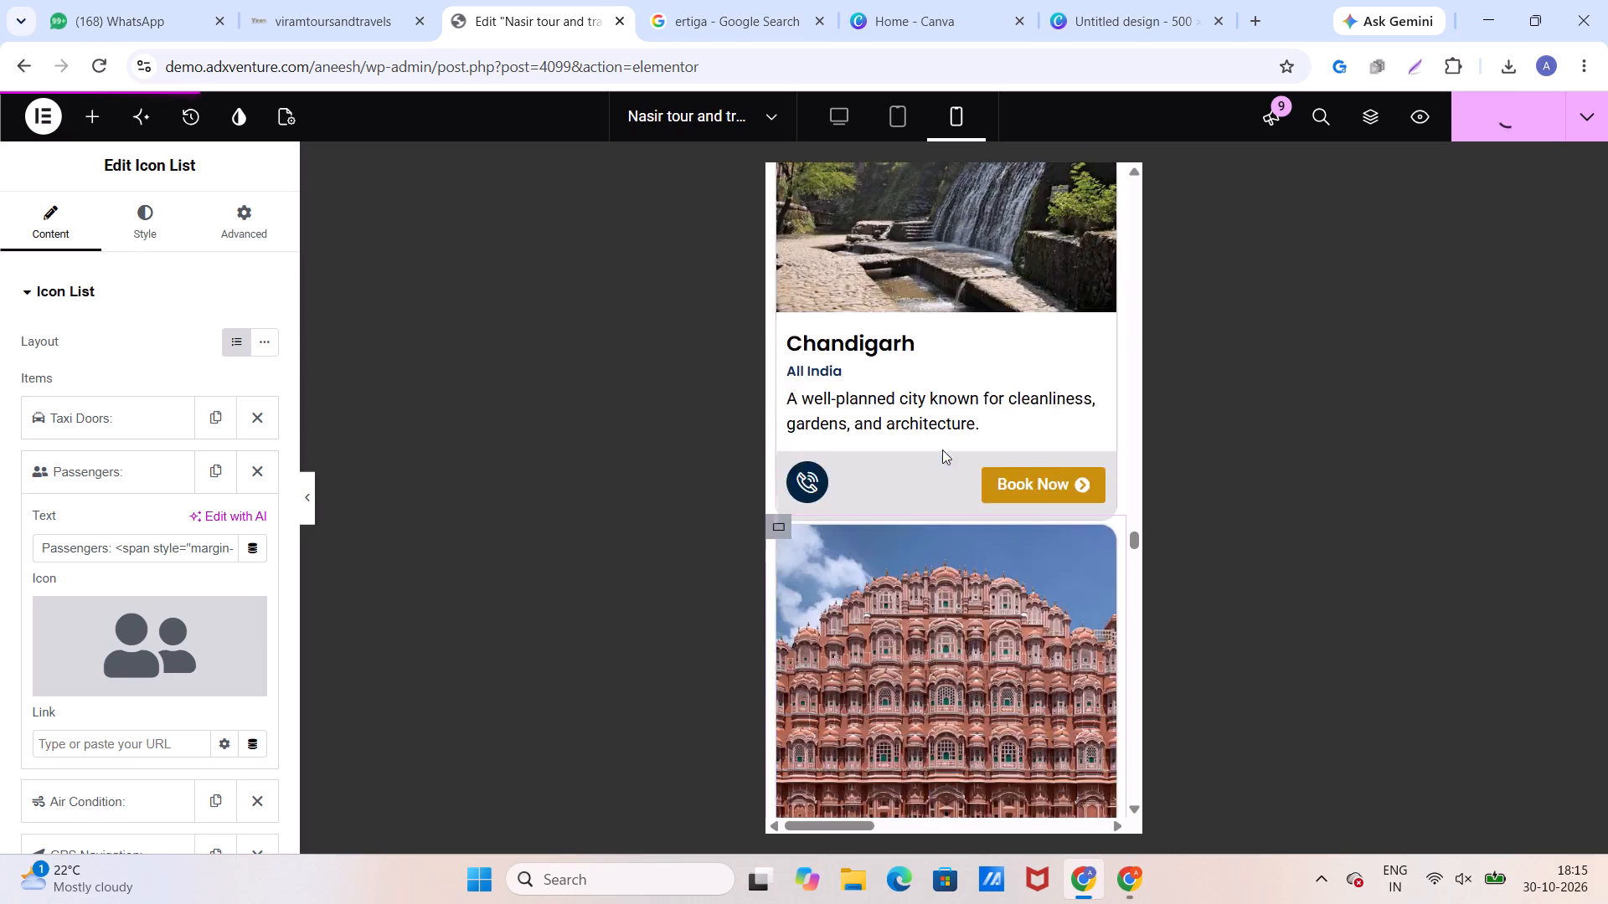
scroll(942, 449, "up", 20)
scroll(942, 449, "up", 8)
scroll(939, 449, "down", 1)
scroll(939, 449, "up", 18)
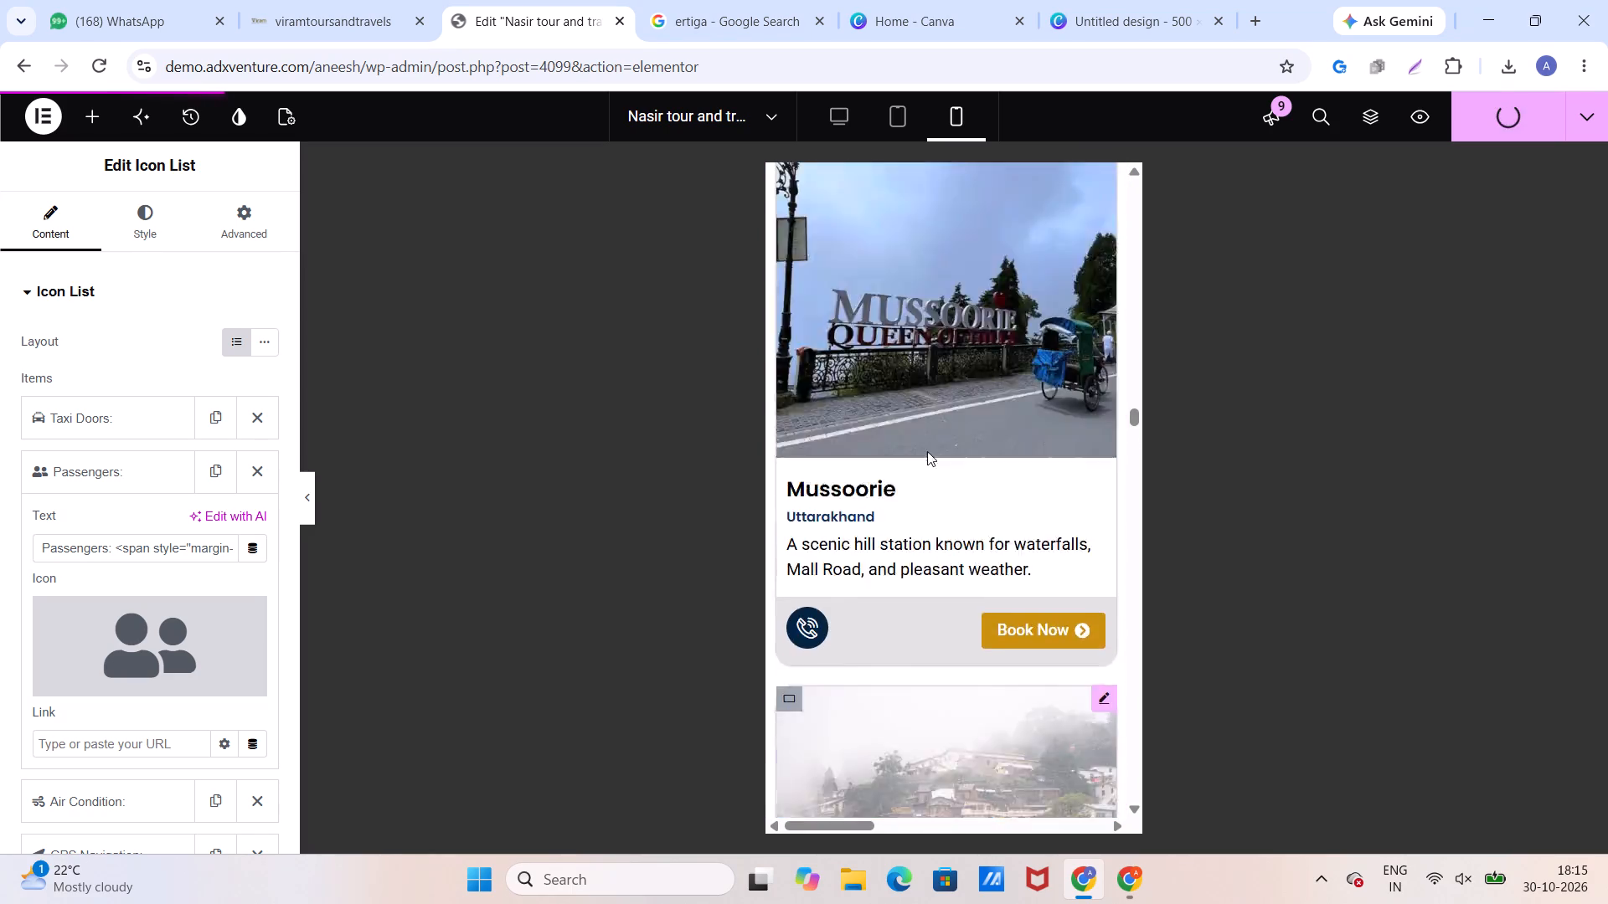
scroll(927, 451, "up", 20)
scroll(927, 451, "up", 20)
scroll(927, 451, "up", 12)
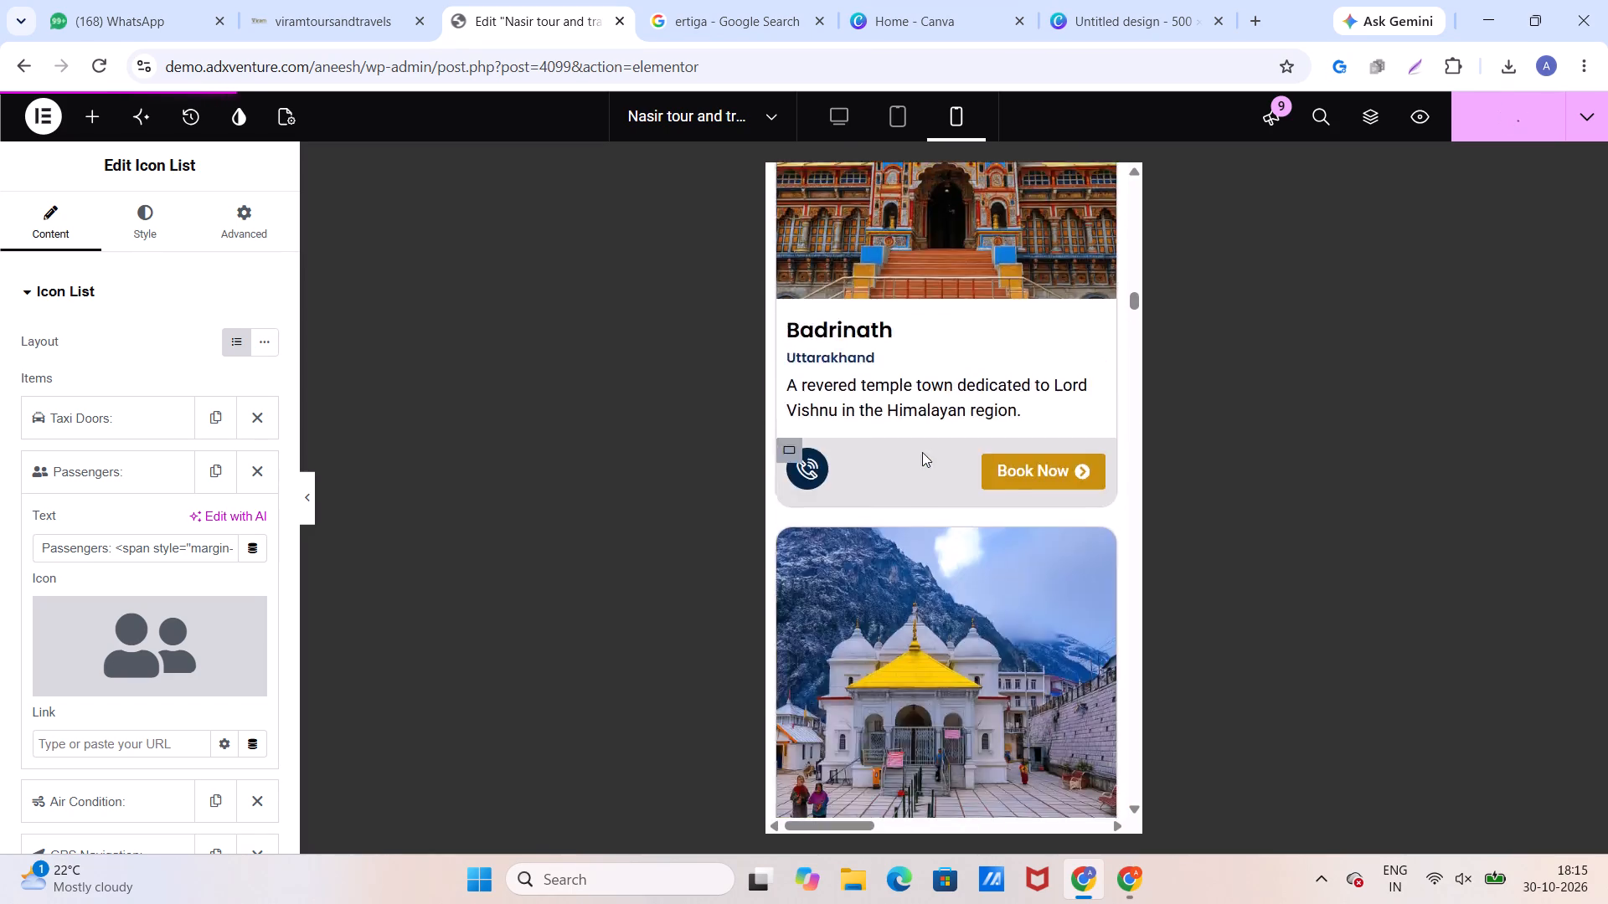
scroll(922, 452, "up", 20)
scroll(922, 452, "up", 17)
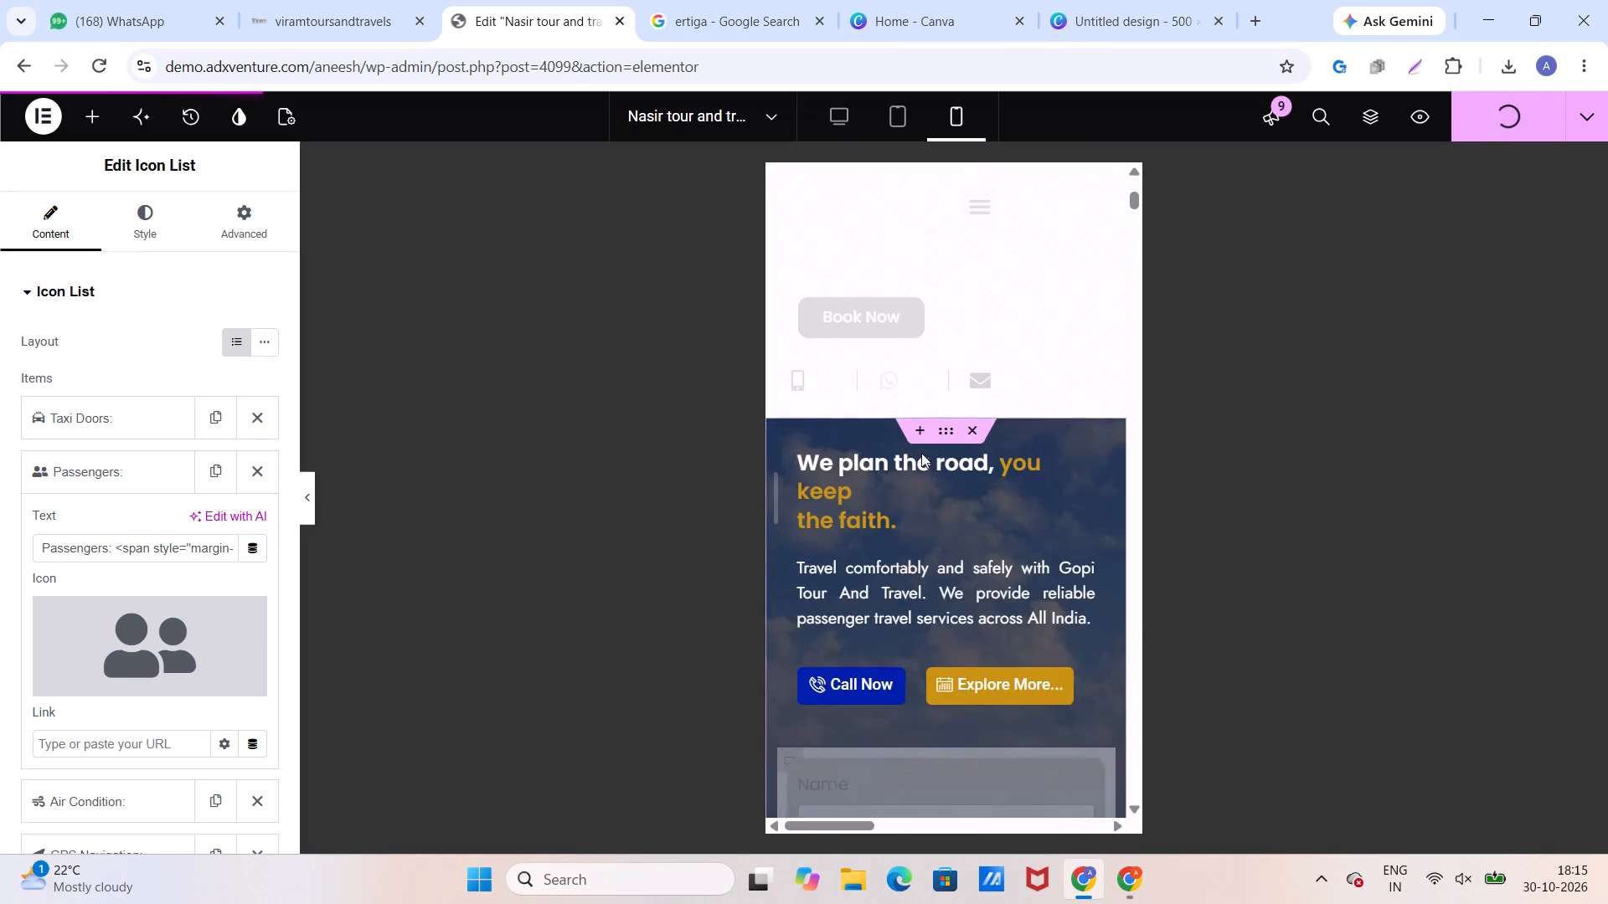
scroll(921, 453, "up", 7)
scroll(896, 737, "down", 6)
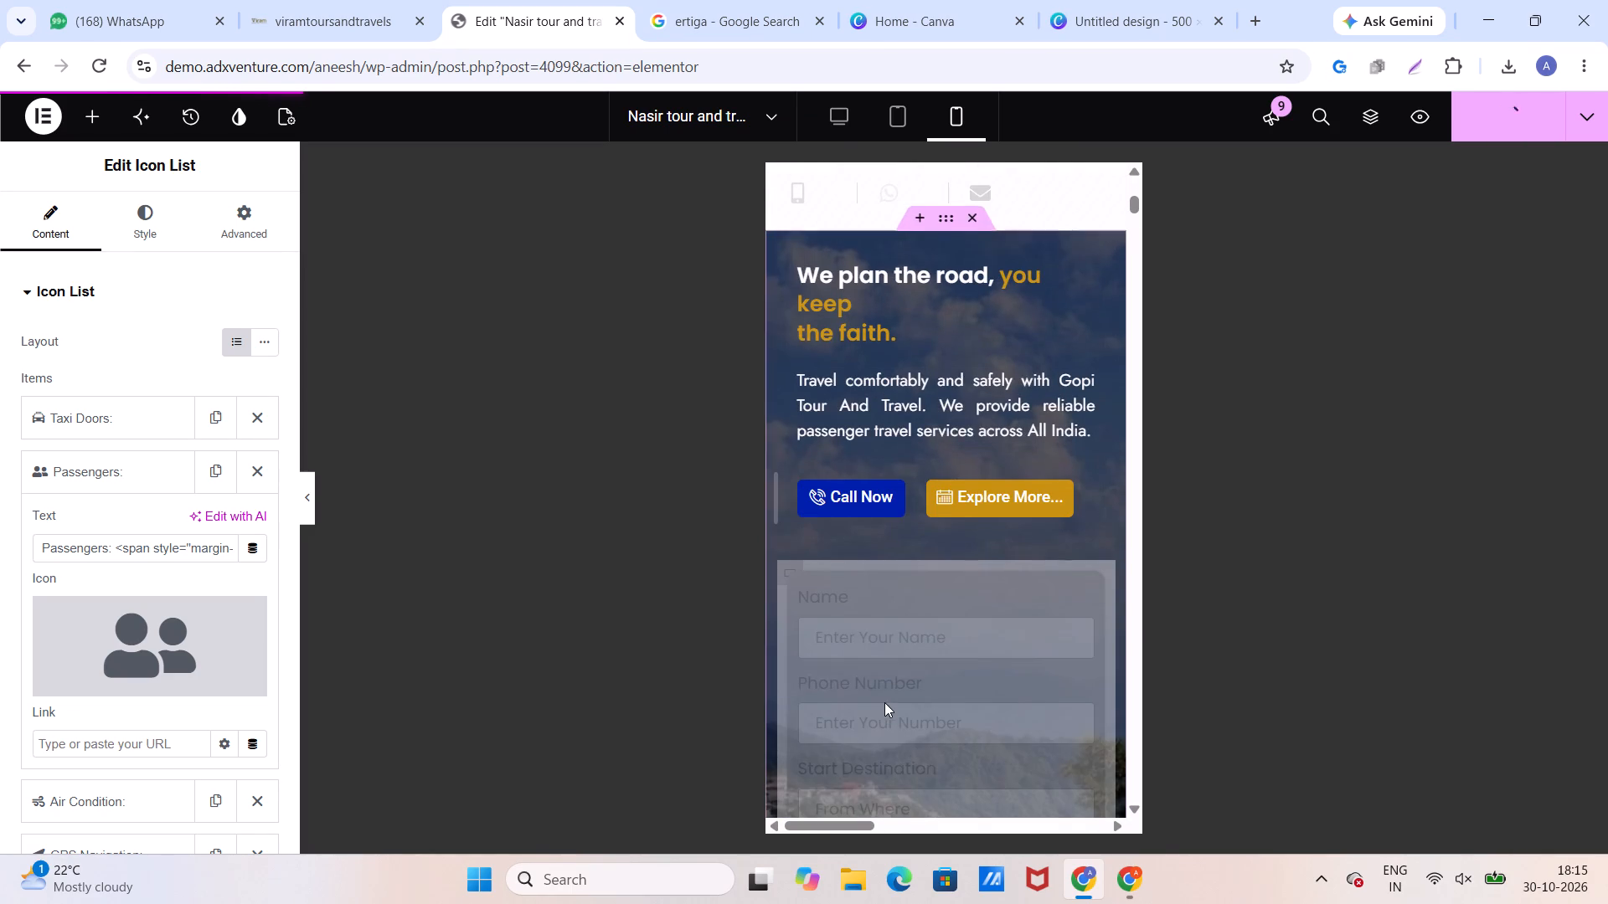
scroll(884, 702, "down", 2)
scroll(884, 702, "up", 2)
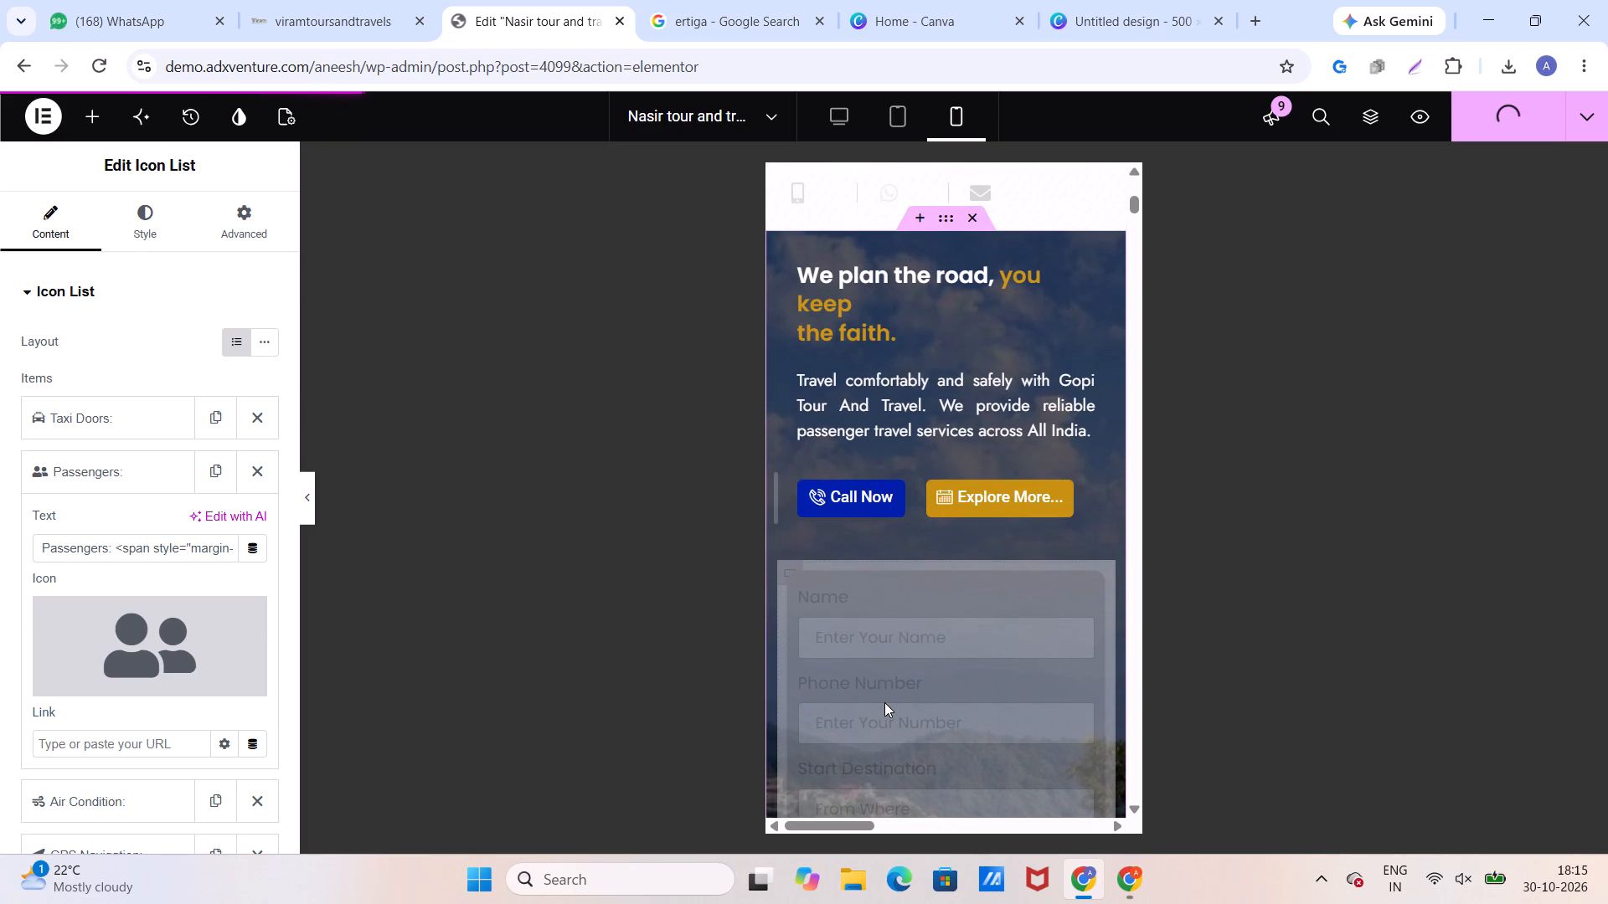
scroll(884, 702, "down", 4)
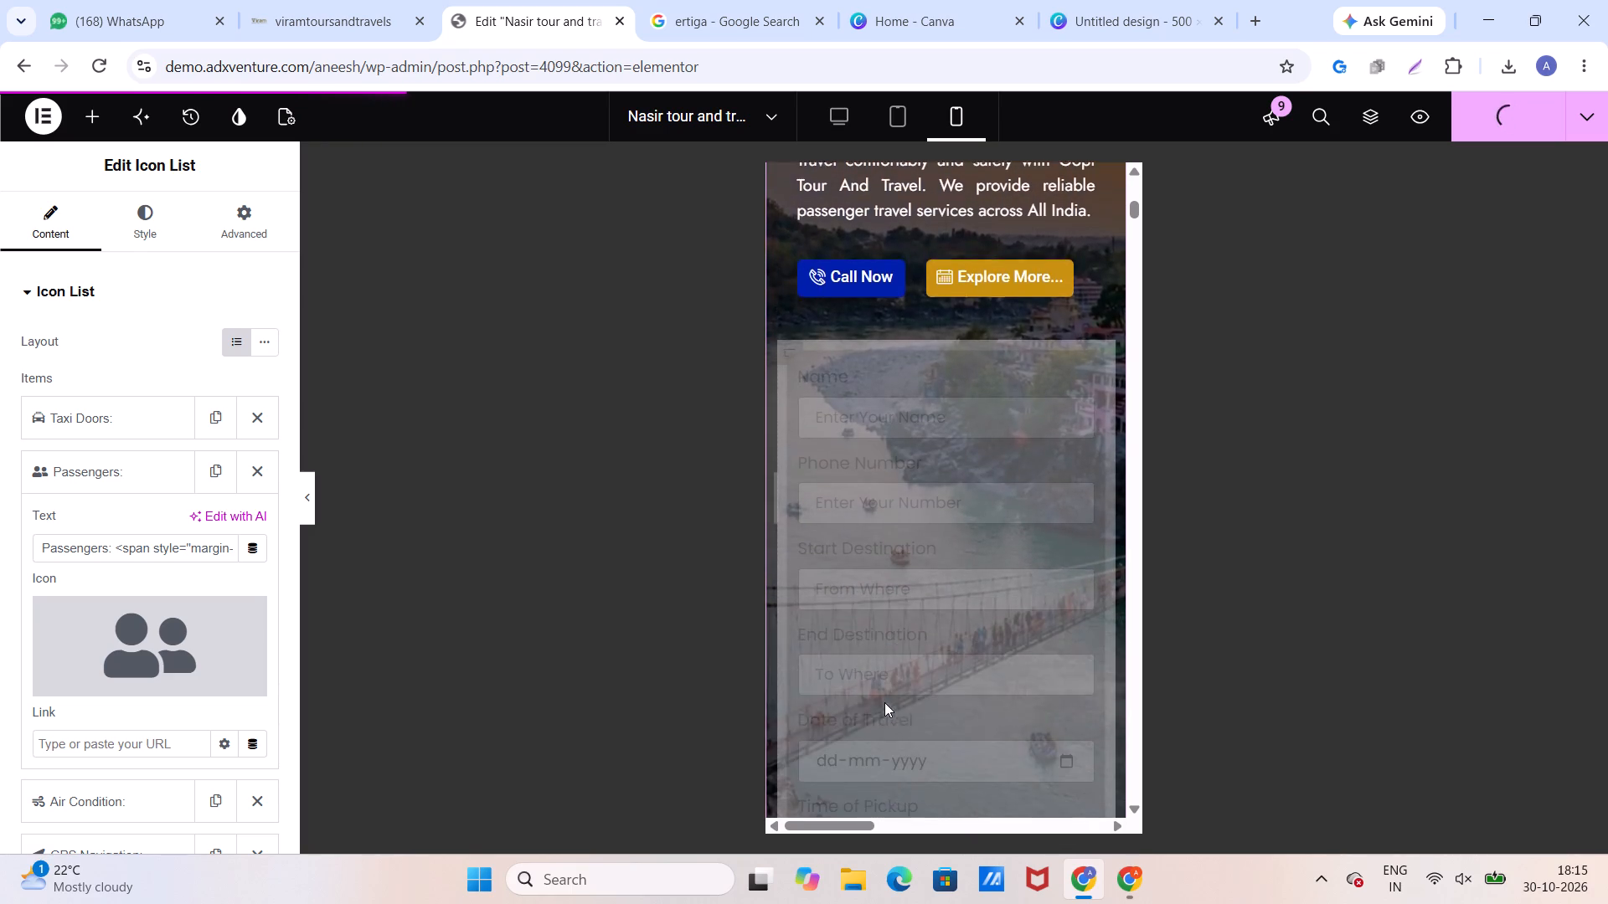
scroll(884, 702, "down", 8)
scroll(890, 692, "up", 2)
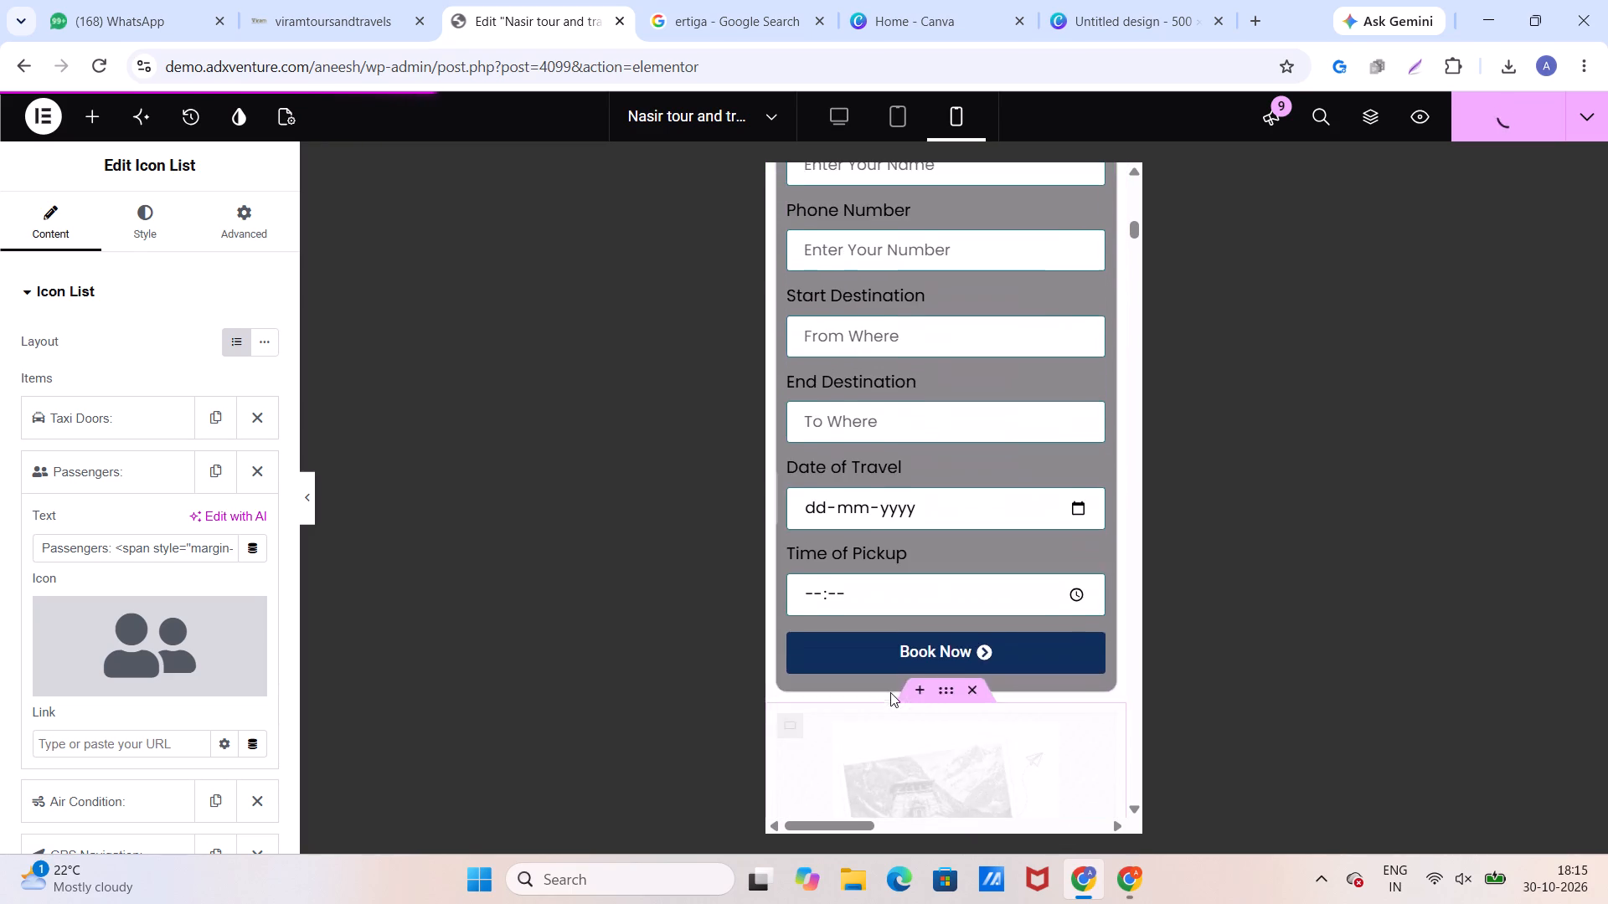
scroll(893, 691, "up", 2)
Open the mobile booking form's submit actions and email settings to check how enquiries are delivered.
left_click(1085, 340)
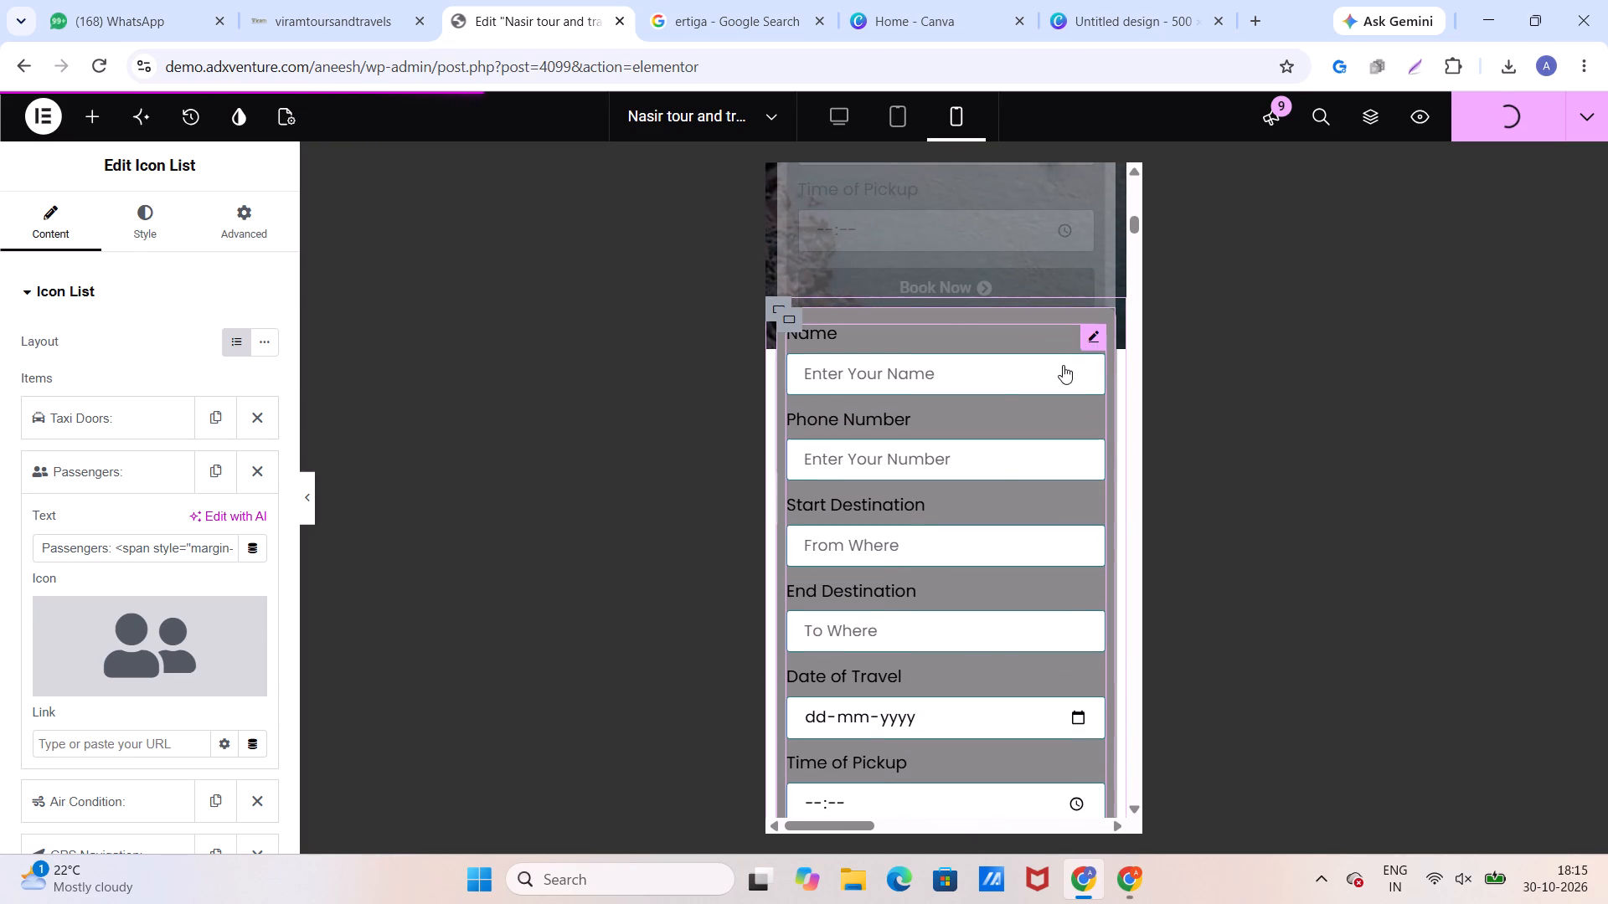
scroll(134, 614, "down", 4)
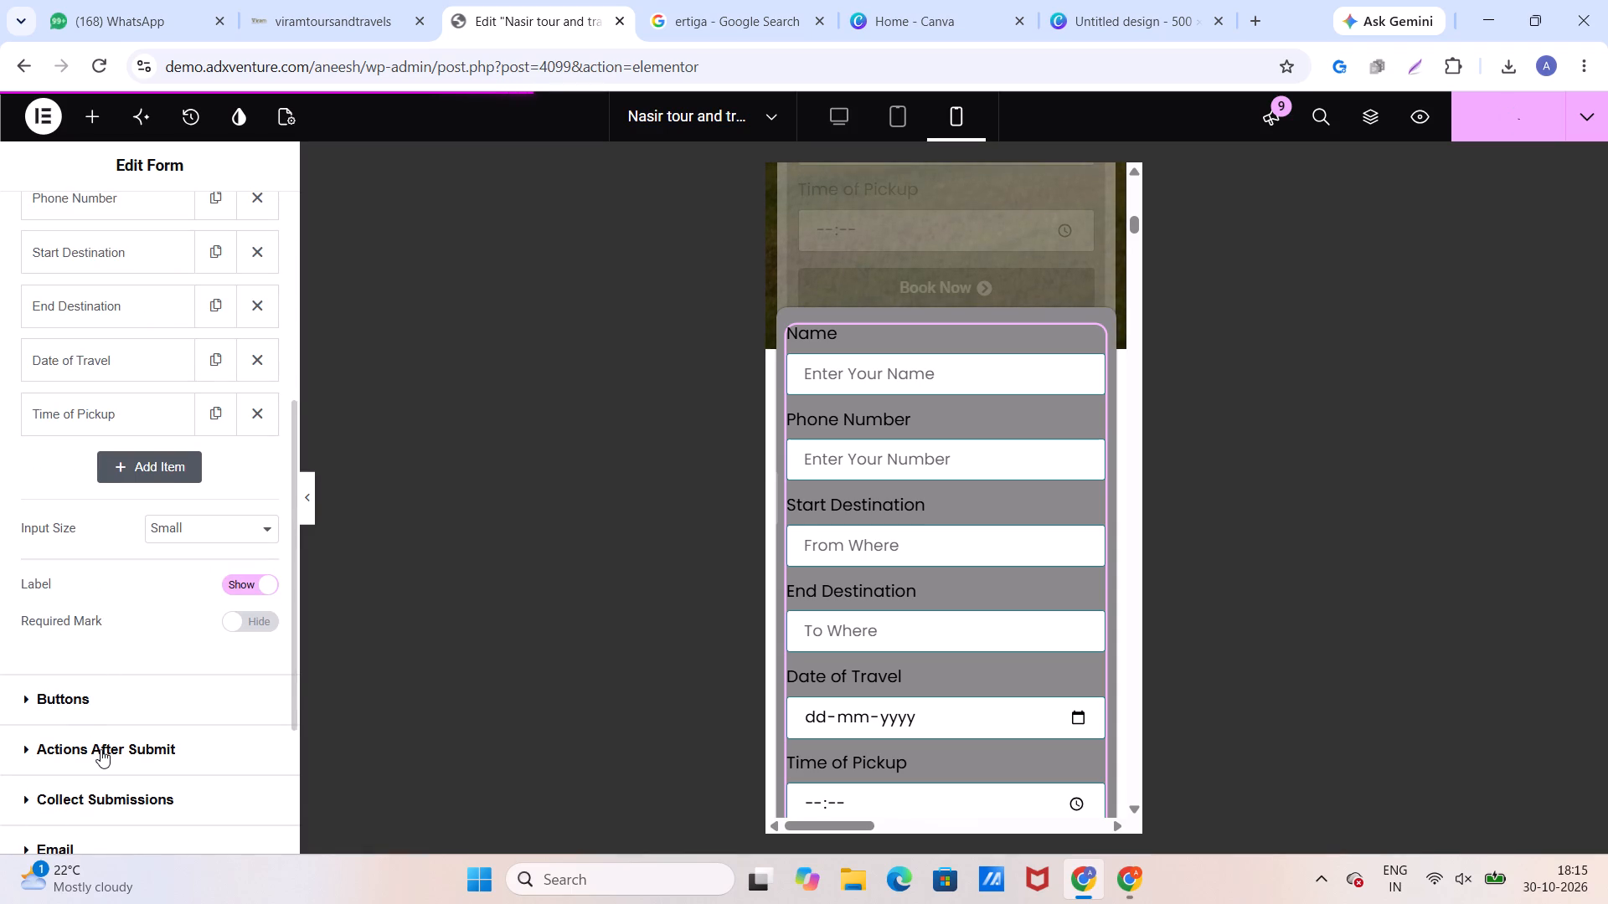
left_click(100, 749)
left_click(117, 644)
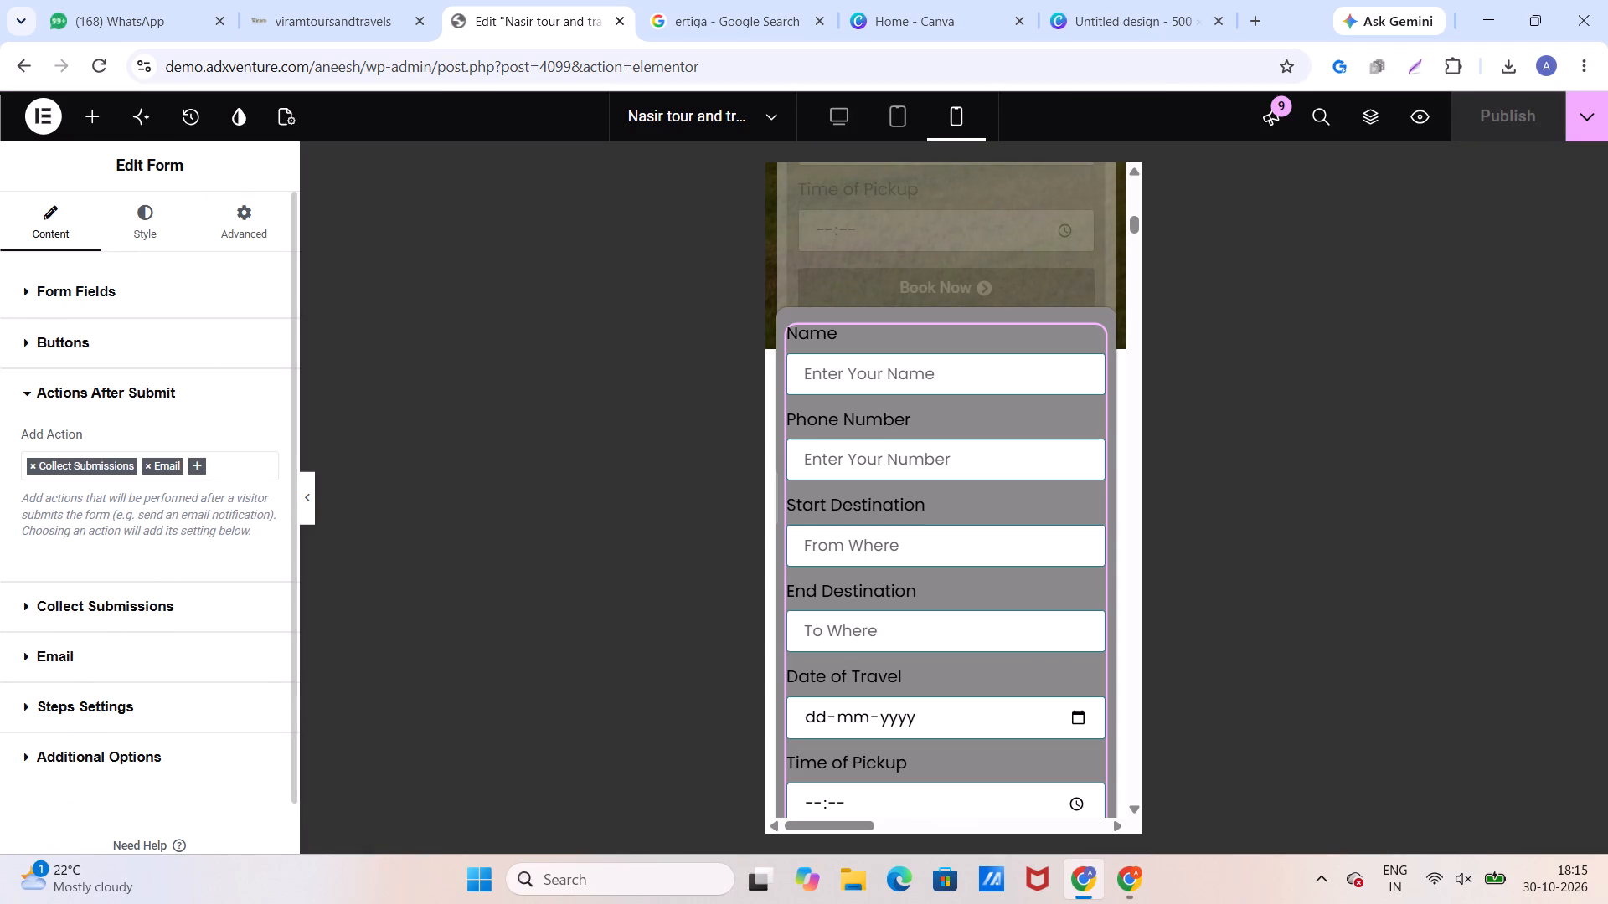
Clear the custom subject and the recipient address in the booking form's email settings.
left_click(197, 634)
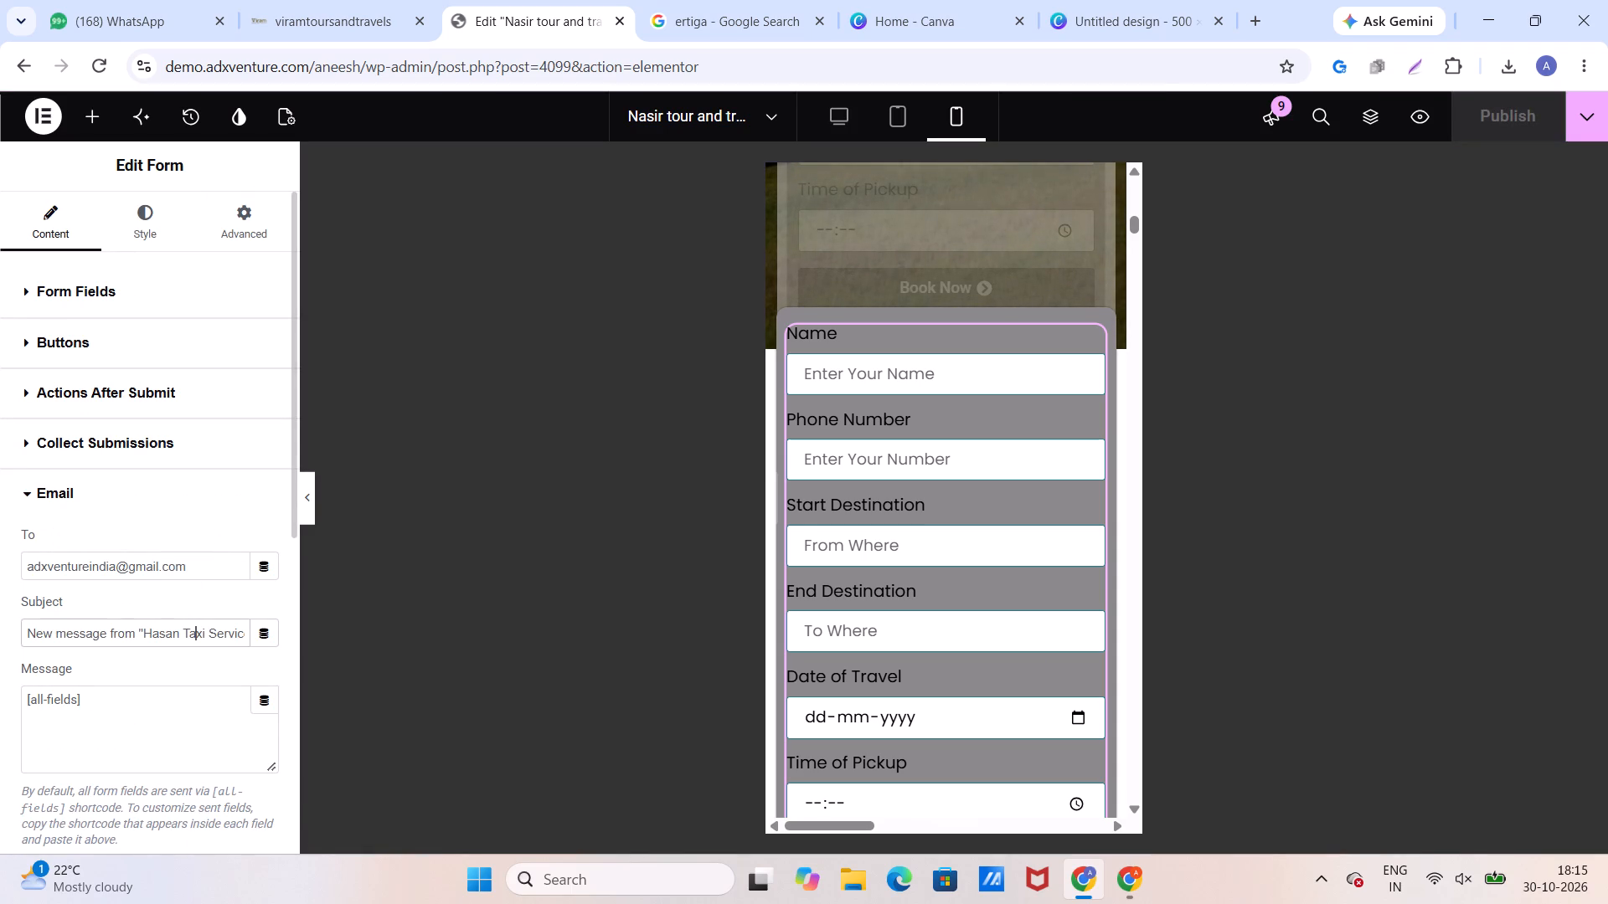
key("ctrl+a")
key("BackSpace")
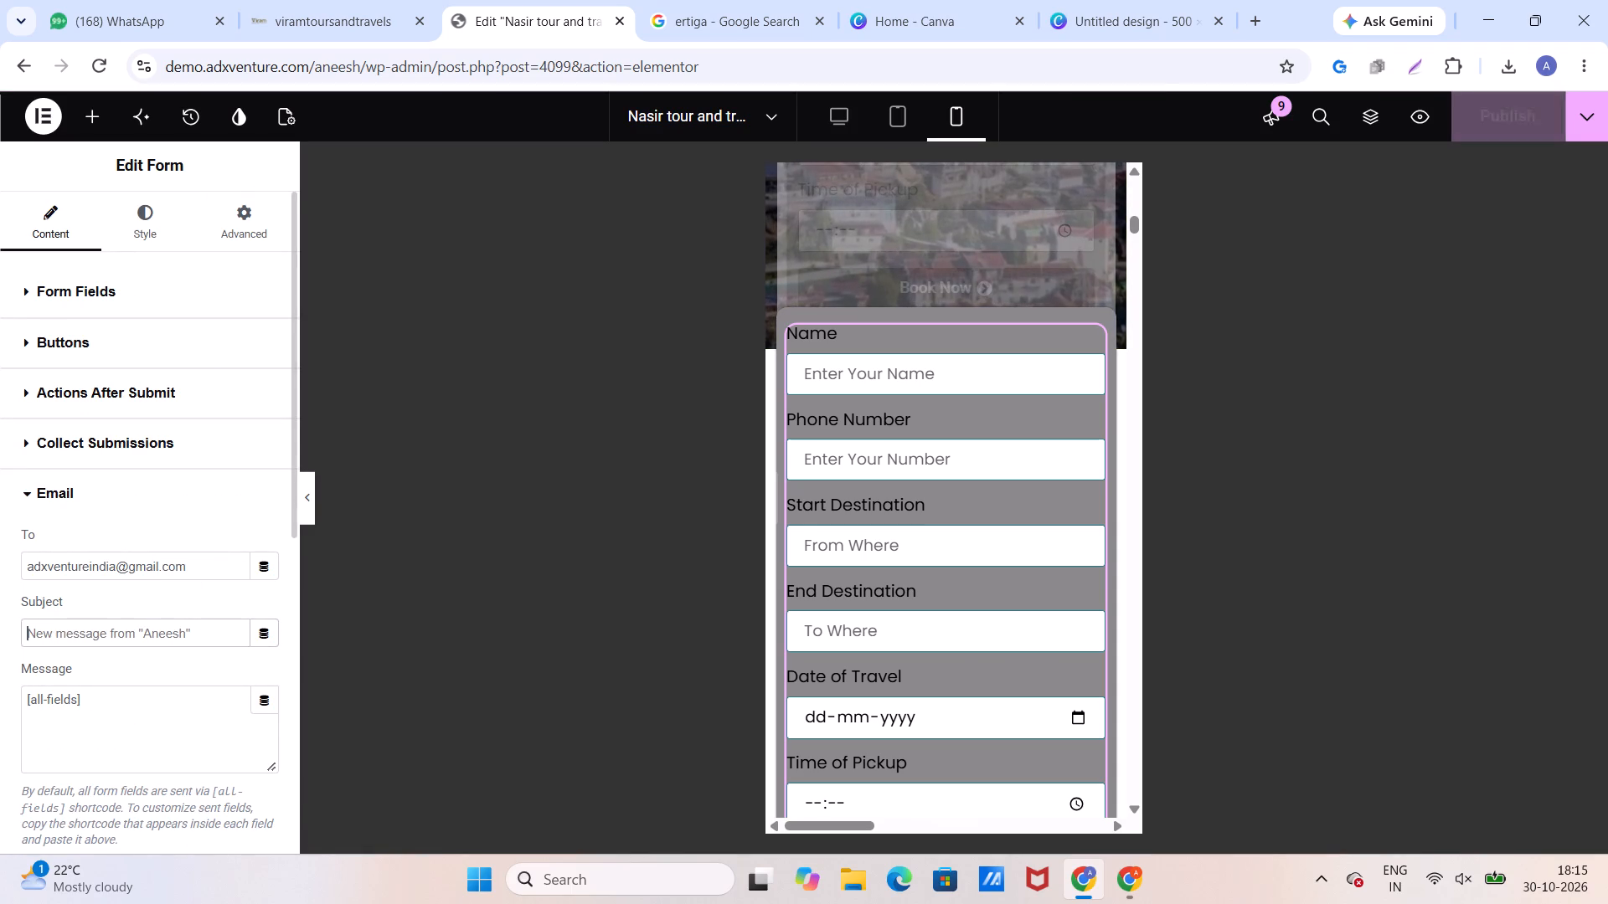
left_click(121, 578)
key("ctrl+a")
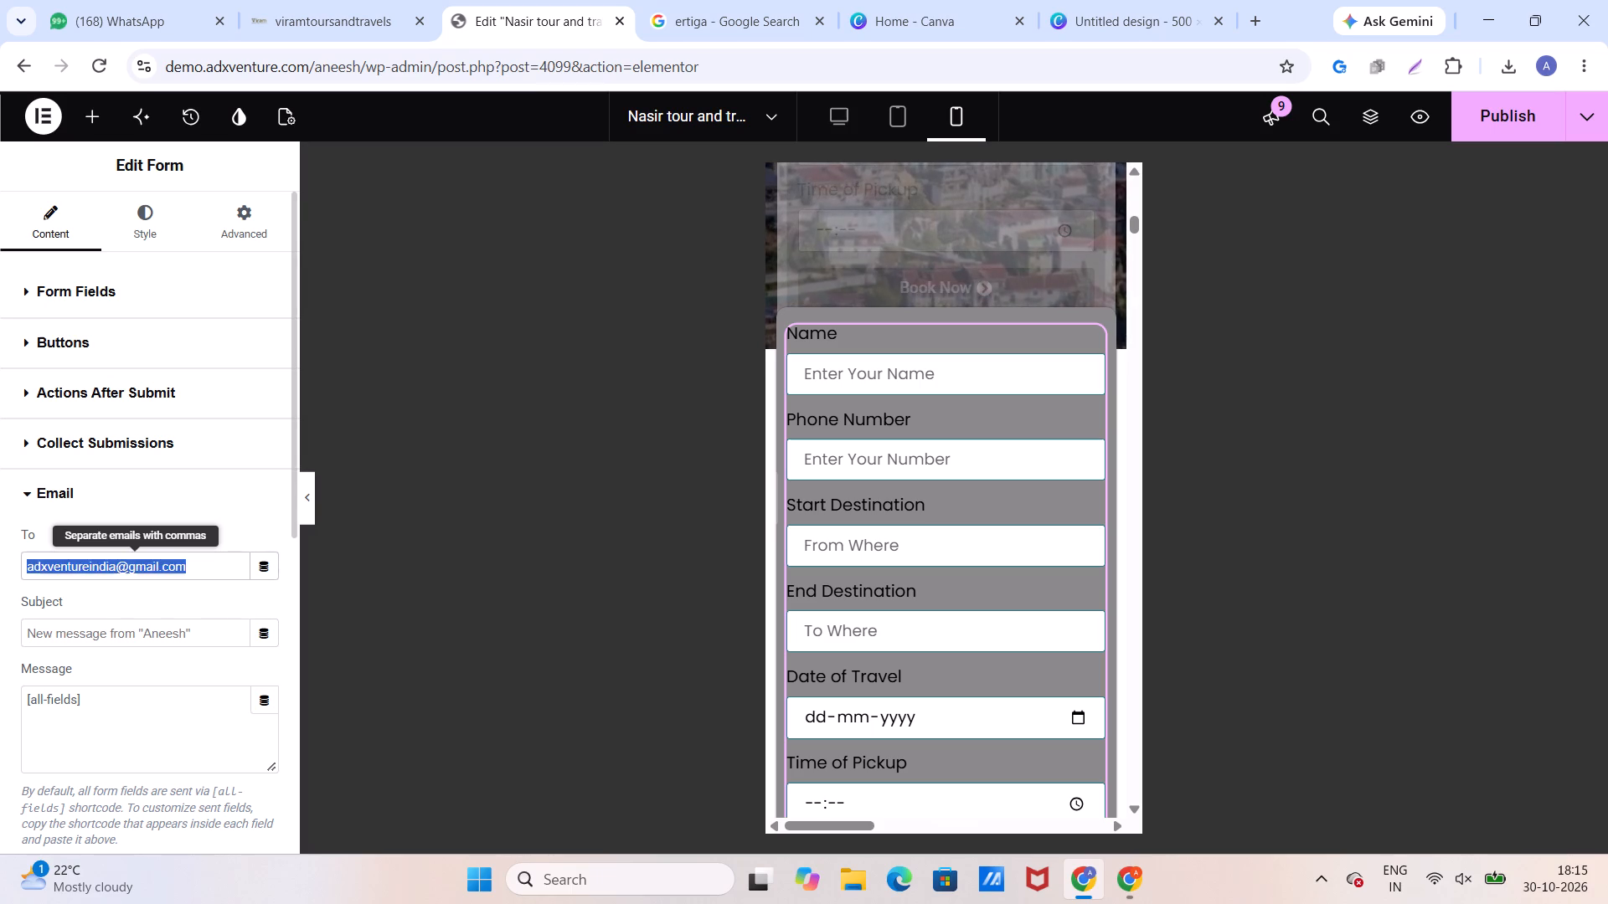
key("BackSpace")
Clear the From Email and From Name values in the booking form's email settings and publish the page.
scroll(136, 566, "down", 2)
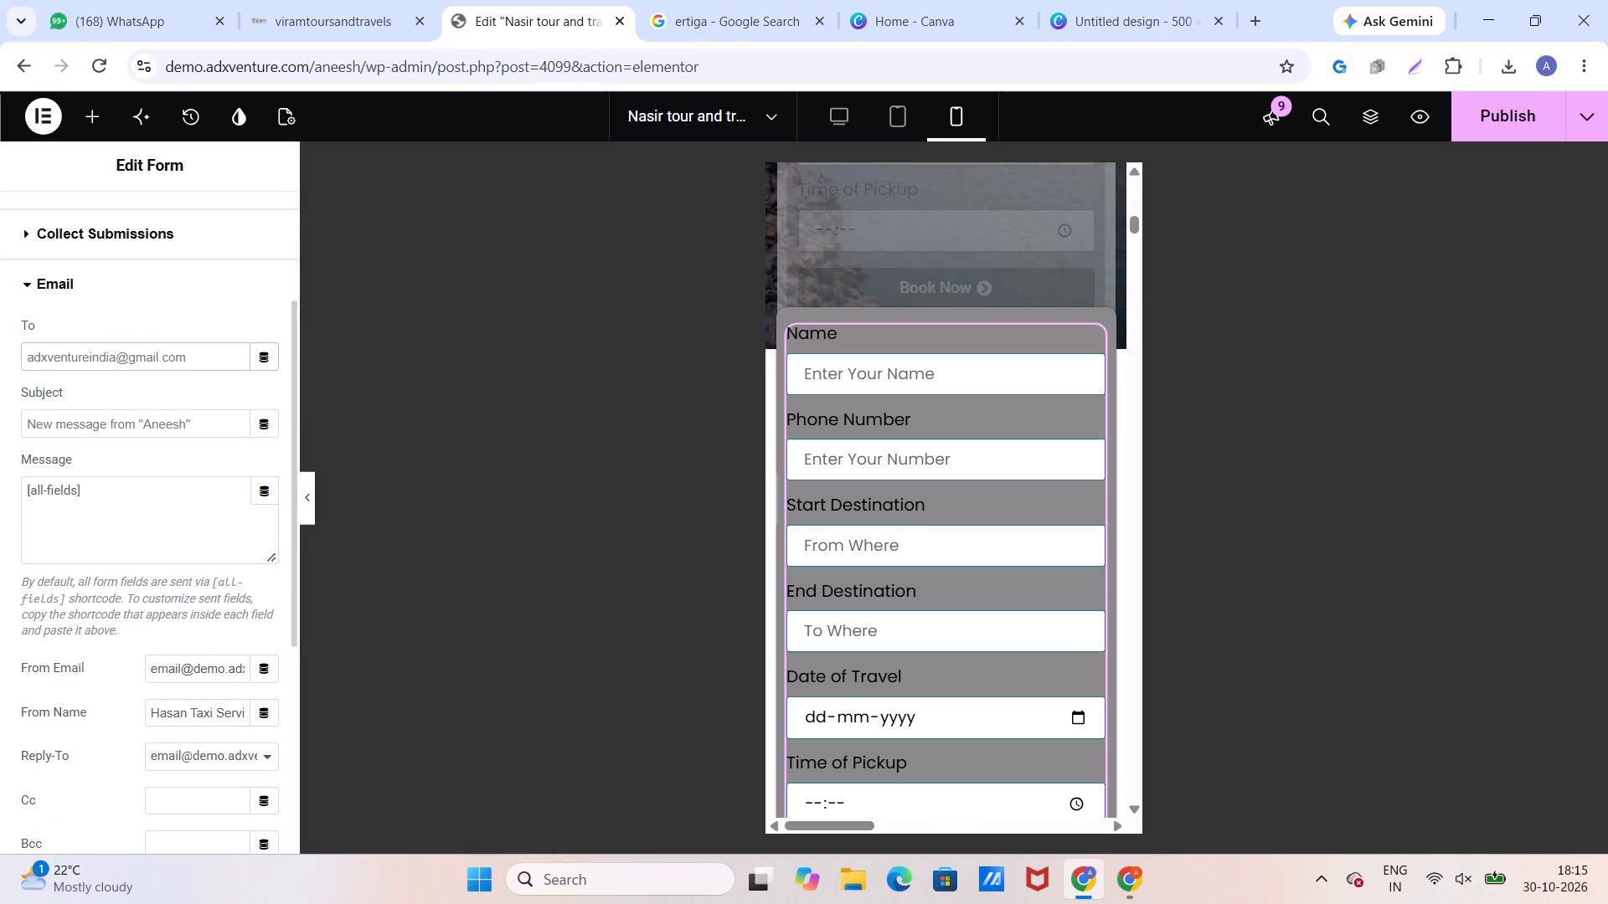
left_click(184, 667)
key("ctrl+a")
key("BackSpace")
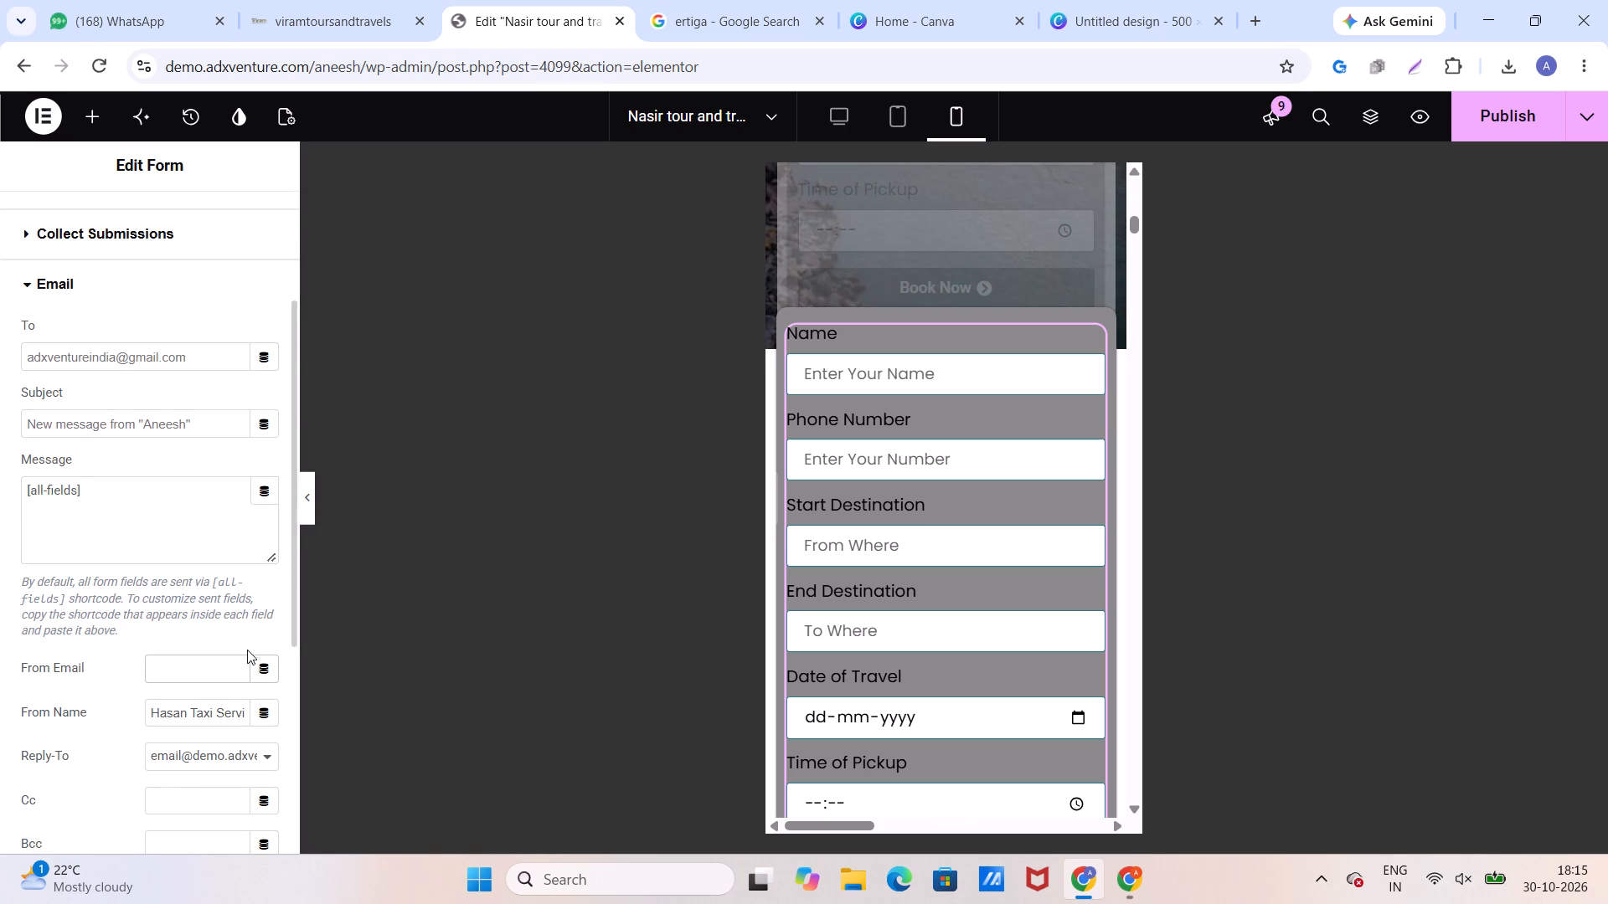
left_click(183, 752)
left_click(187, 705)
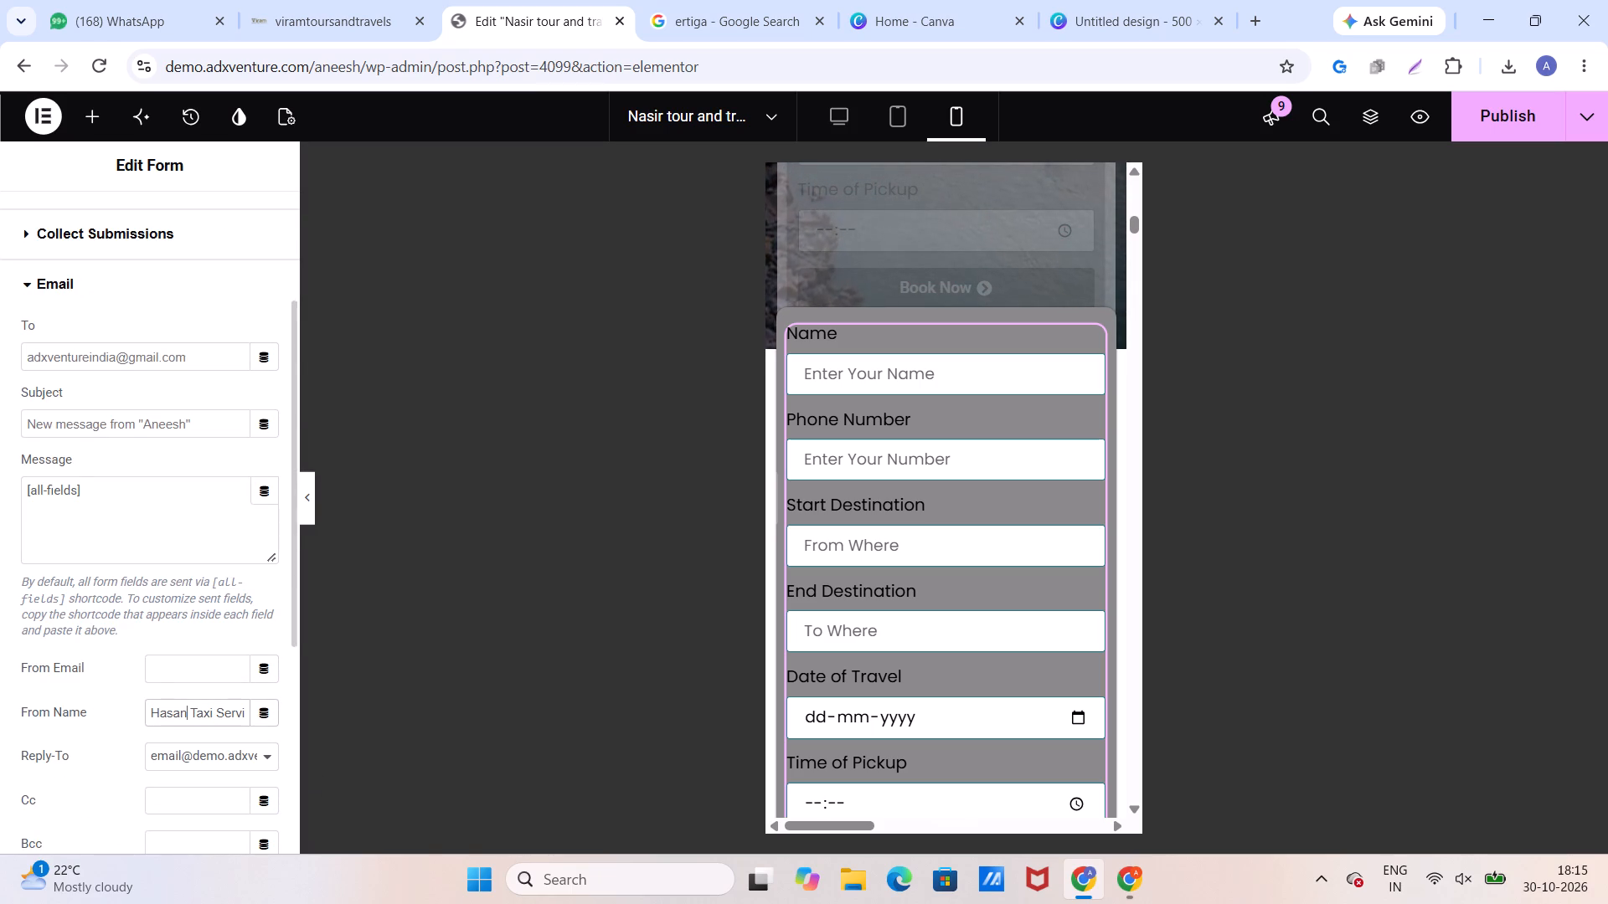
key("ctrl+a")
key("BackSpace")
left_click(1496, 116)
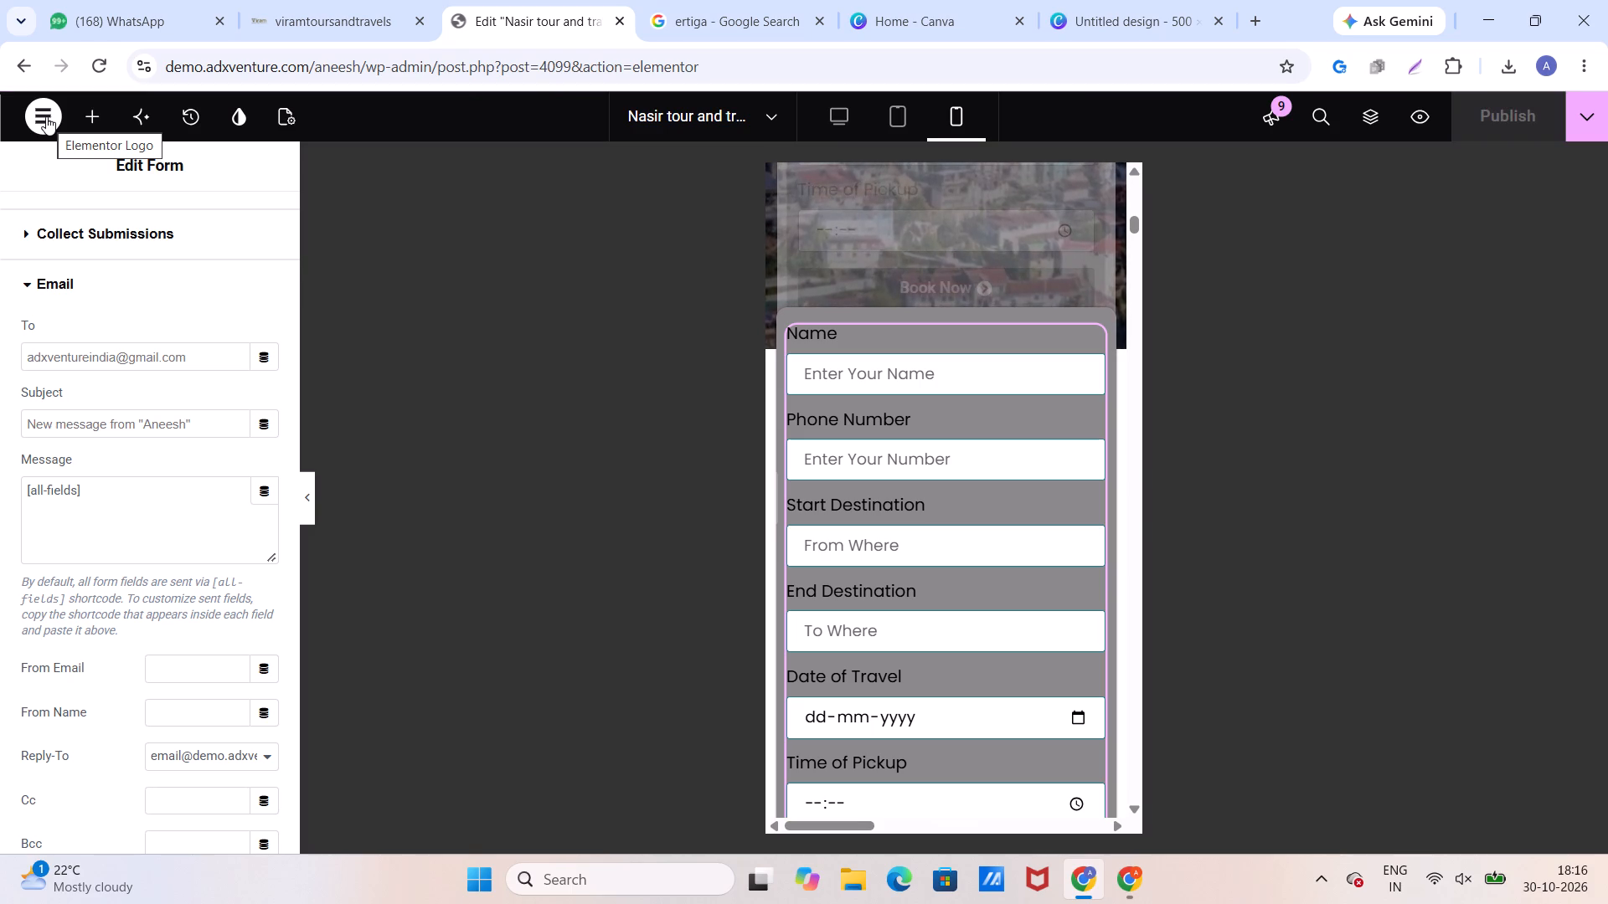
Exit the page editor to WordPress.
left_click(37, 114)
left_click(78, 420)
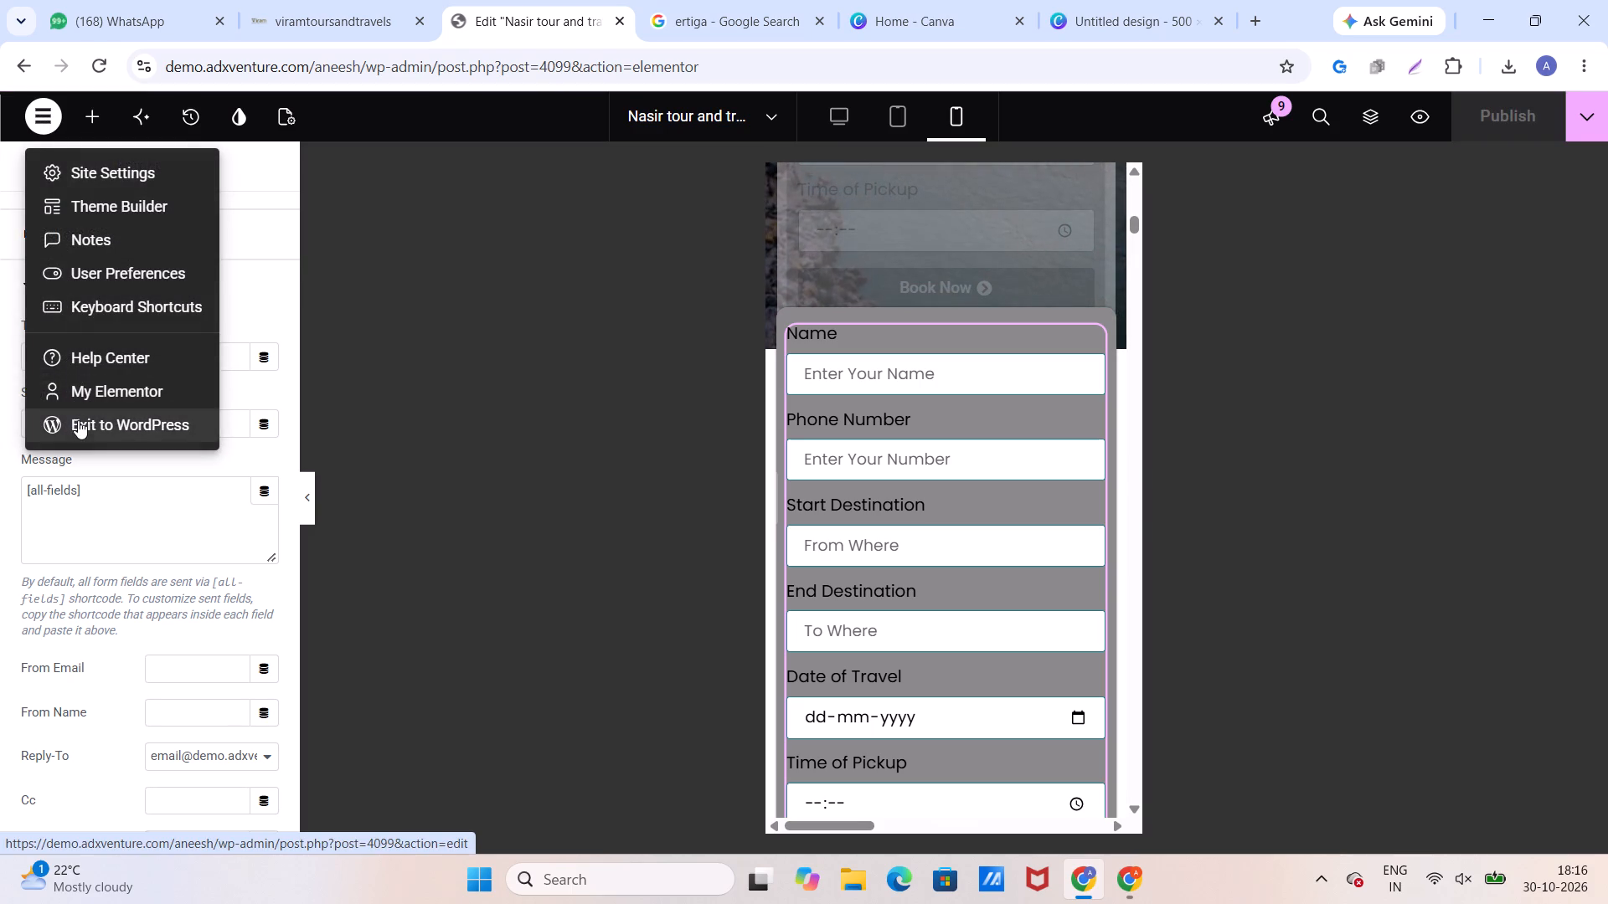
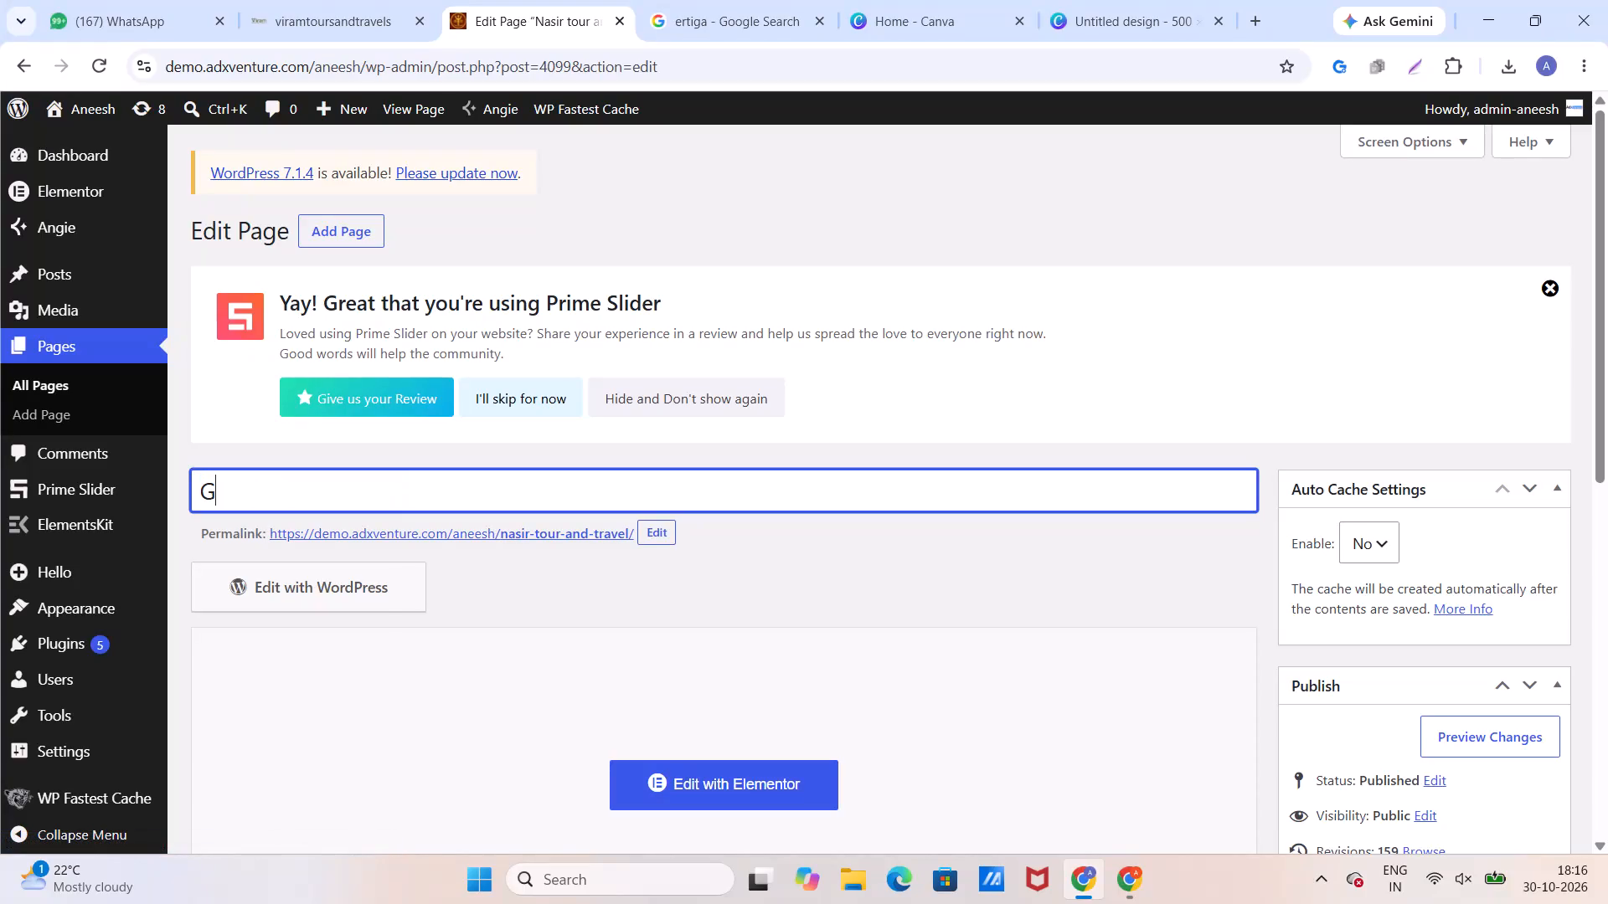
Complete the new page title as "Gopi Tour And Travels".
type("opi T")
type("our A")
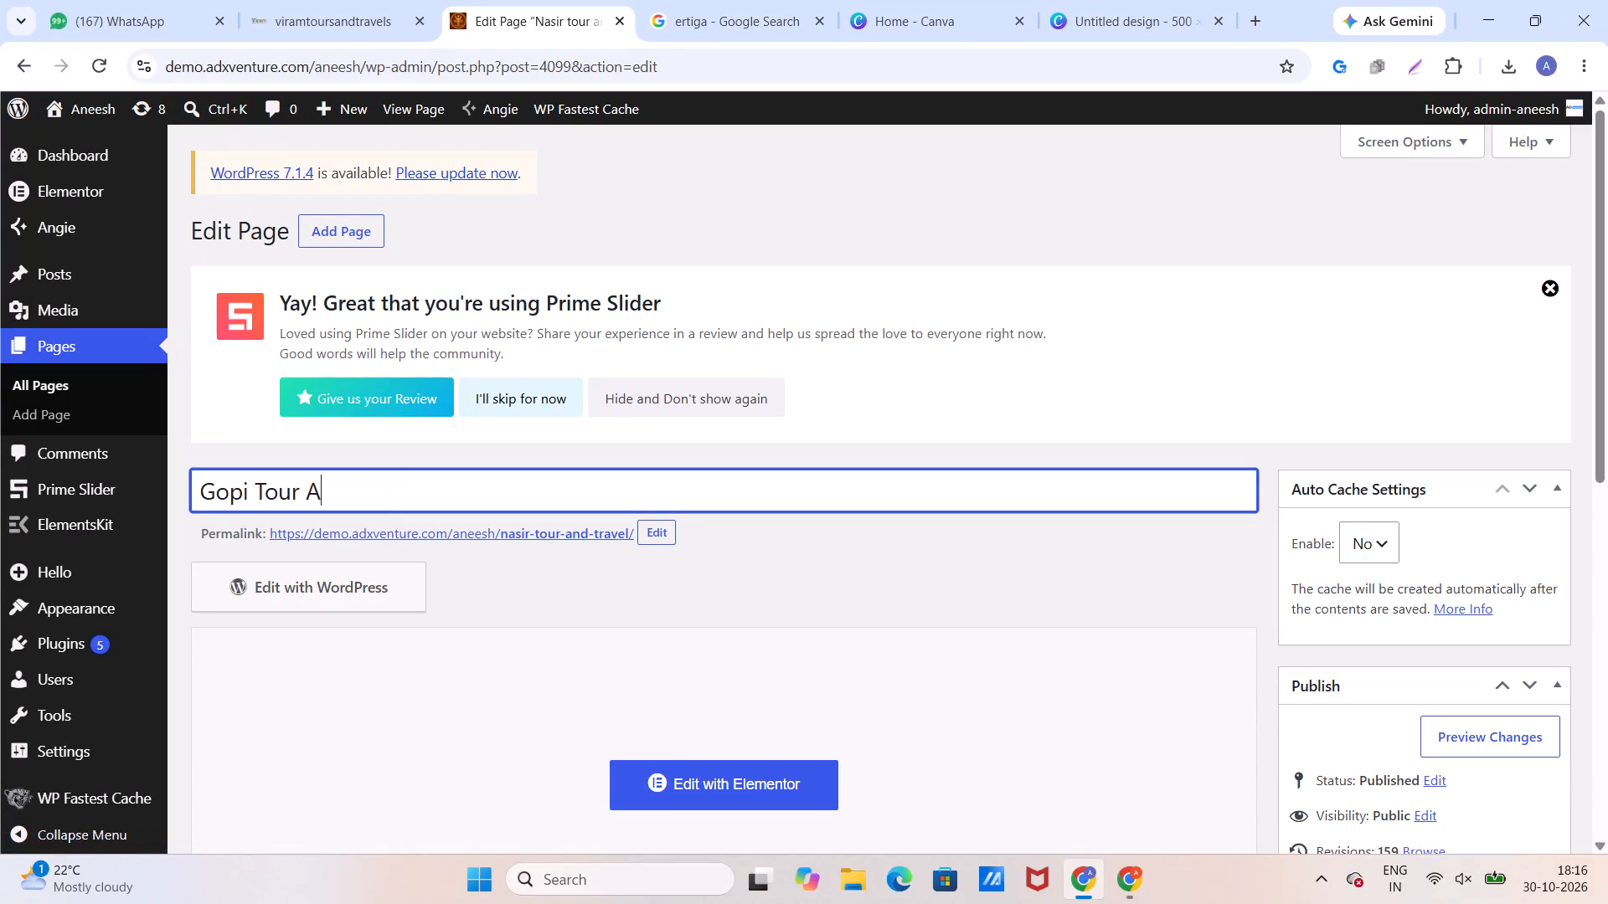
type("nd Trave")
type("ls")
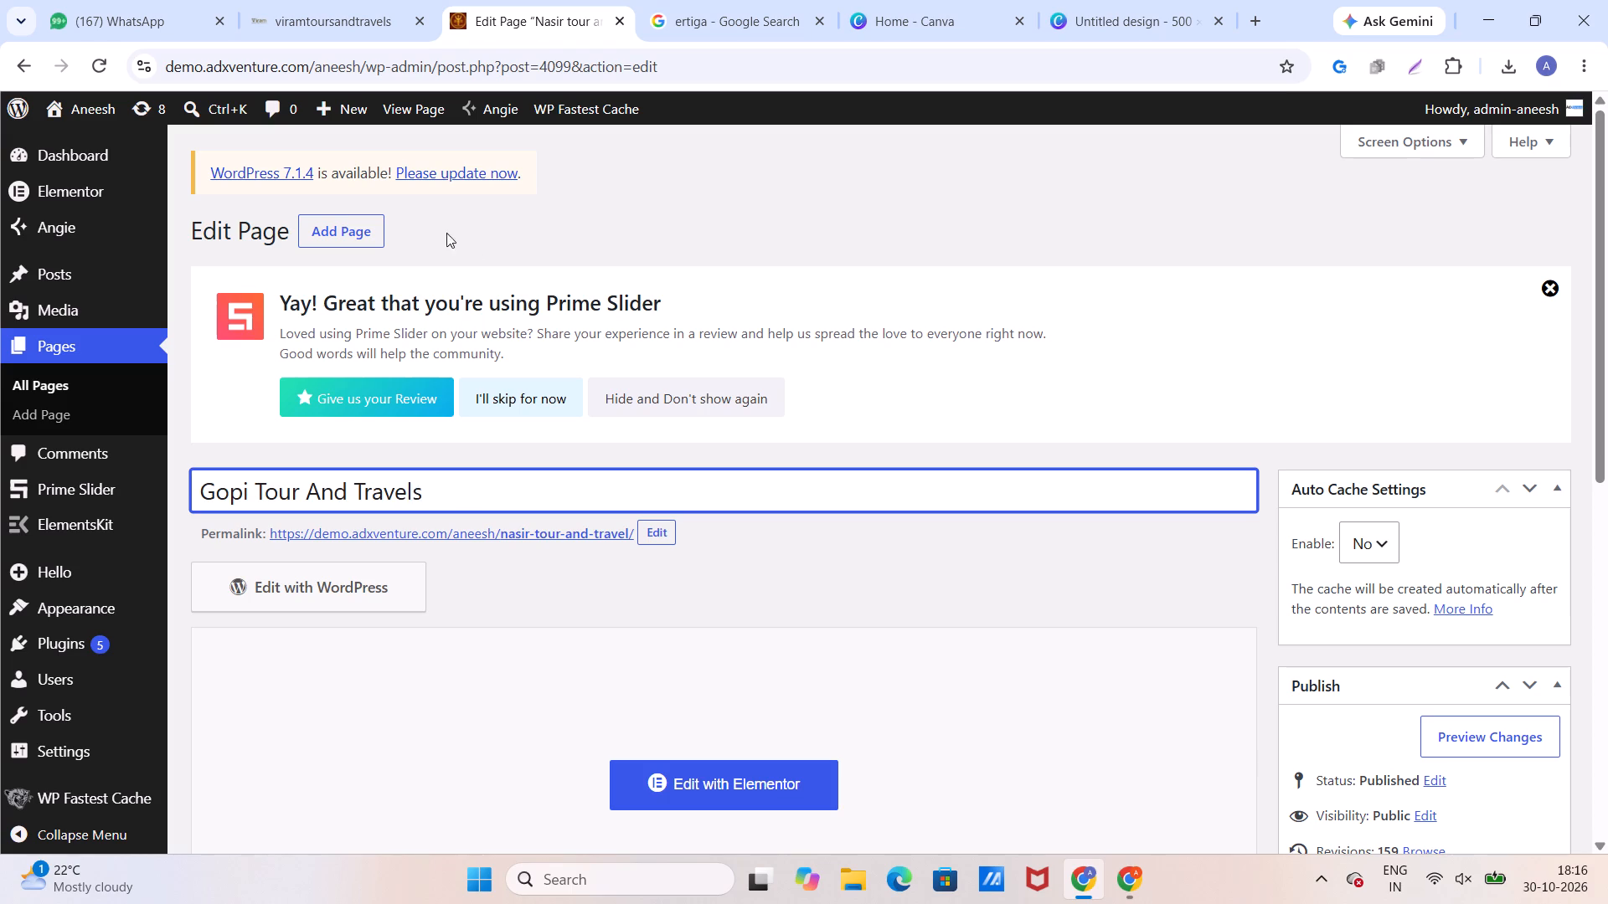
Replace the page's permalink slug with "gopi Tour And Travels" and accept it.
left_click(653, 529)
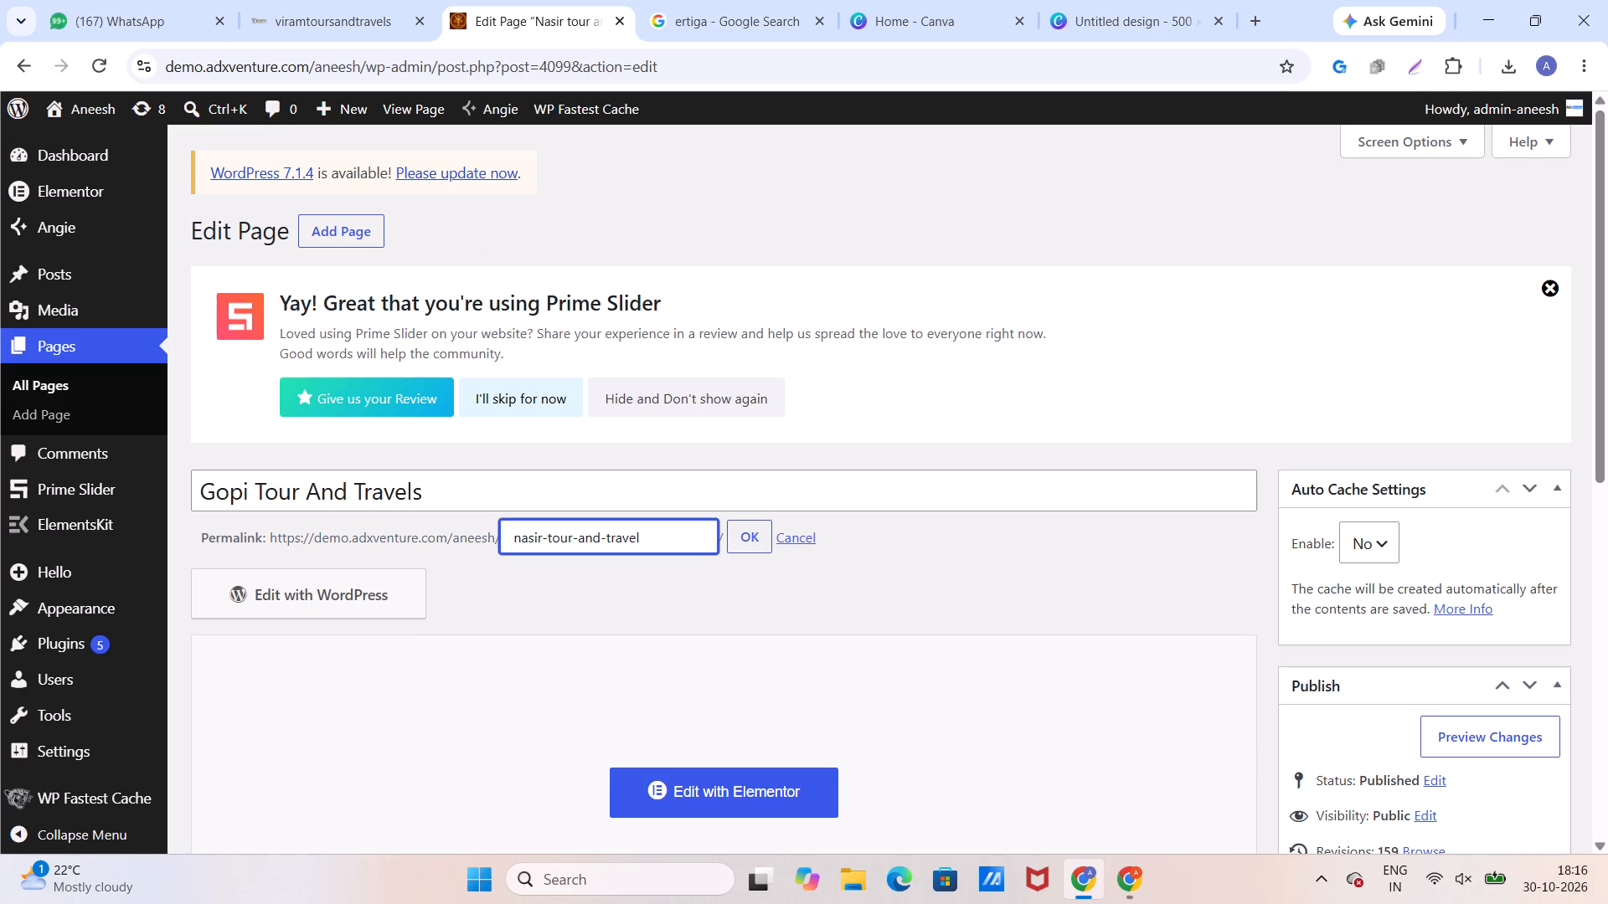
left_click_drag(648, 542, 513, 537)
key("BackSpace")
type("gopi Tour And Travels")
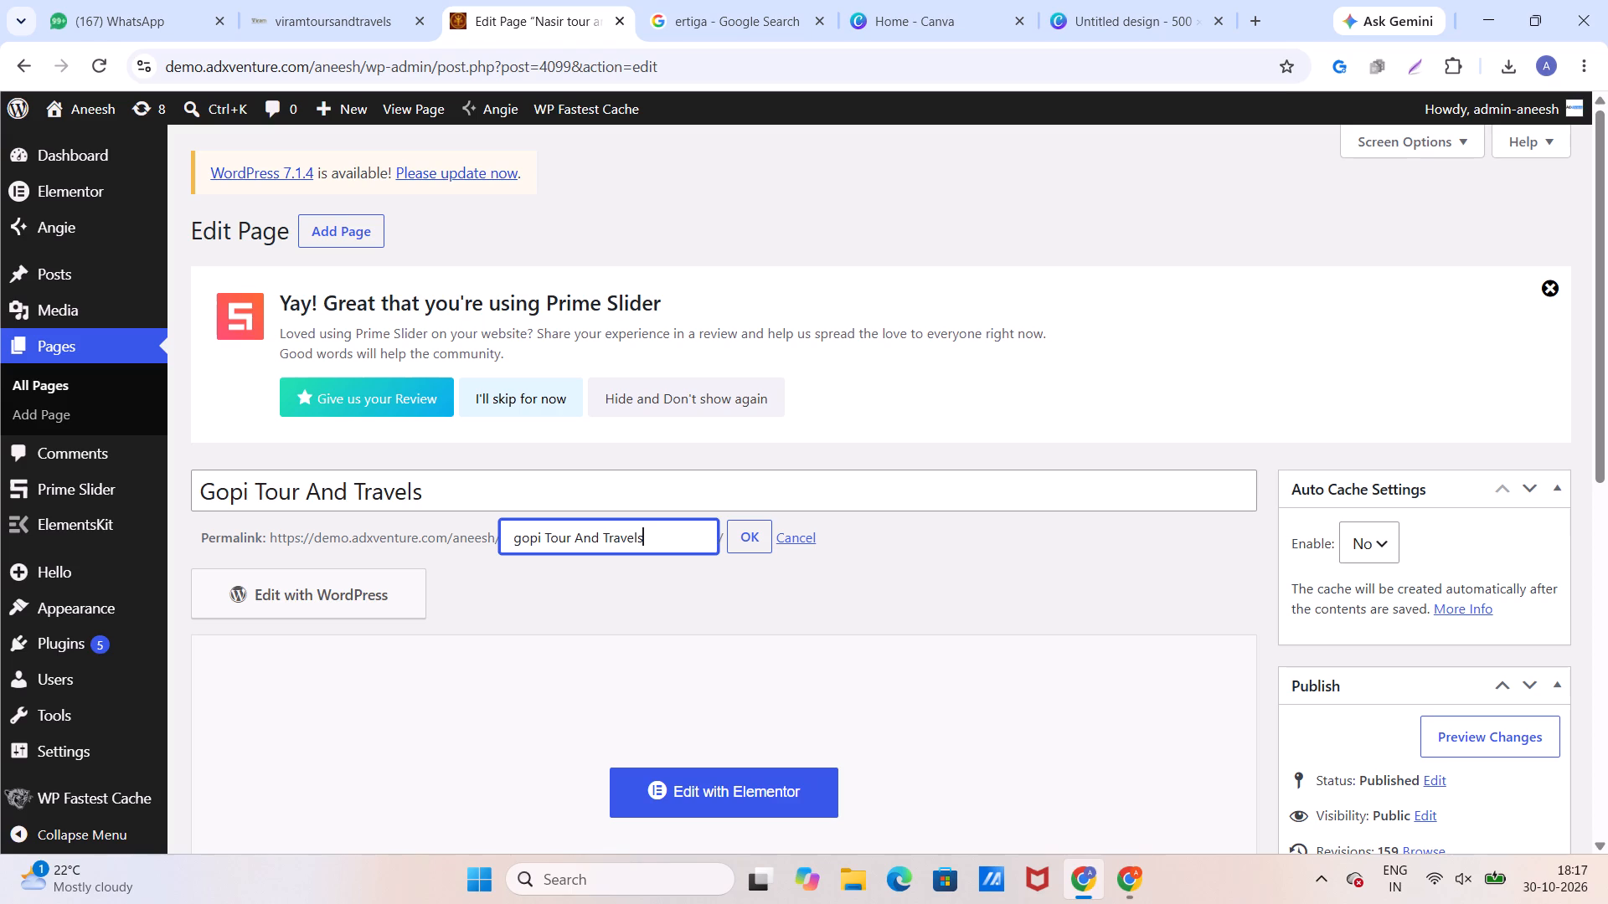
left_click(759, 547)
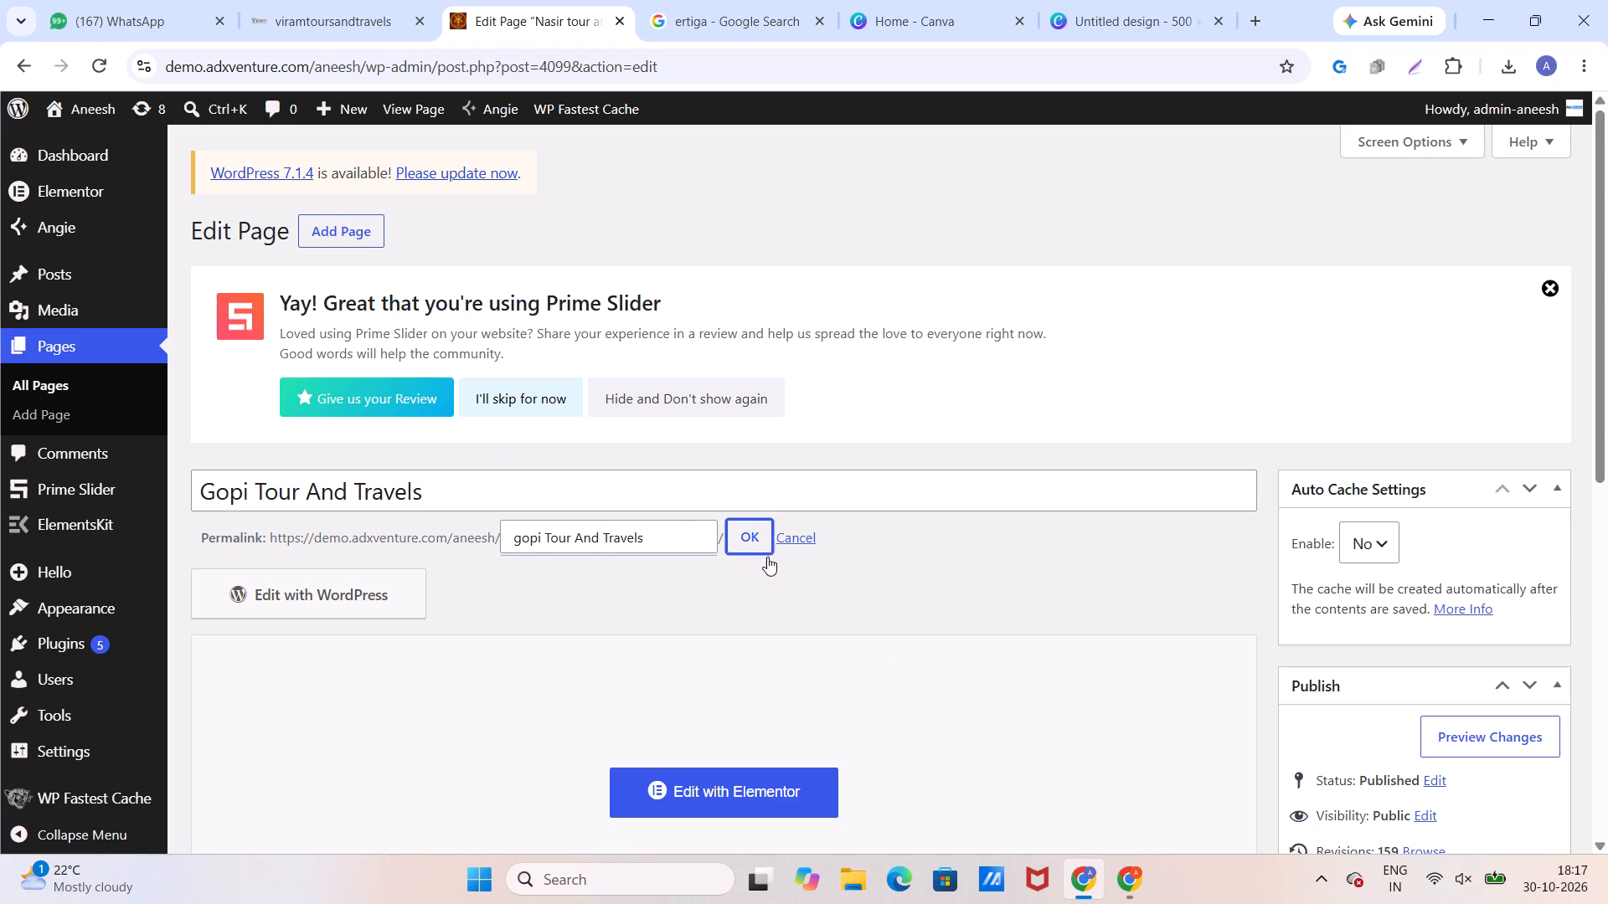
Update the published page to save its new title and permalink.
scroll(879, 607, "down", 3)
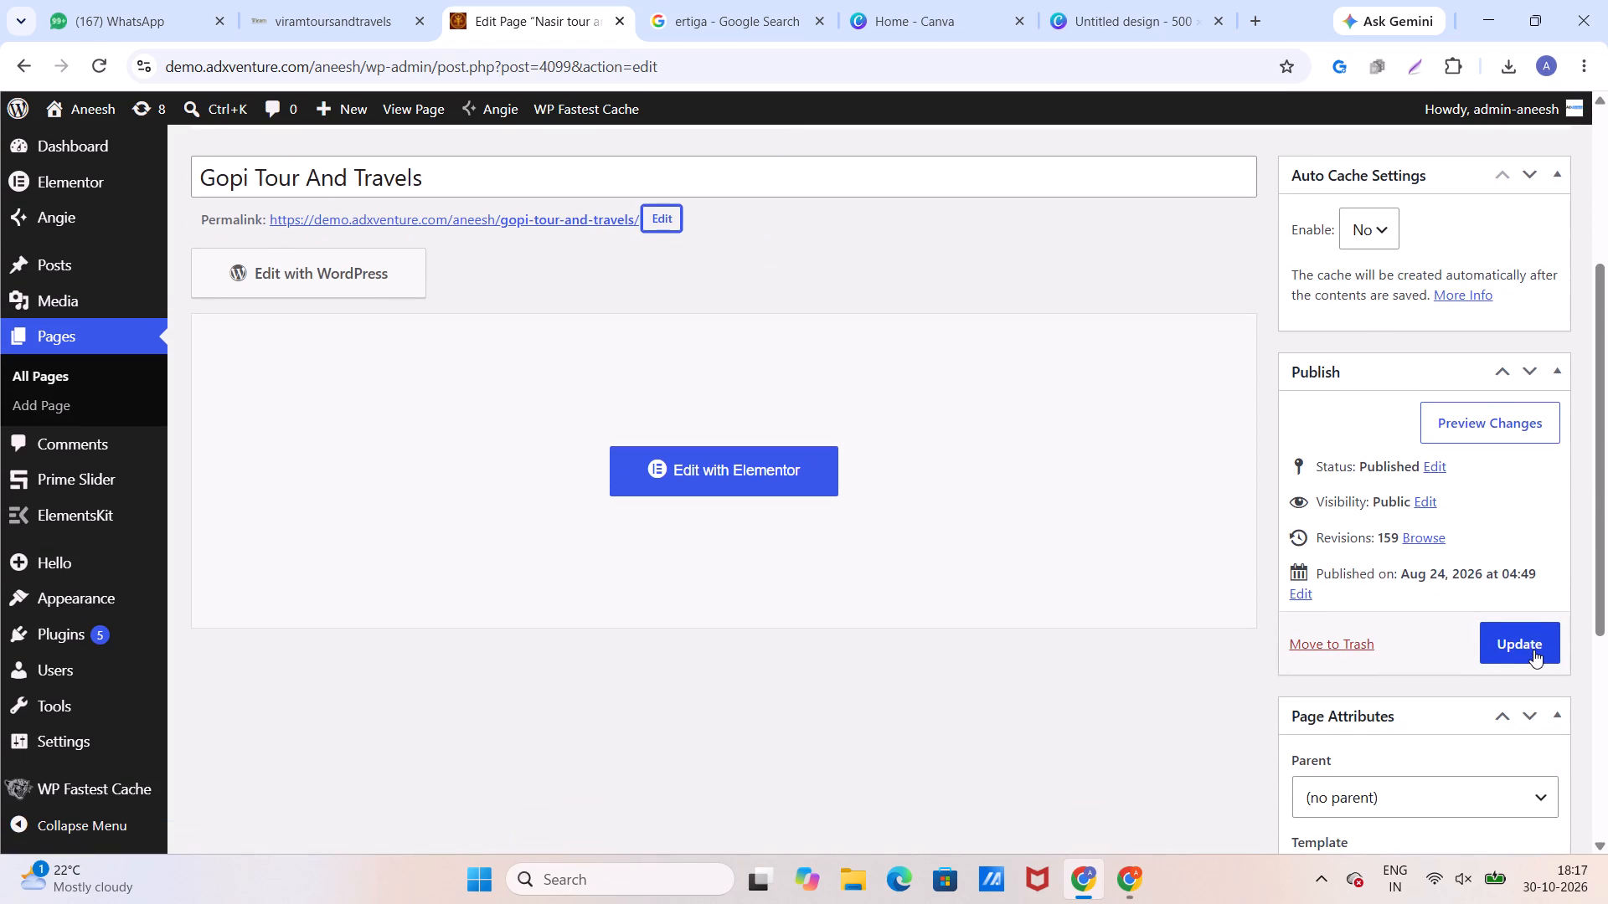
left_click(1533, 650)
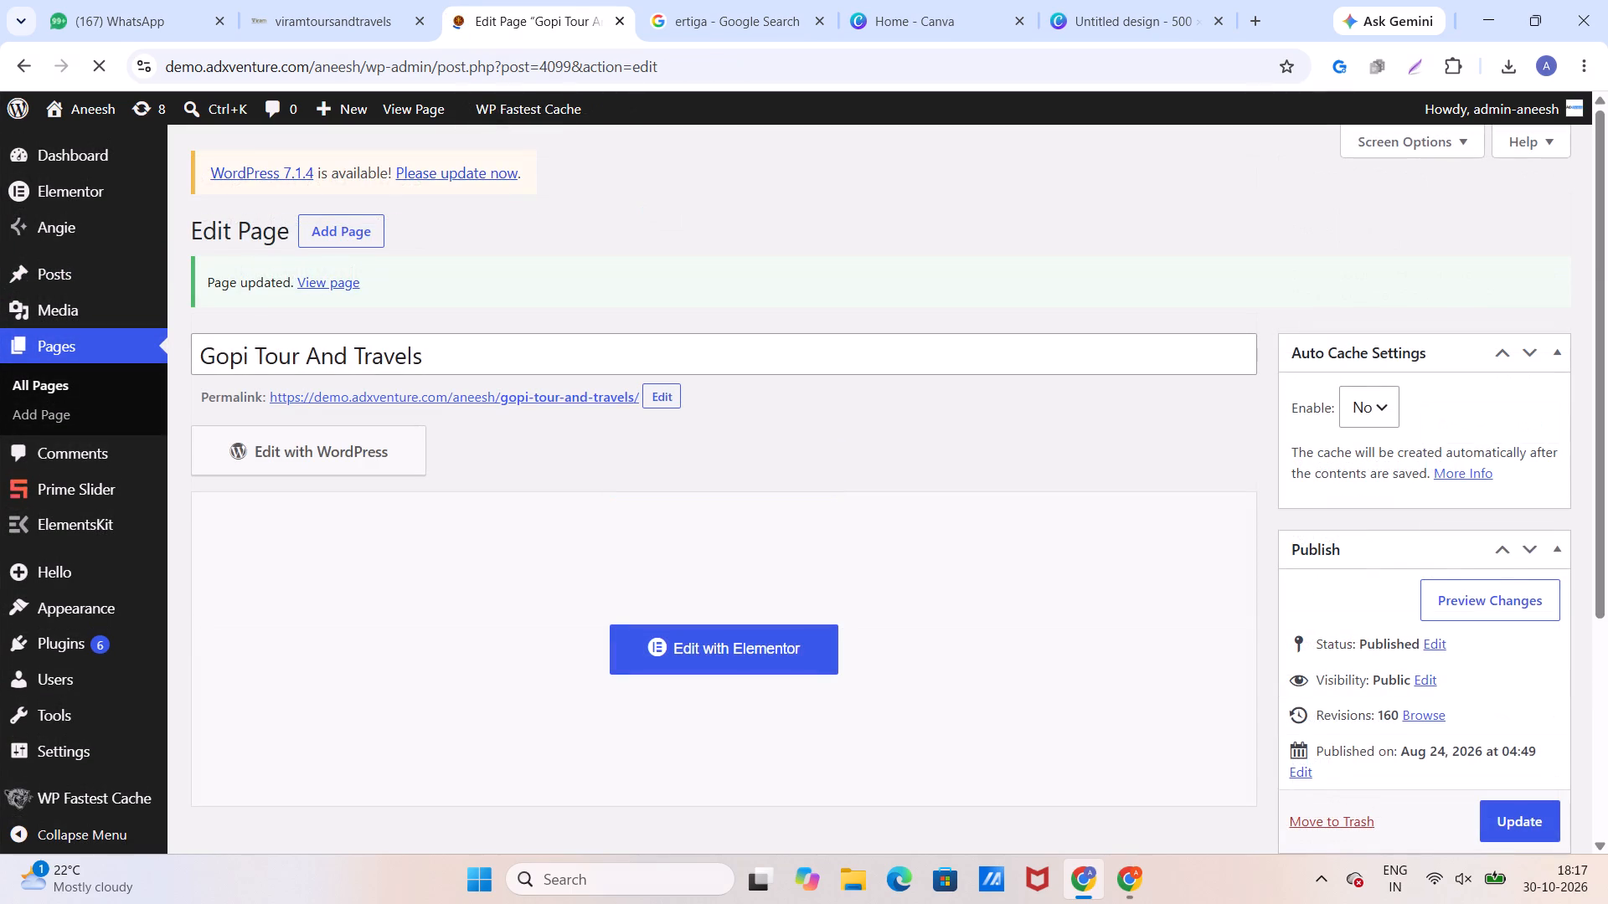
Select the page's permalink address text beneath the title.
left_click_drag(268, 397, 477, 408)
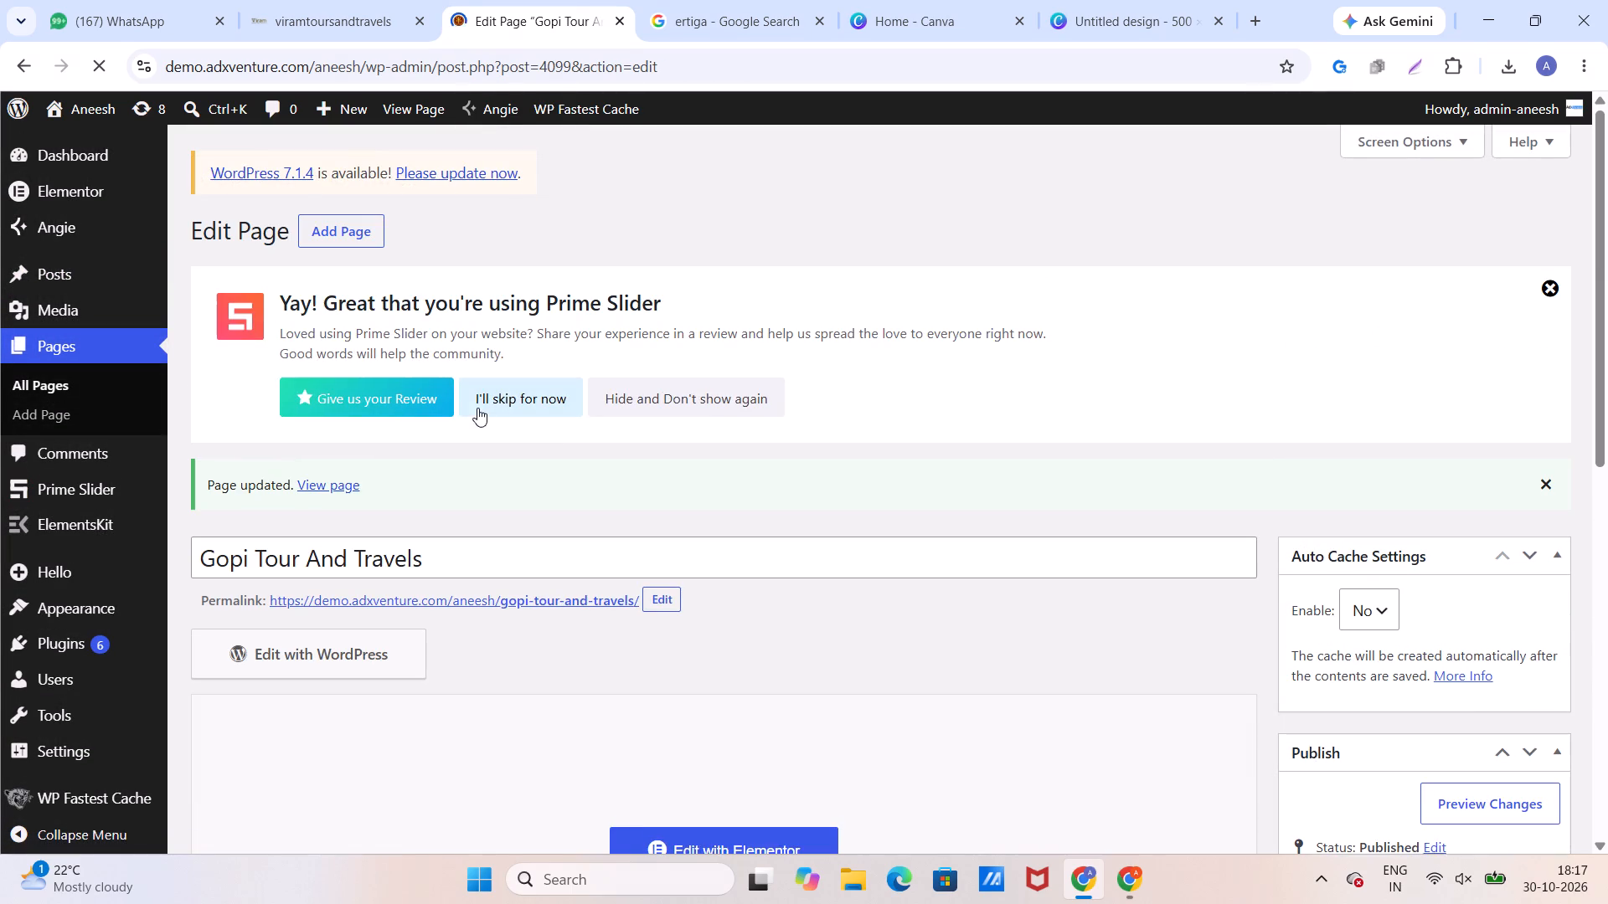
left_click_drag(266, 595, 377, 604)
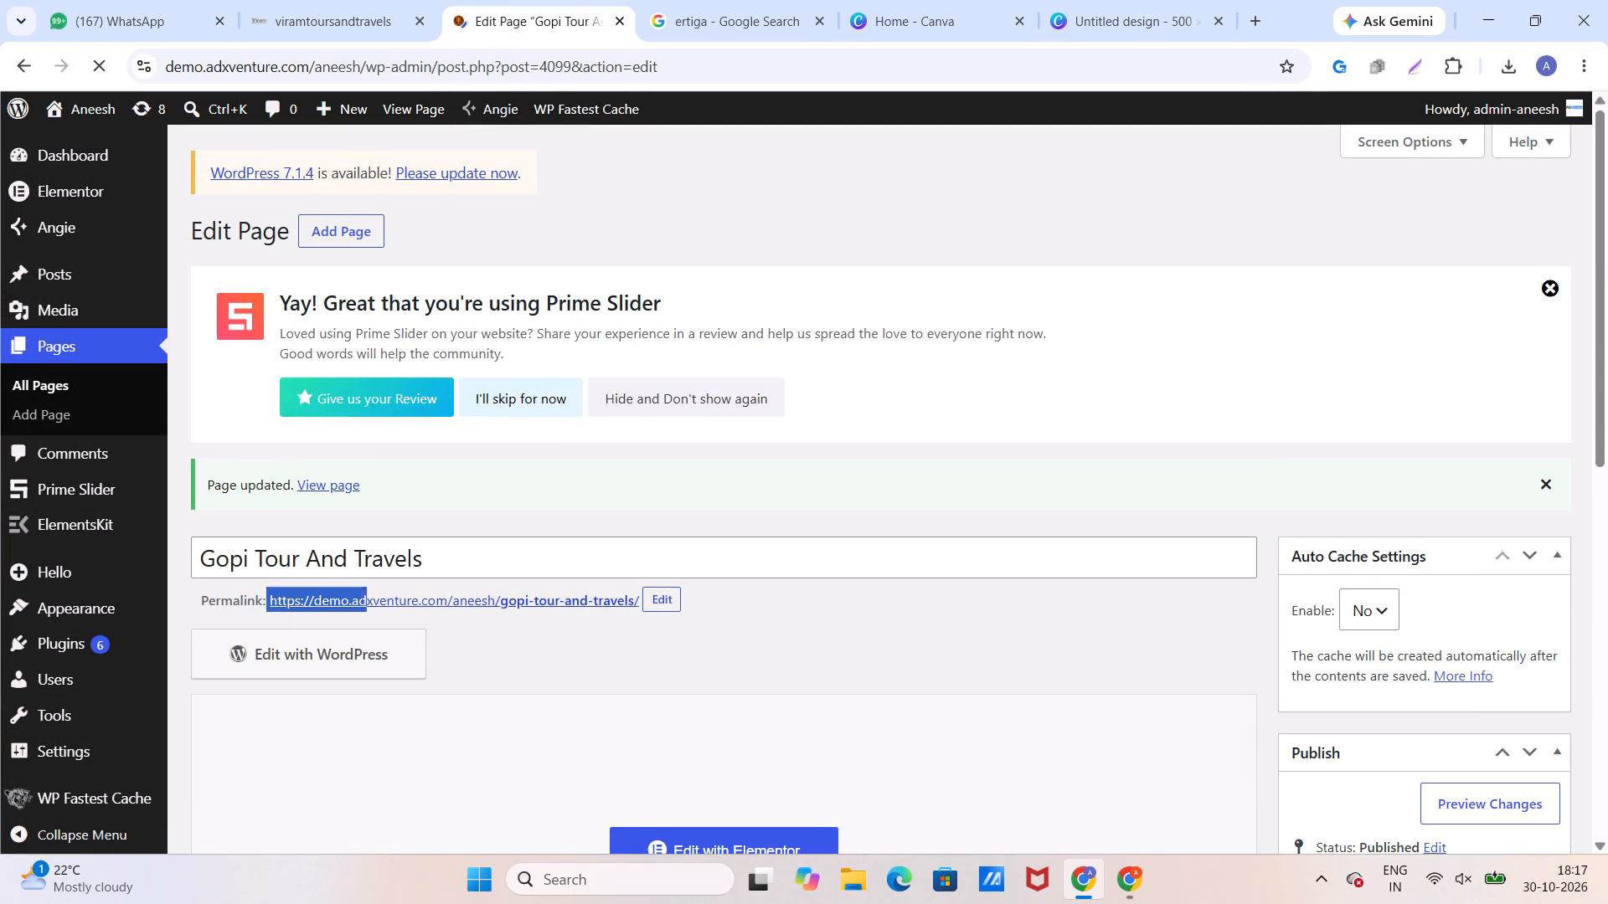